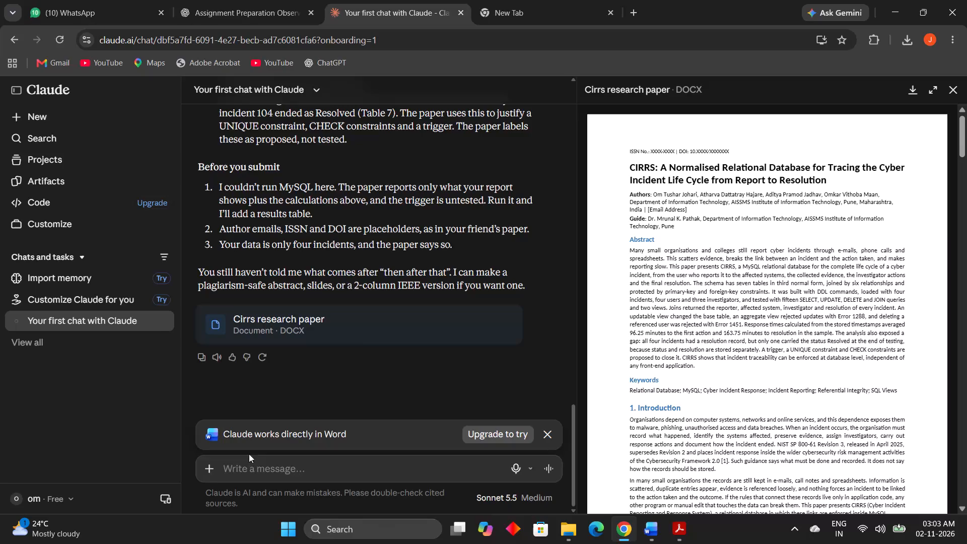
click(211, 465)
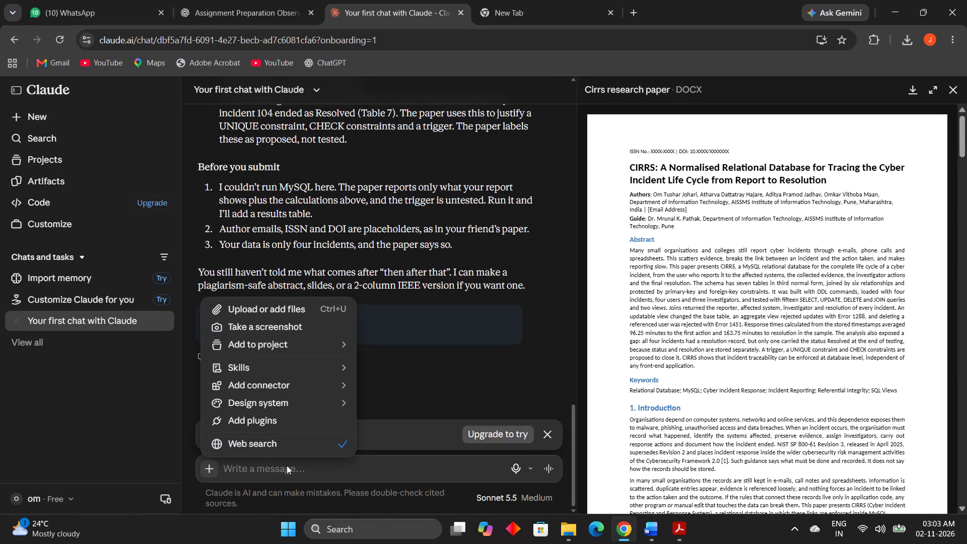
click(287, 465)
click(559, 530)
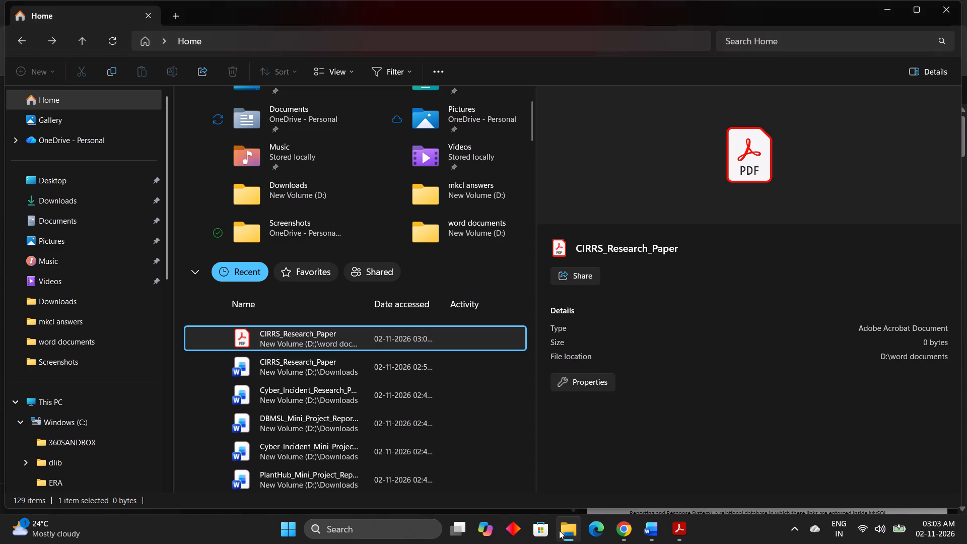
scroll(401, 403, down, 2)
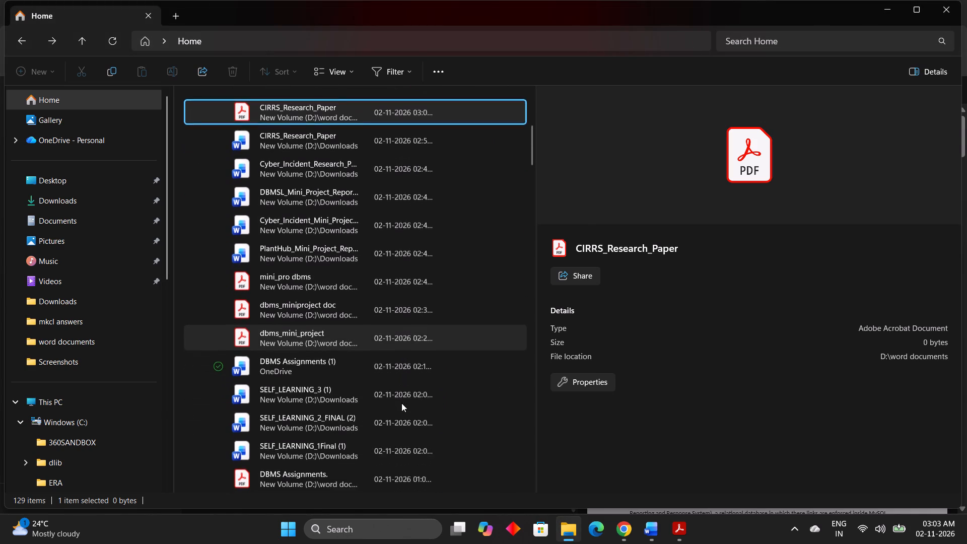
scroll(401, 403, down, 2)
click(321, 359)
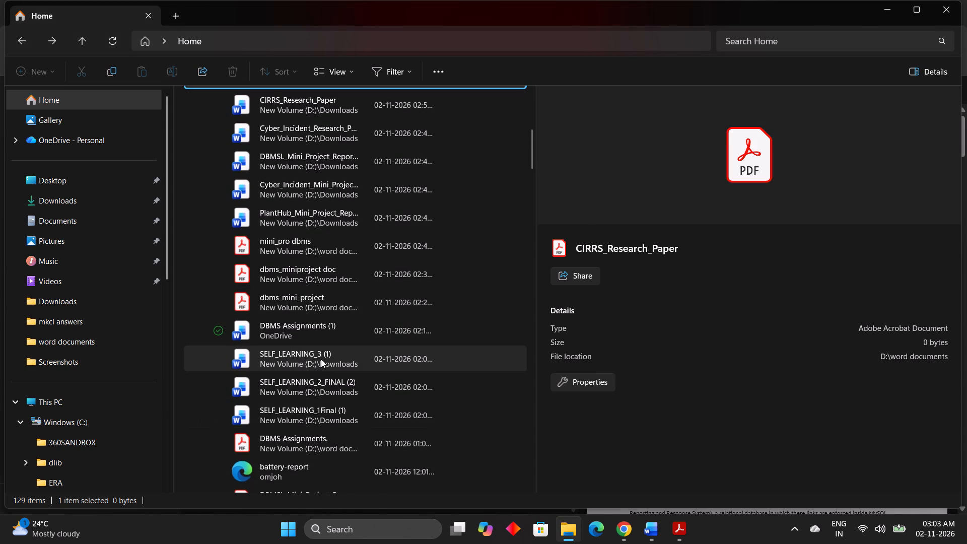
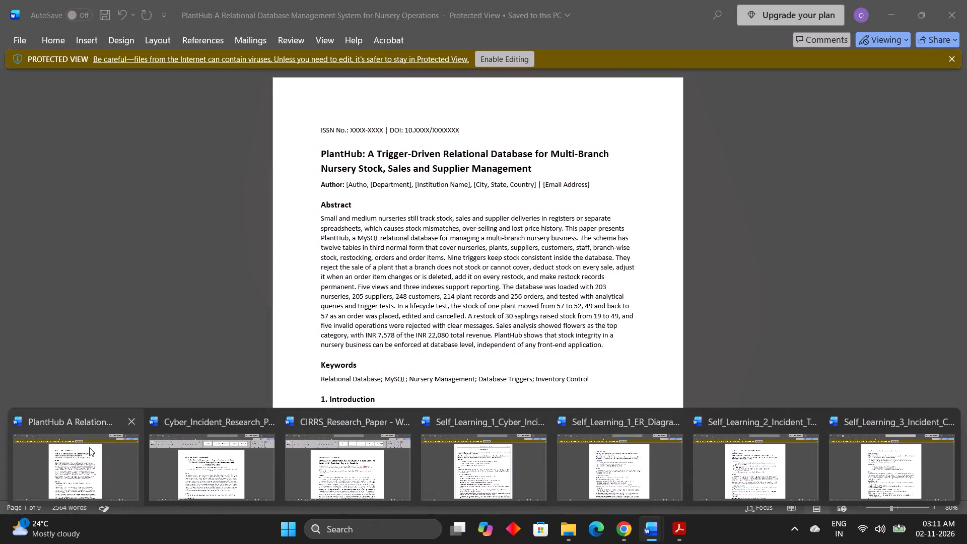
Close the PlantHub, Cyber_Incident_Research_Paper and CIRRS_Research_Paper documents in Word.
click(89, 447)
scroll(718, 215, up, 4)
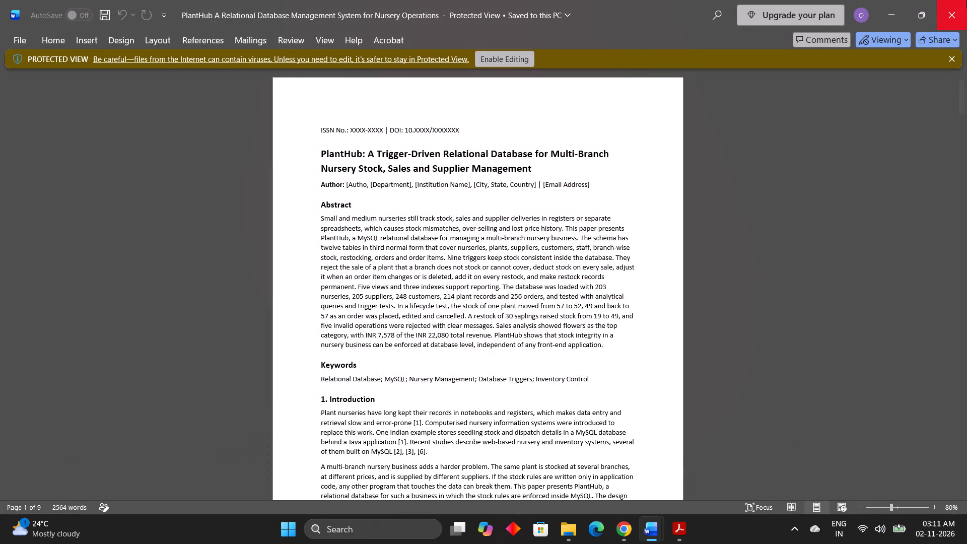
click(966, 0)
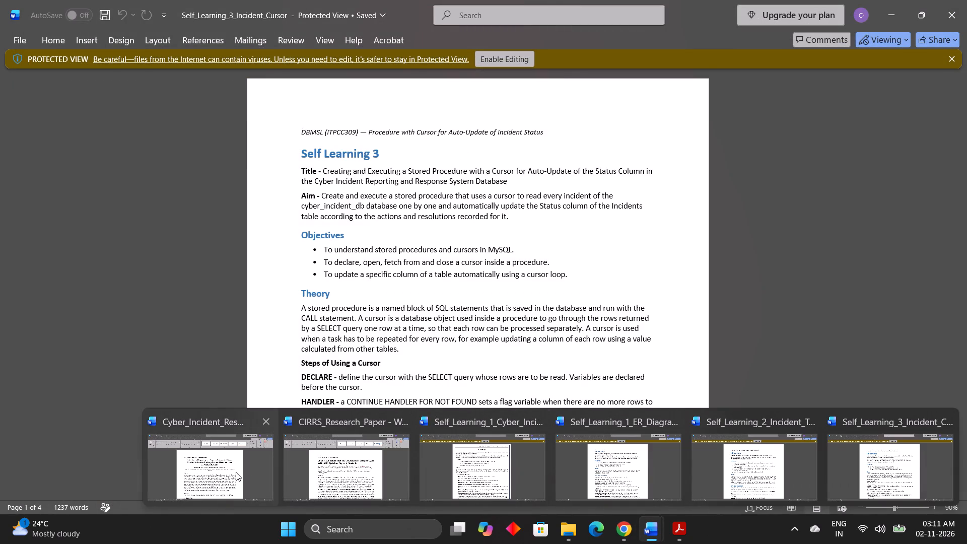
click(236, 472)
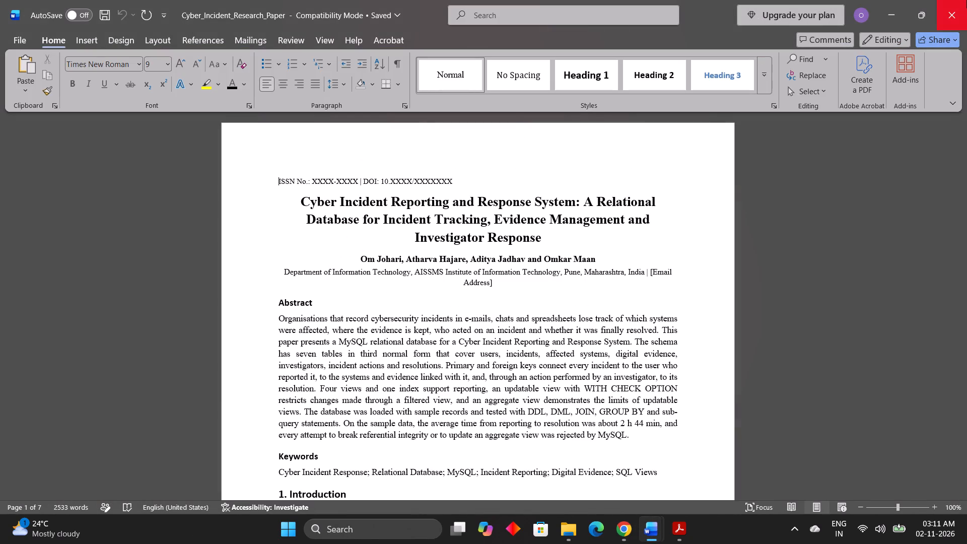
click(966, 0)
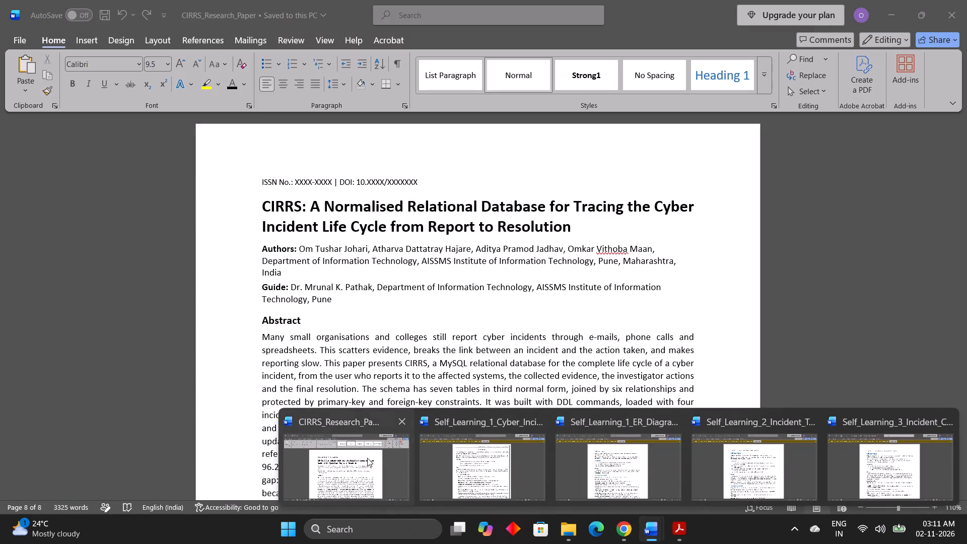
click(367, 458)
click(966, 0)
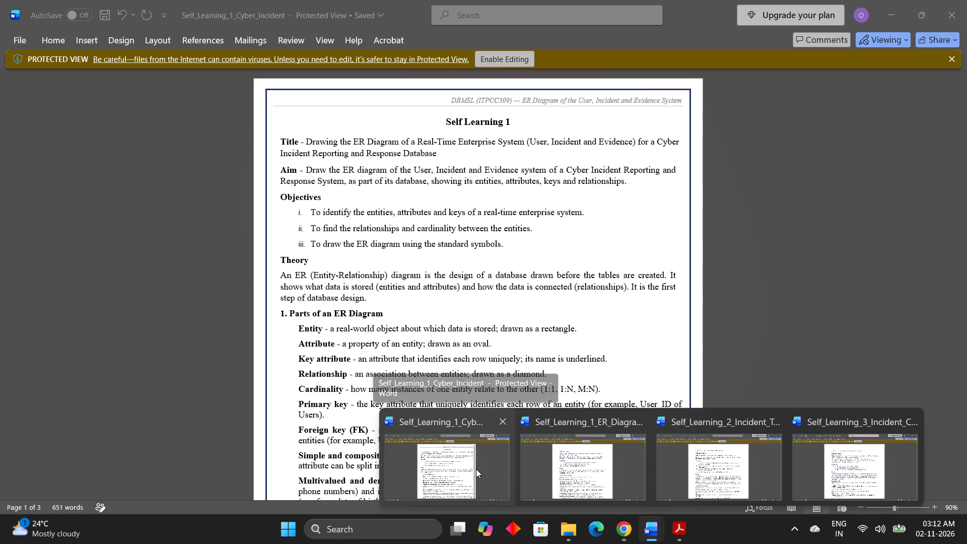
Look through the open Self_Learning_1_Cyber_Incident document to its last page and close it.
click(444, 483)
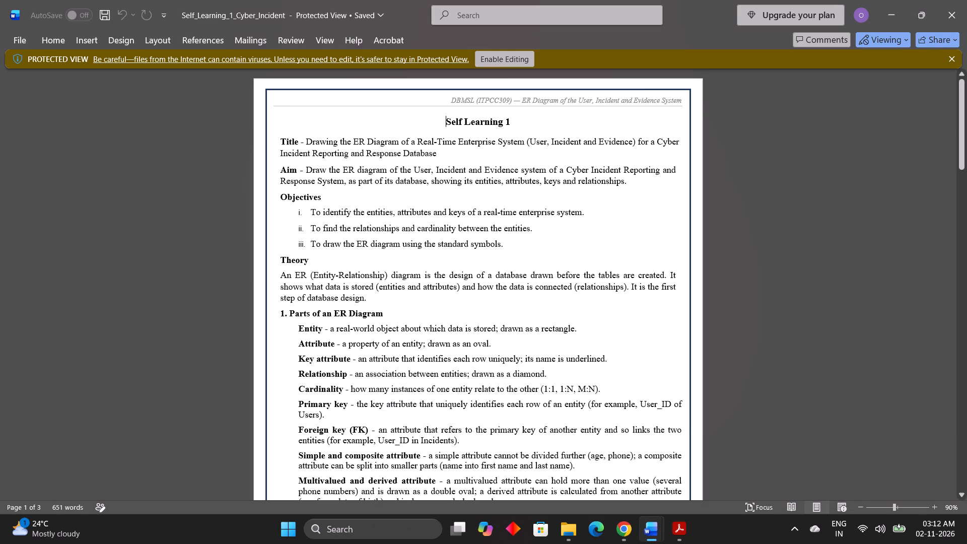
scroll(444, 483, down, 10)
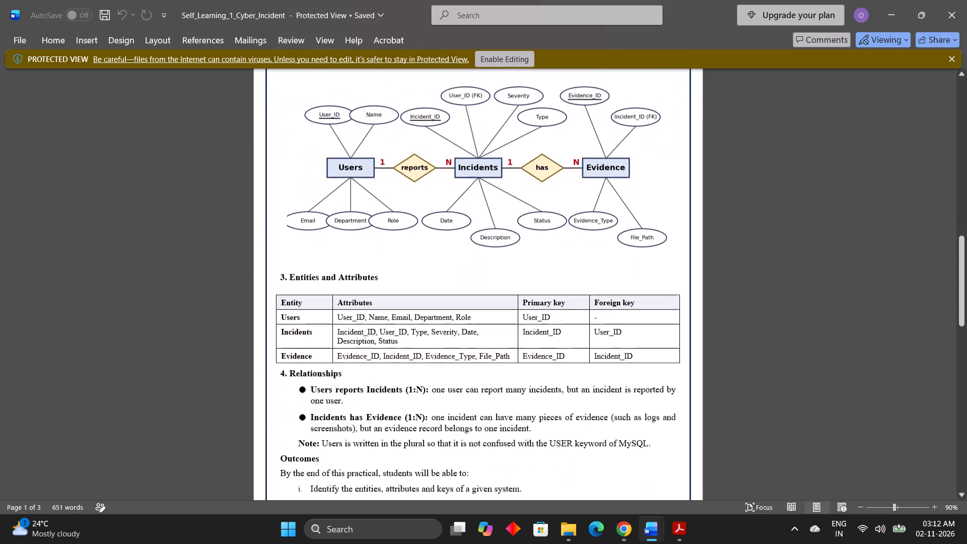
scroll(444, 483, down, 8)
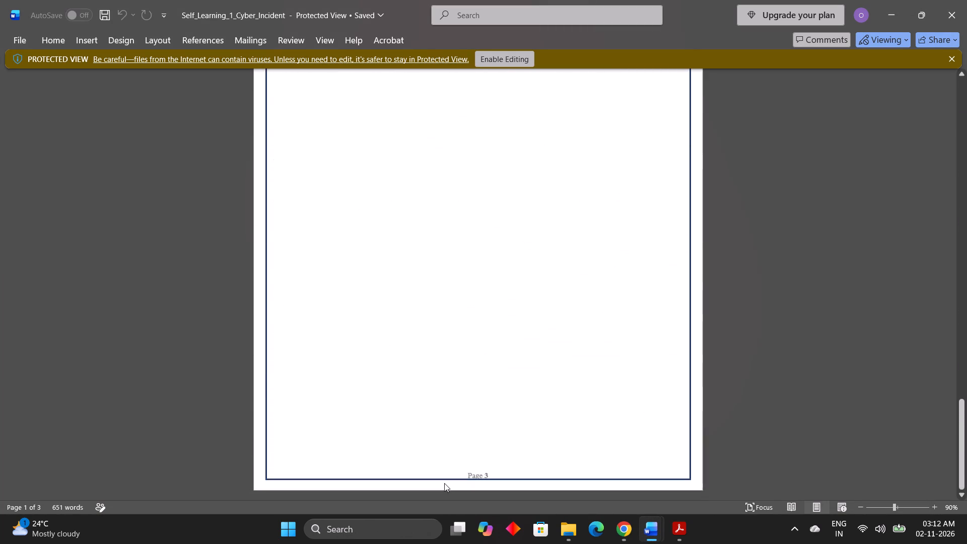
click(953, 11)
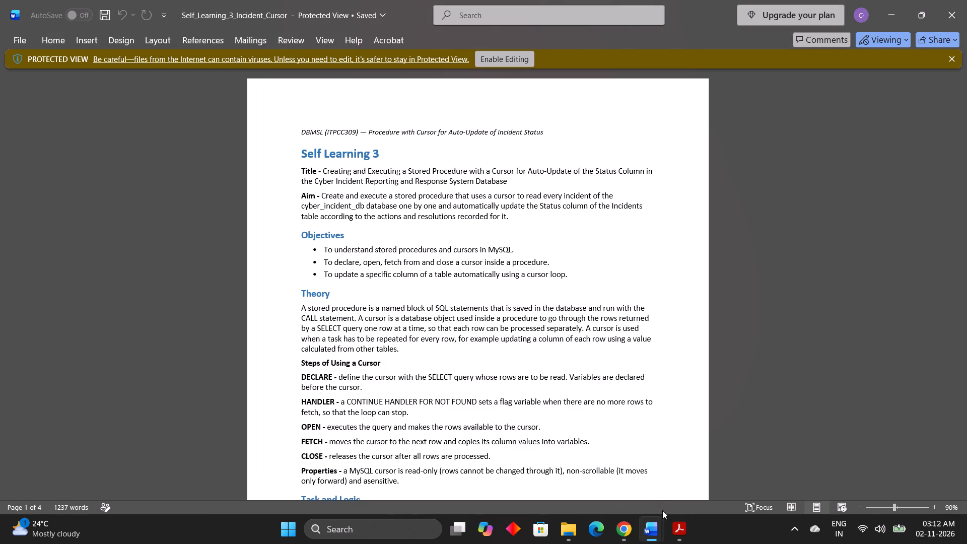
Check the Self_Learning_1_ER_Diagram document, then reopen Self_Learning_1_Cyber_Incident from File Explorer's recent files.
key(ctrl+shift+t)
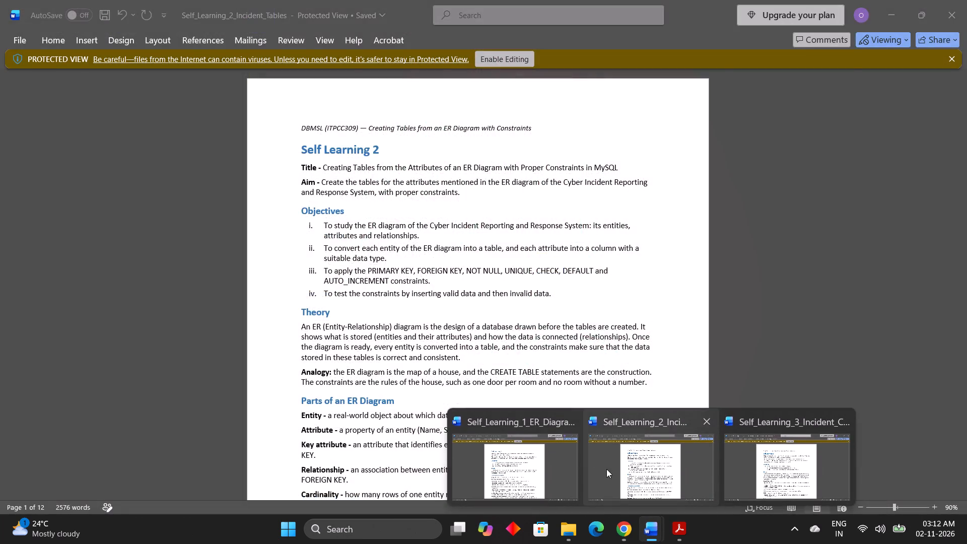
click(509, 465)
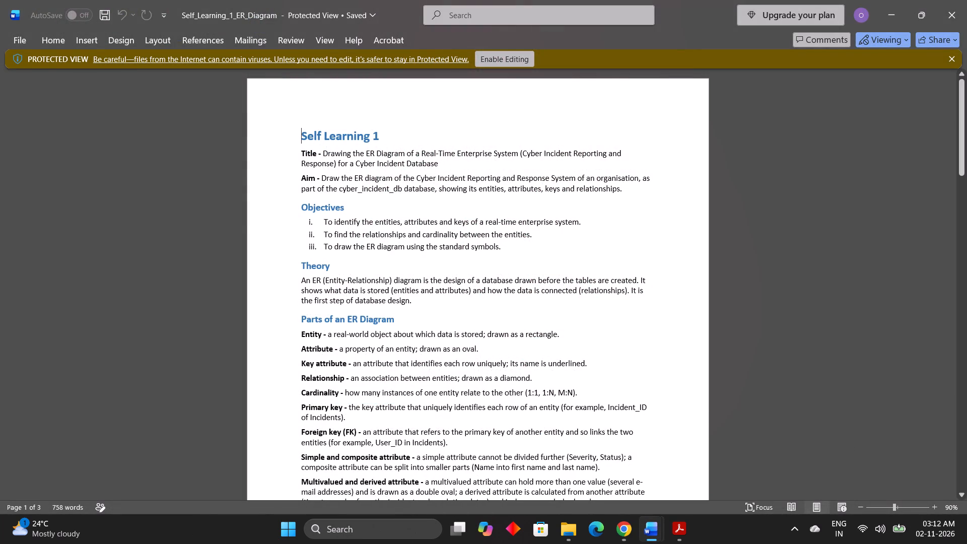
scroll(509, 465, up, 3)
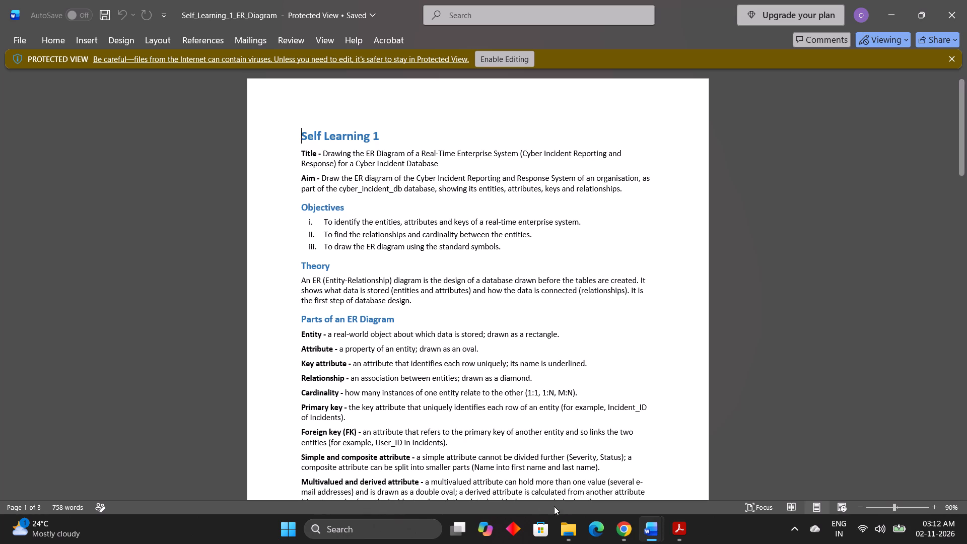
click(571, 527)
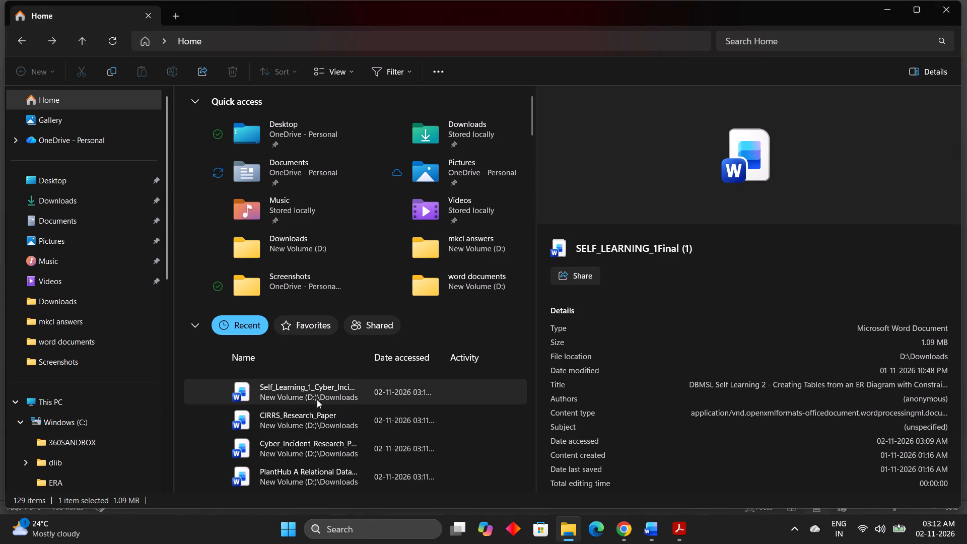
click(317, 399)
double_click(317, 399)
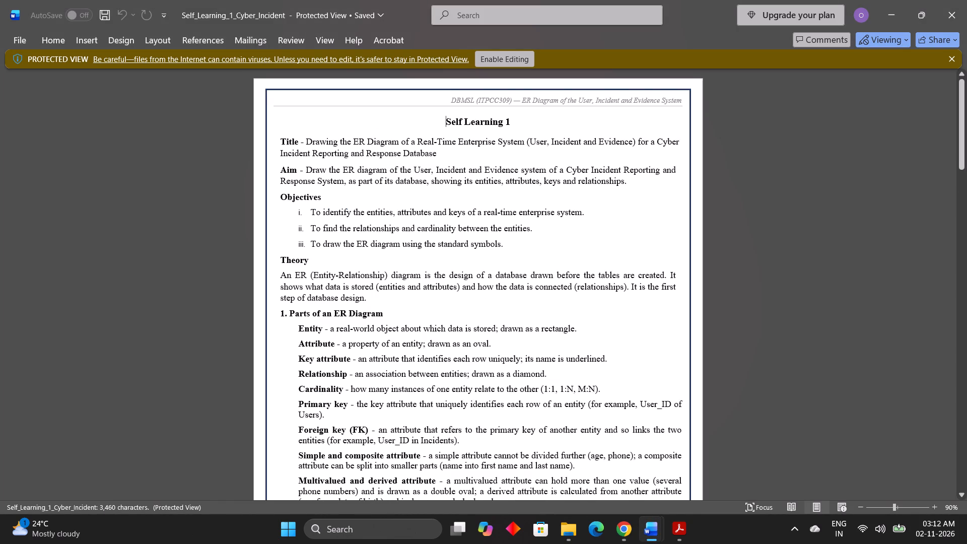
Examine the layout of Self_Learning_1_Cyber_Incident from the theory through the ER diagram to the references, and return to the start.
click(533, 346)
scroll(533, 346, down, 8)
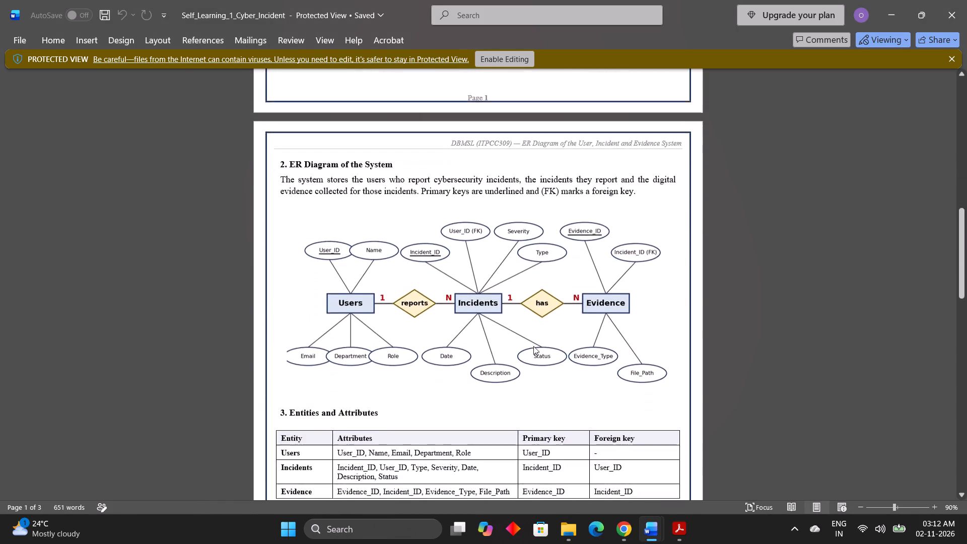
scroll(533, 346, down, 12)
scroll(533, 346, up, 4)
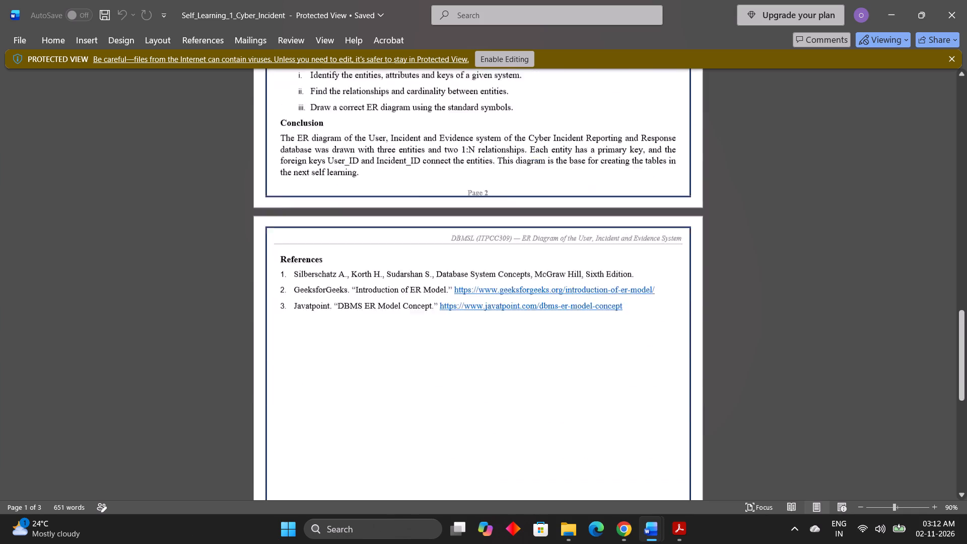
scroll(533, 346, up, 18)
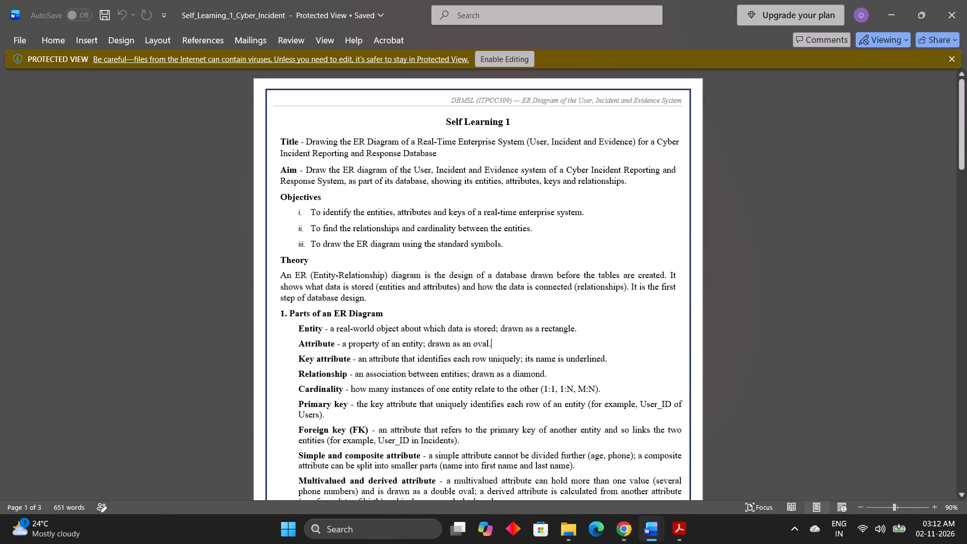
scroll(533, 346, up, 4)
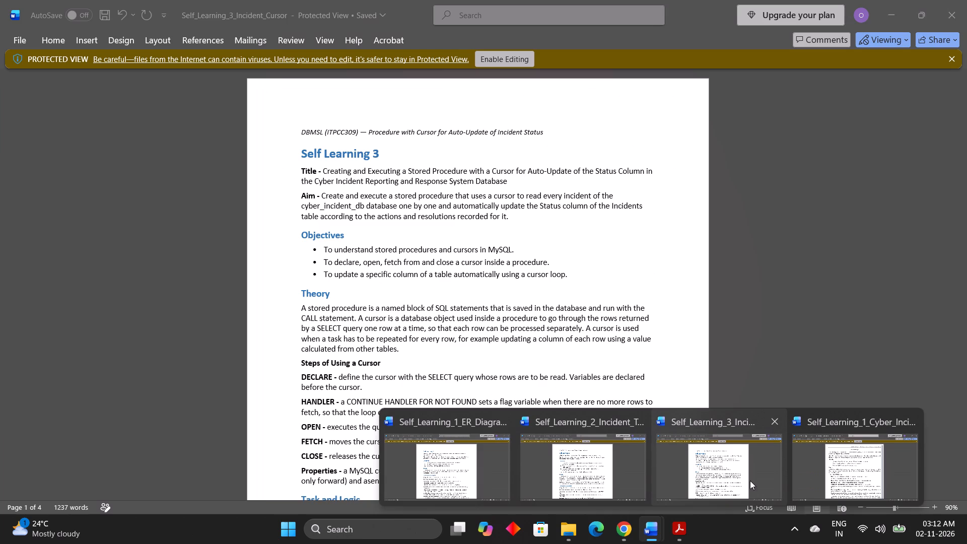
Switch to the Self_Learning_1_ER_Diagram document and enable editing.
click(474, 452)
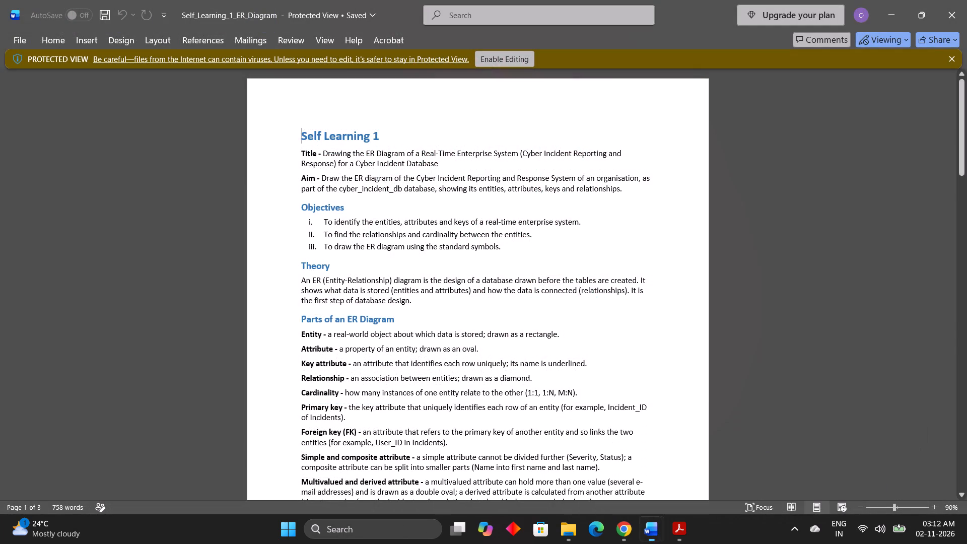
click(517, 64)
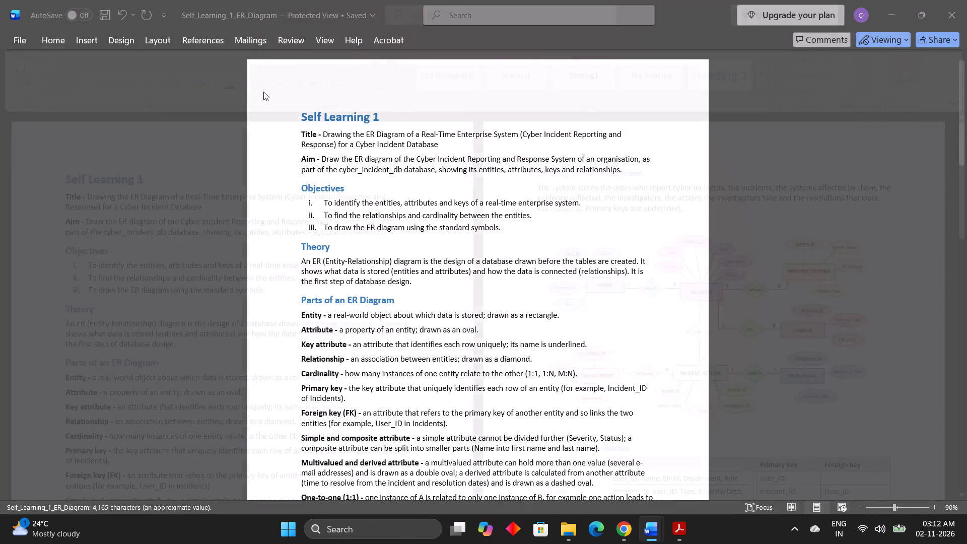
Set a custom top margin of 1.6 cm for the Self_Learning_1_ER_Diagram document.
click(152, 43)
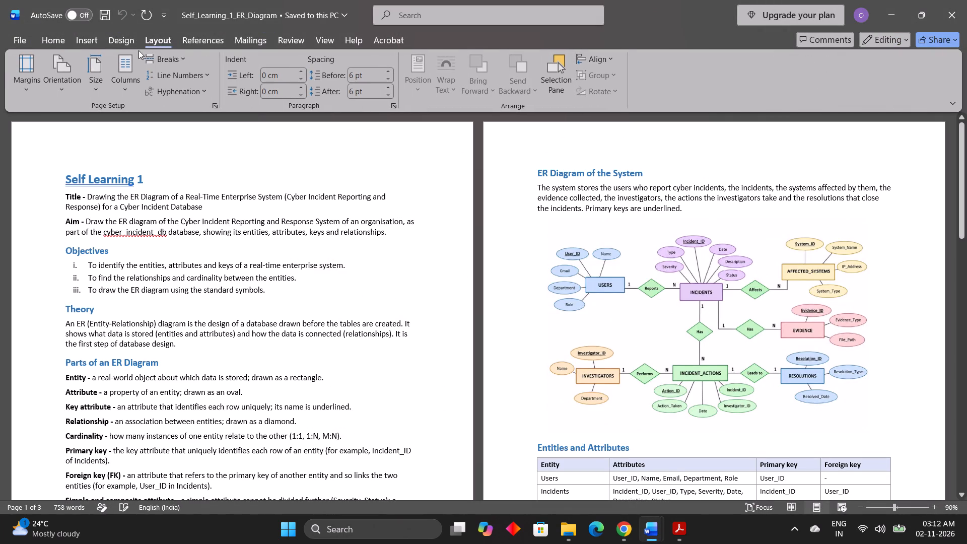
click(23, 60)
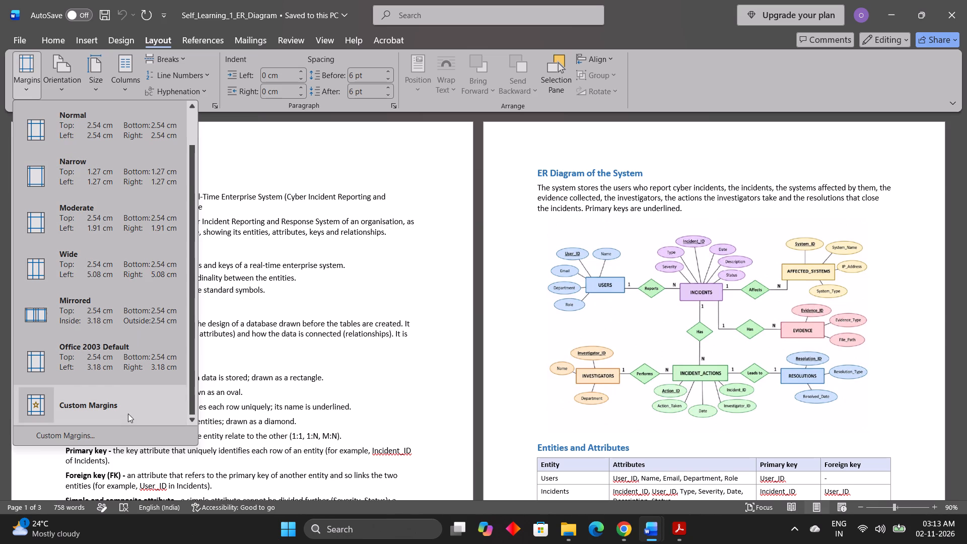
click(107, 444)
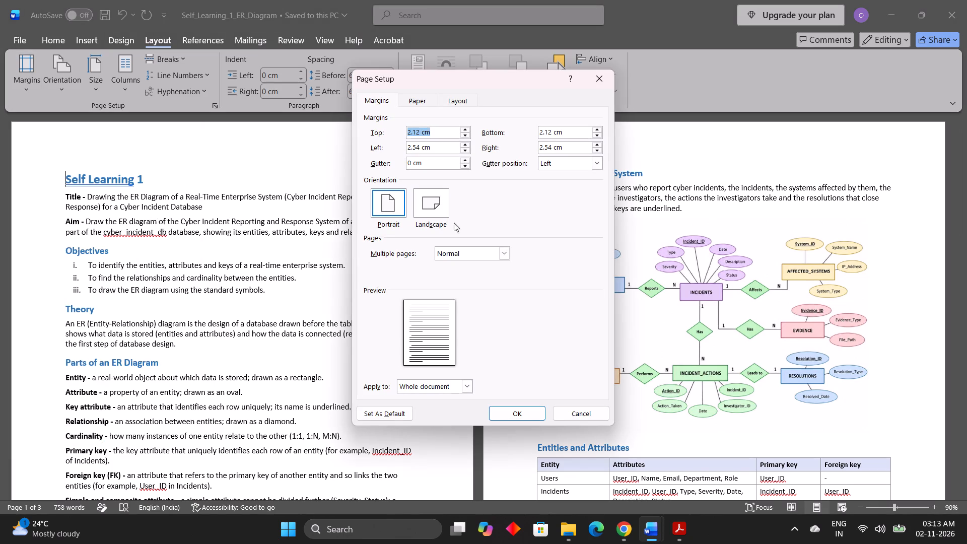
triple_click(464, 133)
double_click(464, 133)
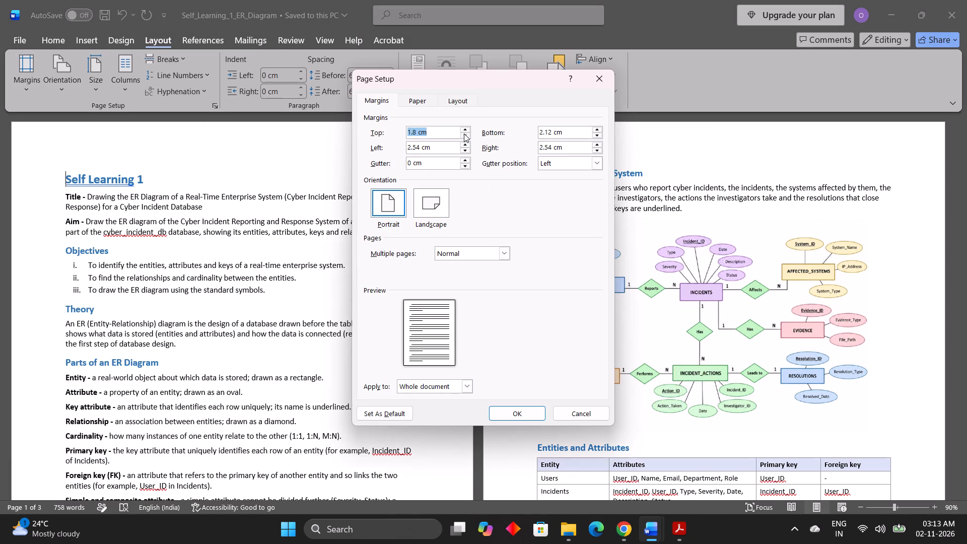
click(464, 133)
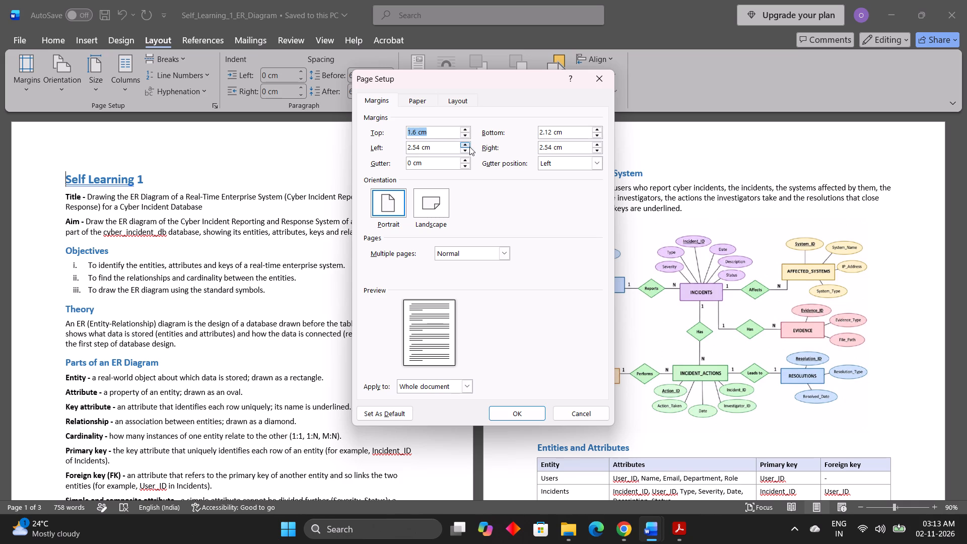
Set the left page margin to 1.8 cm in the same page setup.
click(469, 147)
click(469, 147)
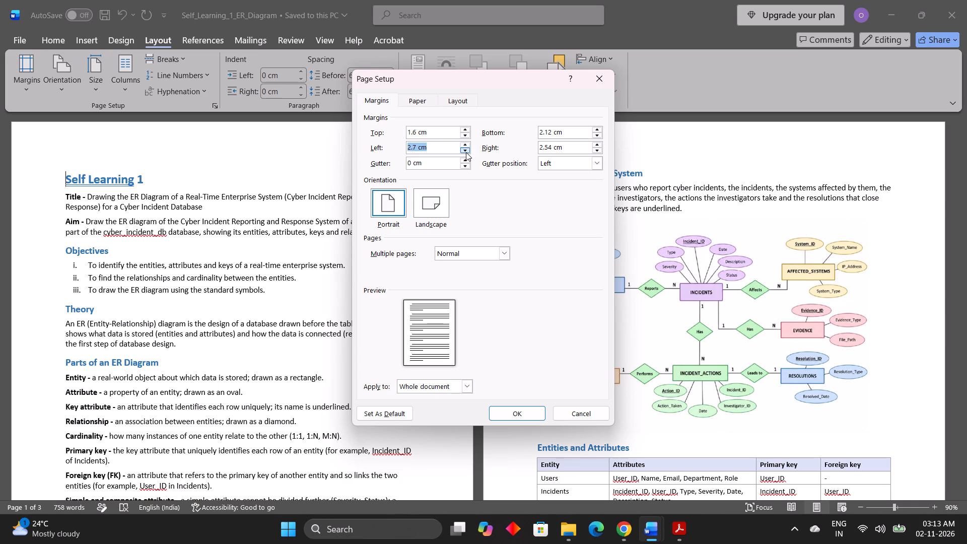
triple_click(466, 152)
triple_click(466, 152)
click(466, 152)
click(466, 152)
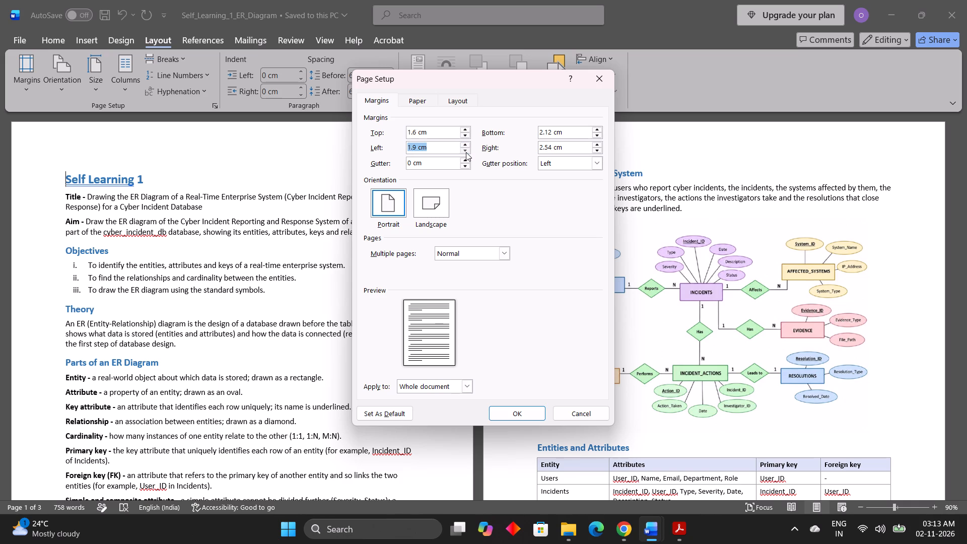
triple_click(466, 152)
click(466, 152)
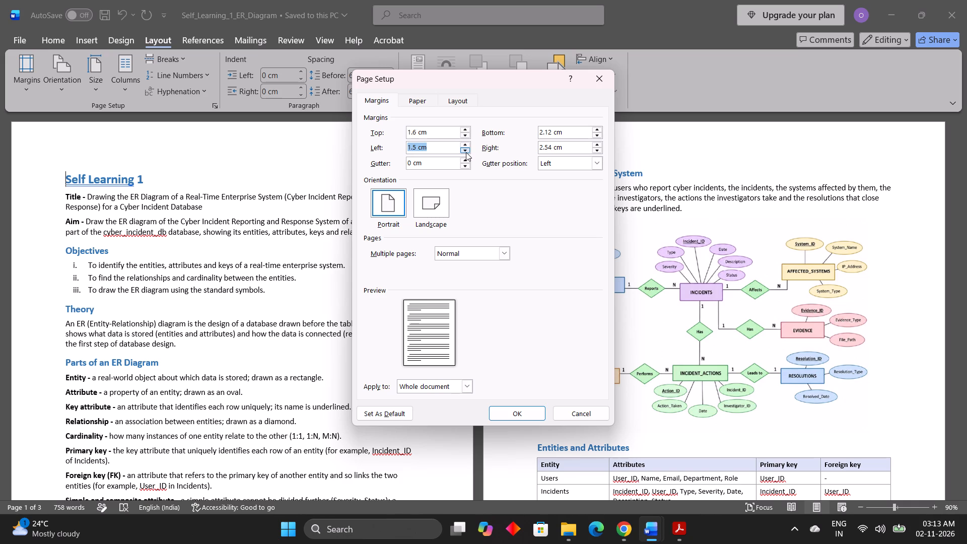
click(466, 152)
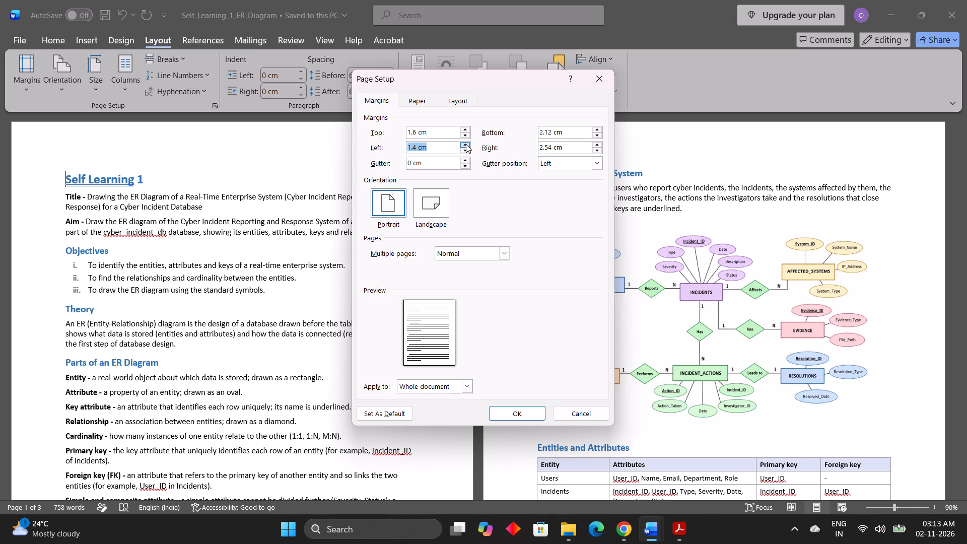
triple_click(466, 144)
click(466, 144)
Set the right page margin to 1.8 cm.
triple_click(599, 145)
triple_click(598, 148)
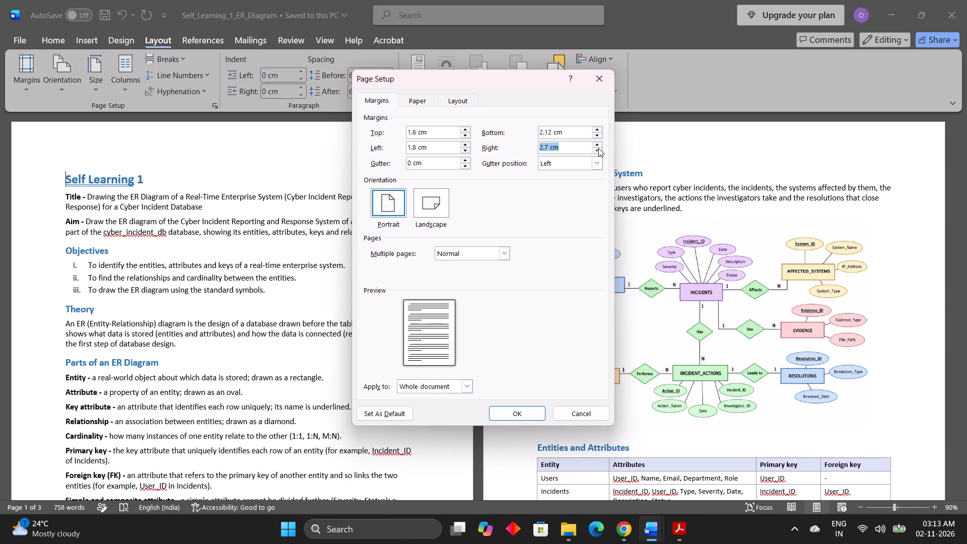
triple_click(598, 148)
triple_click(598, 148)
double_click(598, 148)
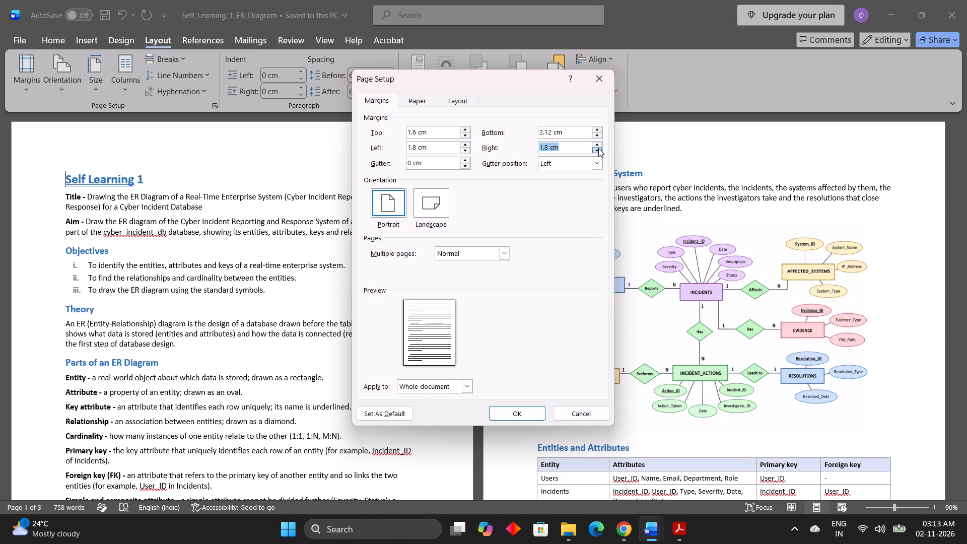
click(598, 148)
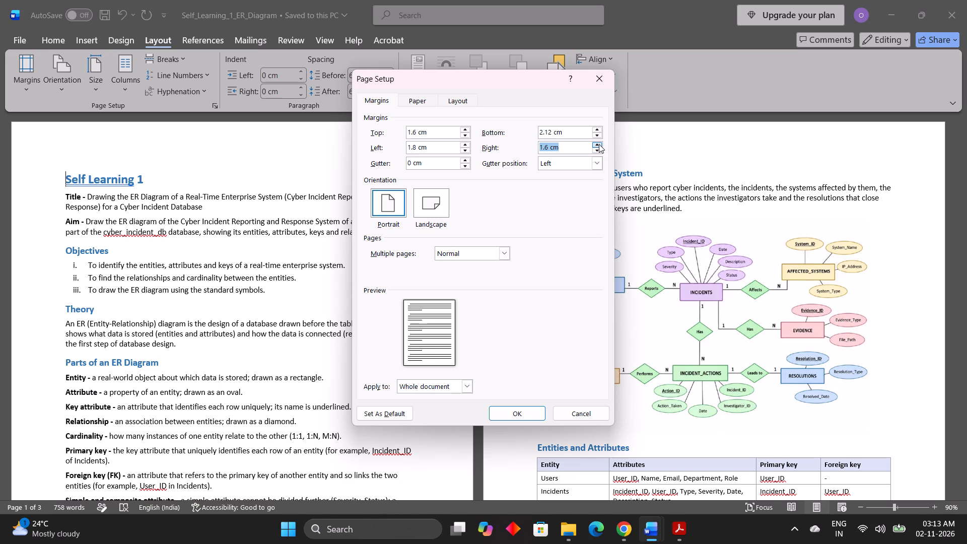
double_click(599, 144)
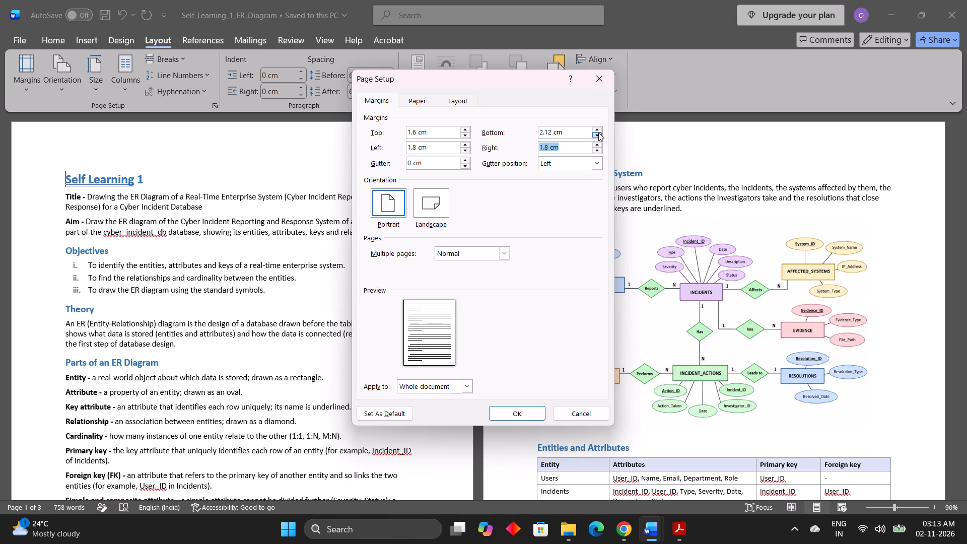
Set the bottom page margin to 1.6 cm and apply the custom margins to the whole document.
triple_click(598, 132)
triple_click(598, 132)
click(598, 132)
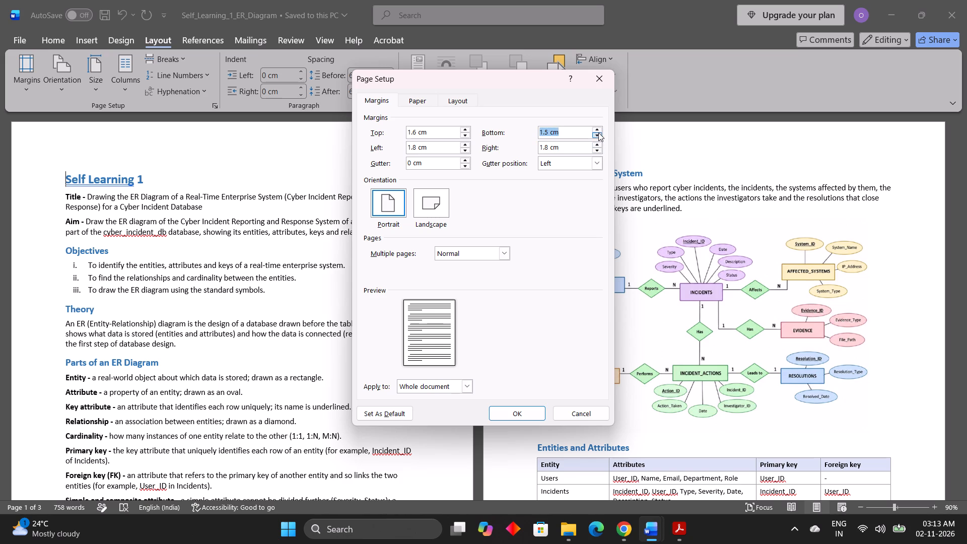
click(598, 128)
click(518, 409)
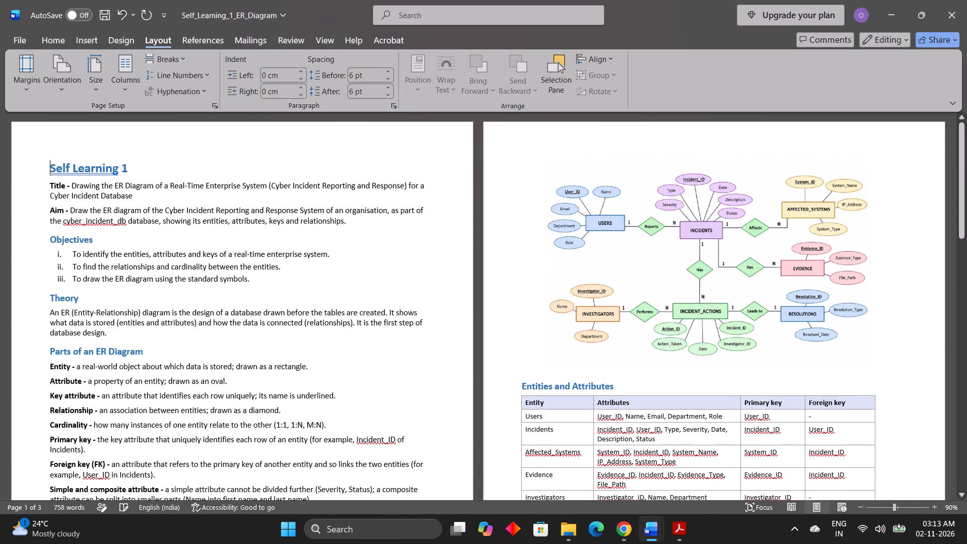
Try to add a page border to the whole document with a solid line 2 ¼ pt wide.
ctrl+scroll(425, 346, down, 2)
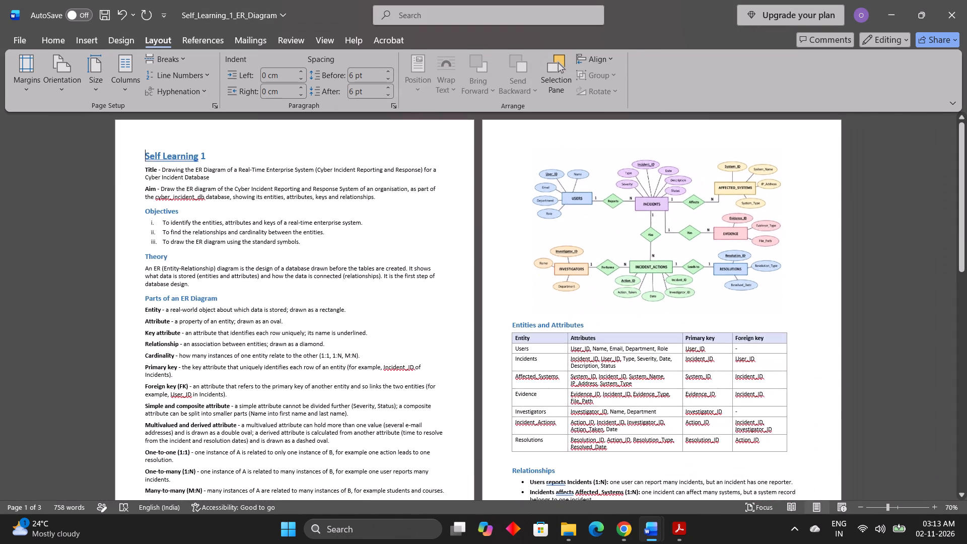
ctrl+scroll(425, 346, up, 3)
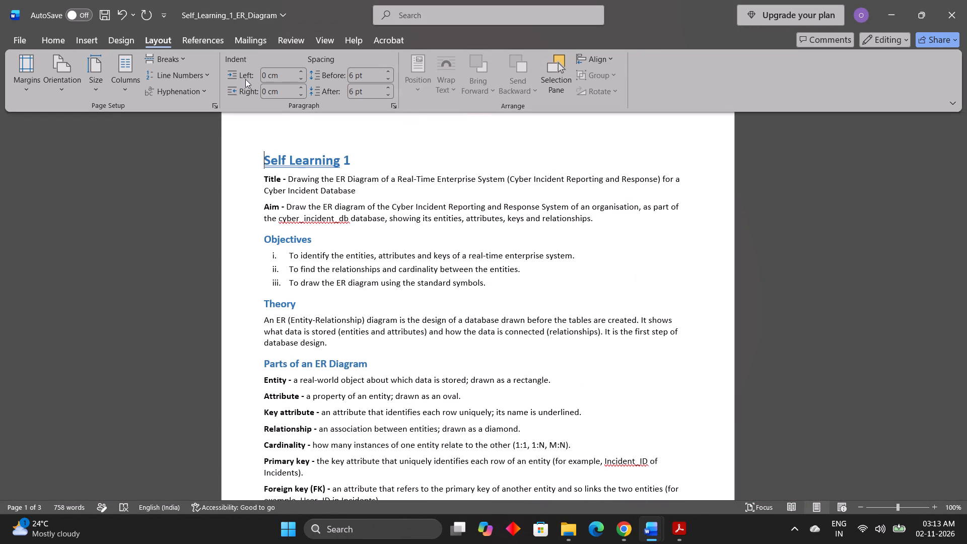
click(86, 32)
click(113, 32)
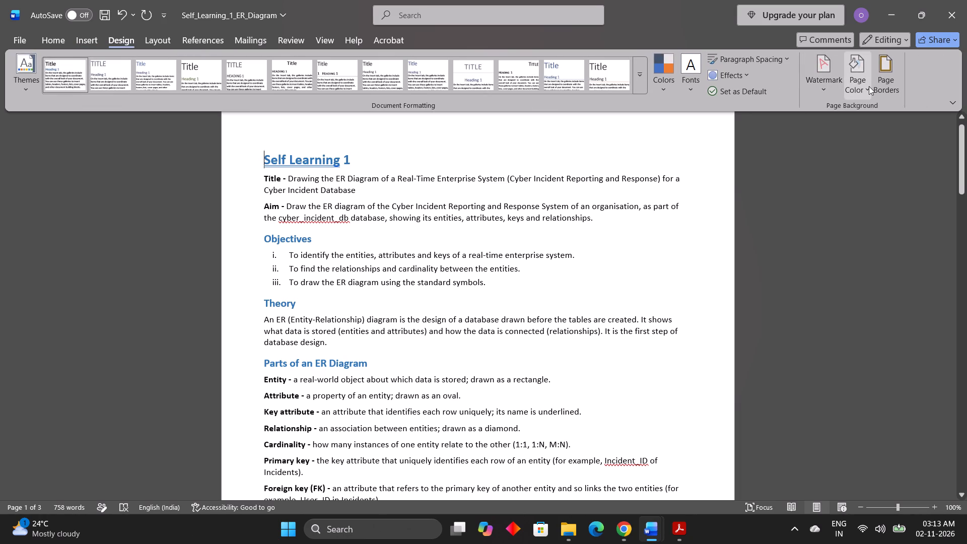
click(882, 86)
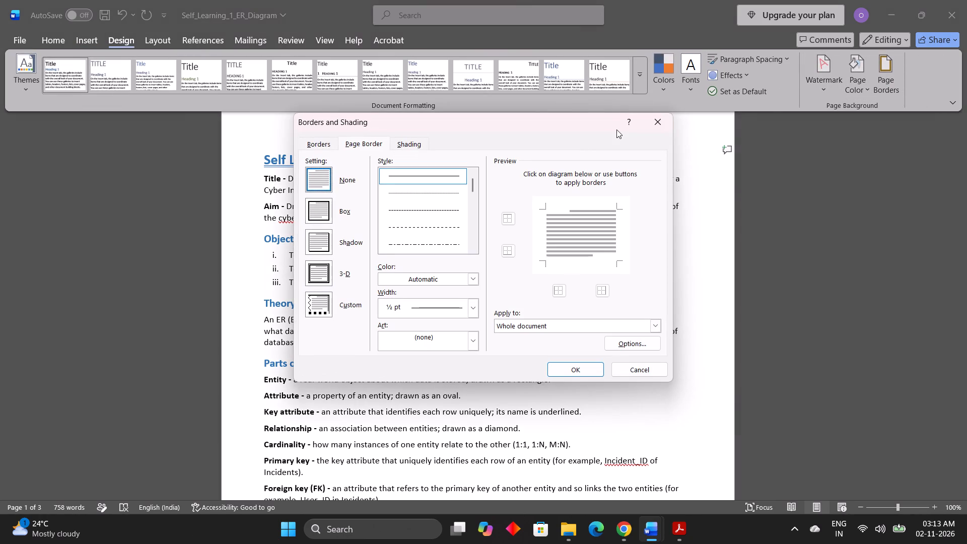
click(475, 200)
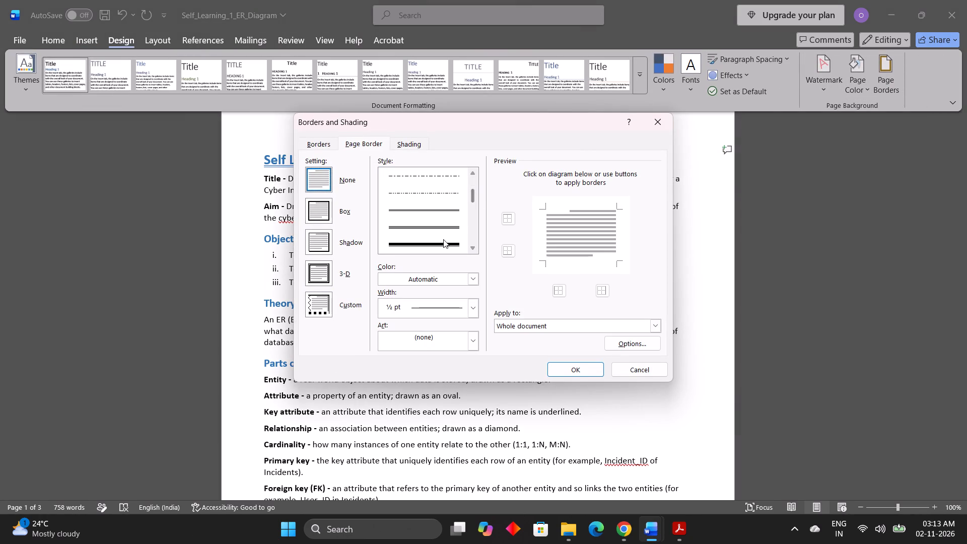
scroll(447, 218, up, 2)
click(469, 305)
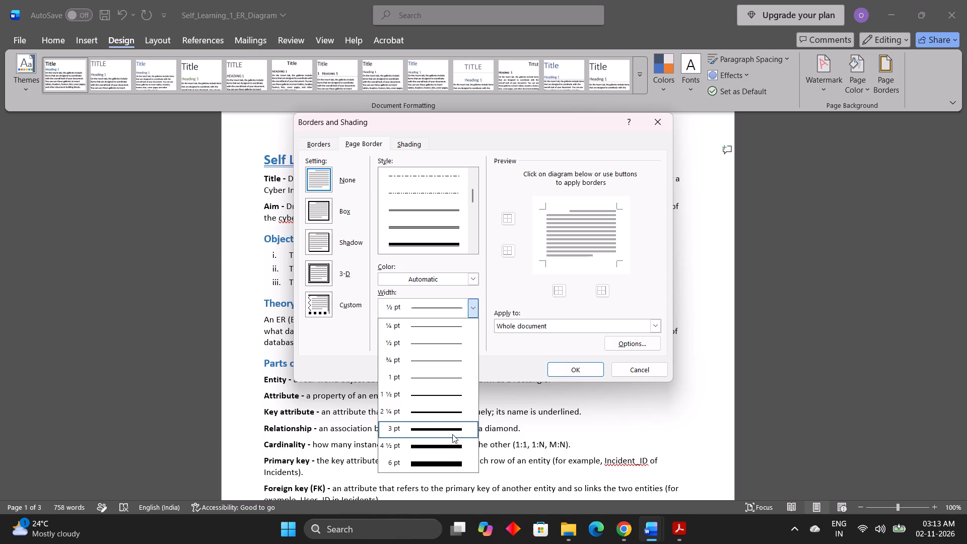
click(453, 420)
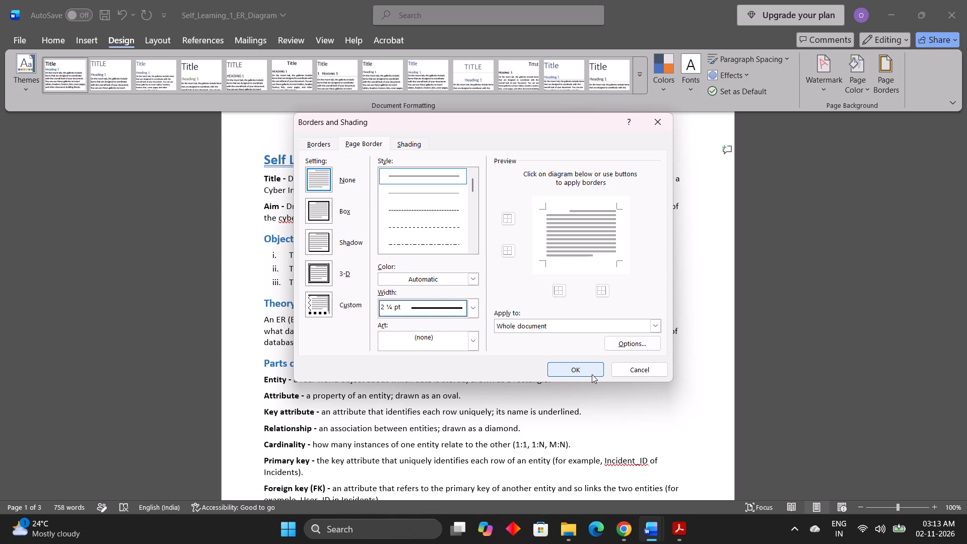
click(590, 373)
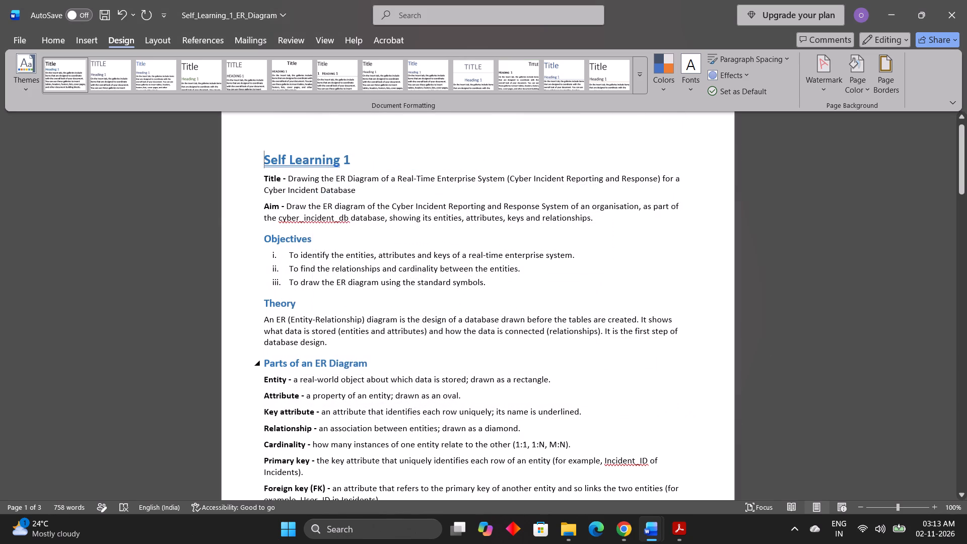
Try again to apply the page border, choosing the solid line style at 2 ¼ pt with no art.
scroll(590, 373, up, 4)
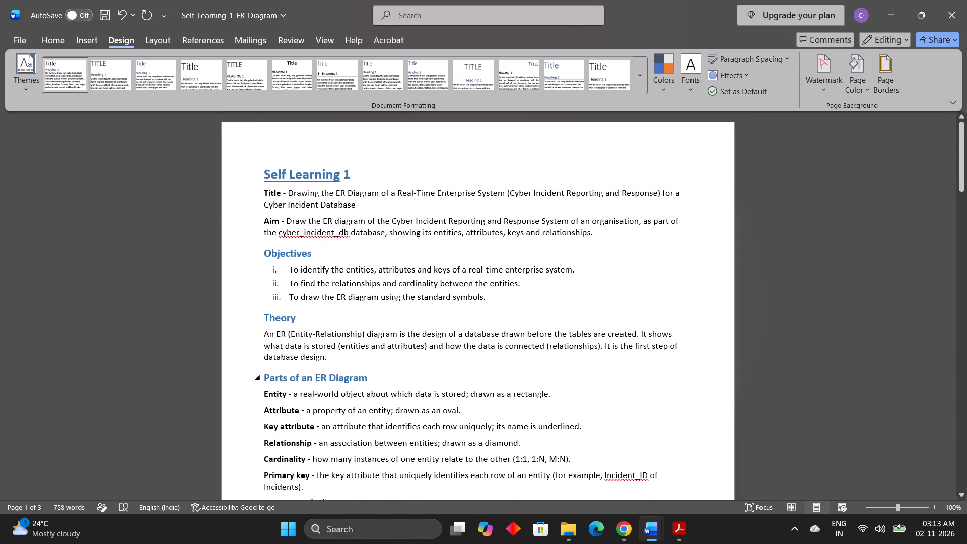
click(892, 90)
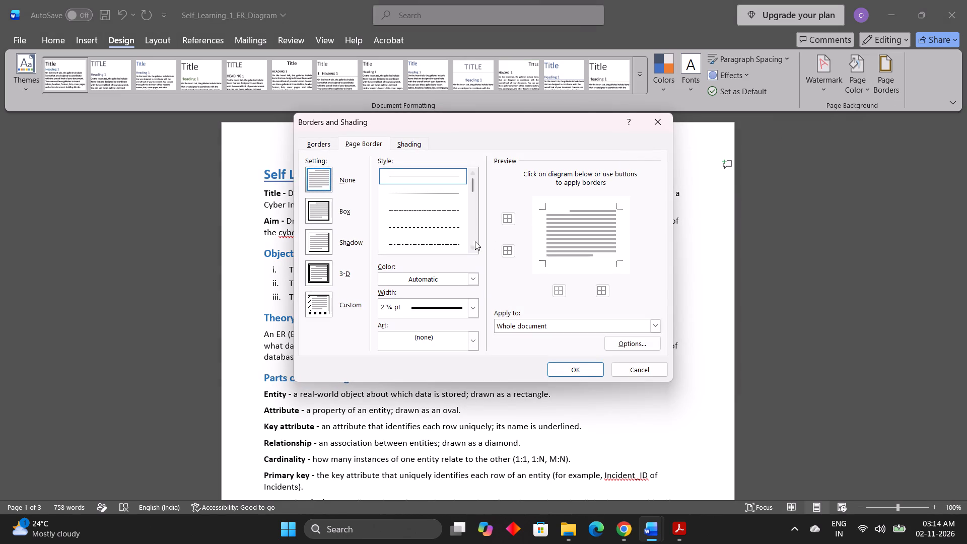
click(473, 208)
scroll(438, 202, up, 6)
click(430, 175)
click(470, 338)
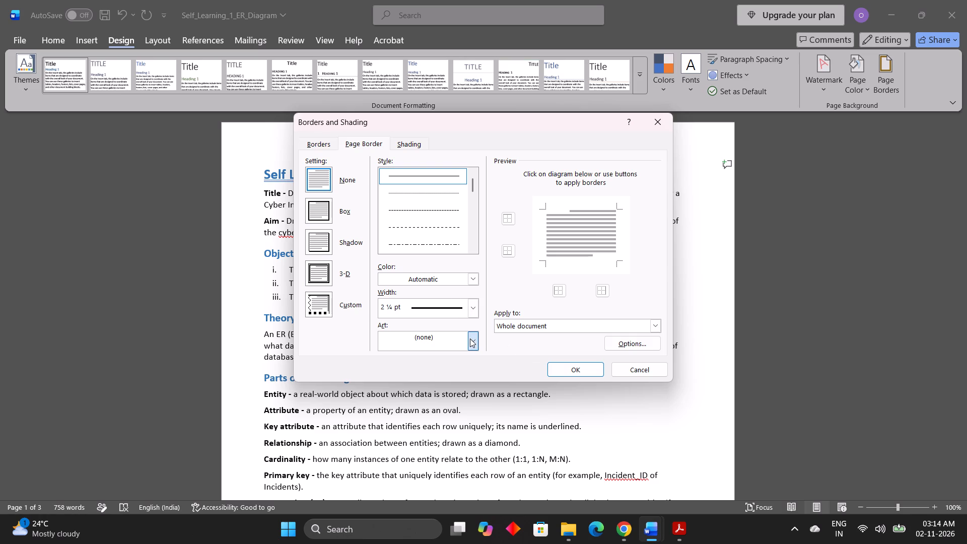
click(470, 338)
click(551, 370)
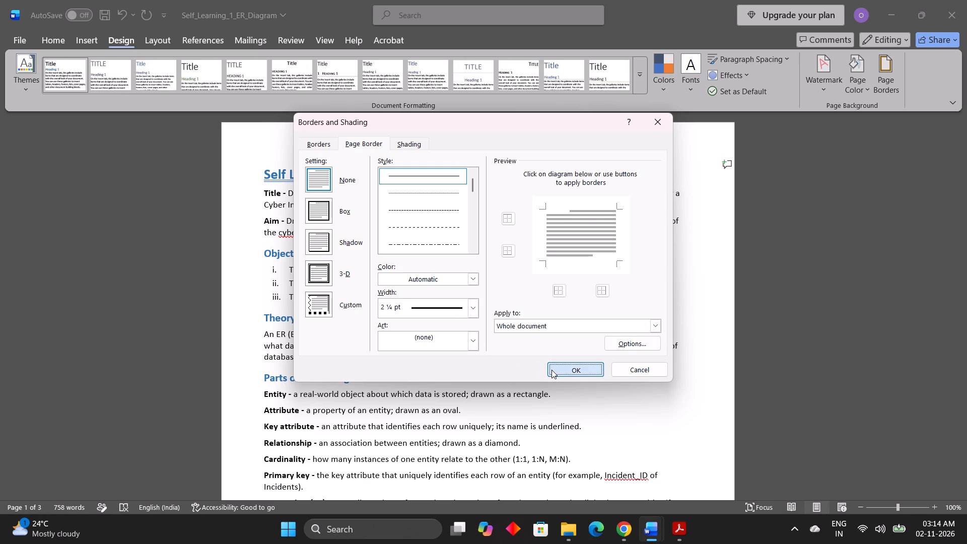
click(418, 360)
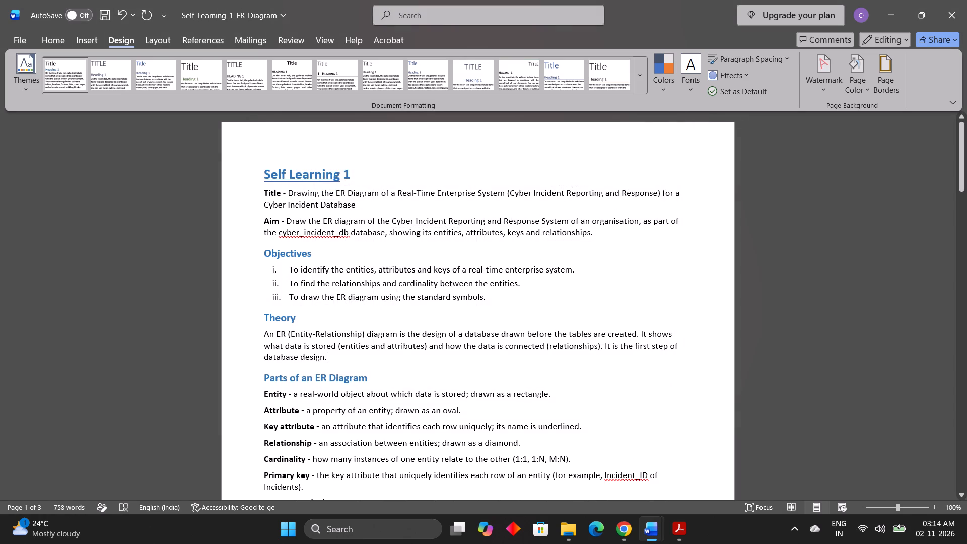
View all pages of the ER diagram report side by side to check the overall layout.
ctrl+scroll(418, 360, down, 6)
scroll(418, 360, down, 12)
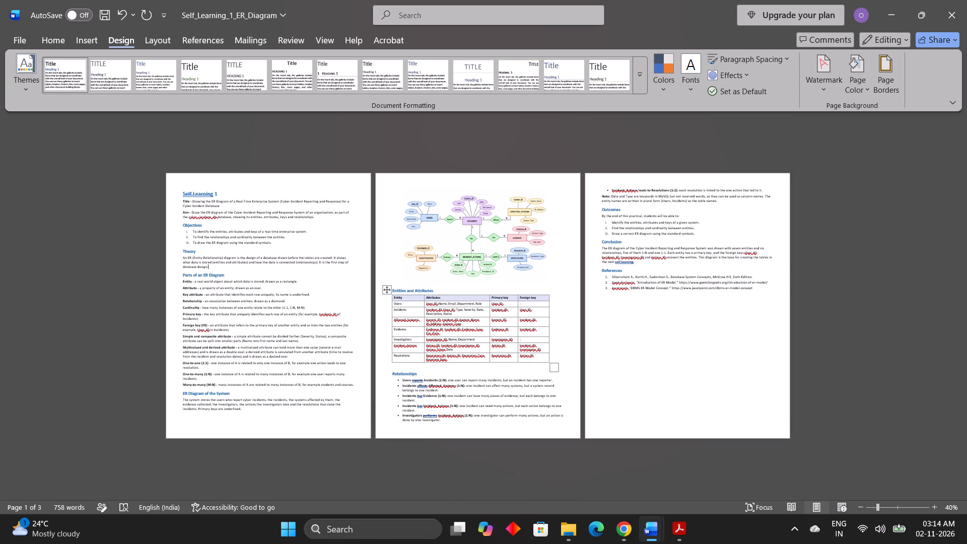
scroll(418, 360, down, 3)
Set the left and right page margins to 2 cm and apply them to the whole document.
click(147, 42)
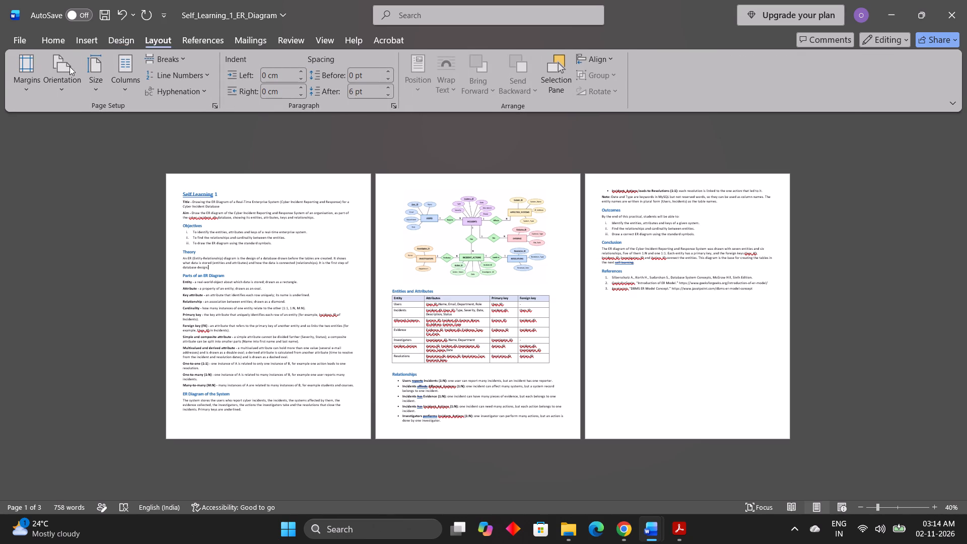
click(34, 74)
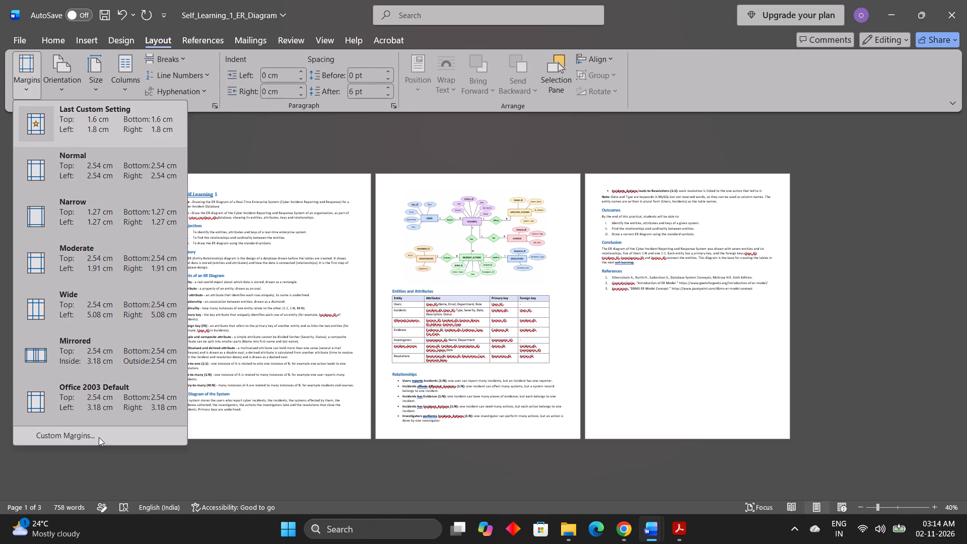
click(99, 428)
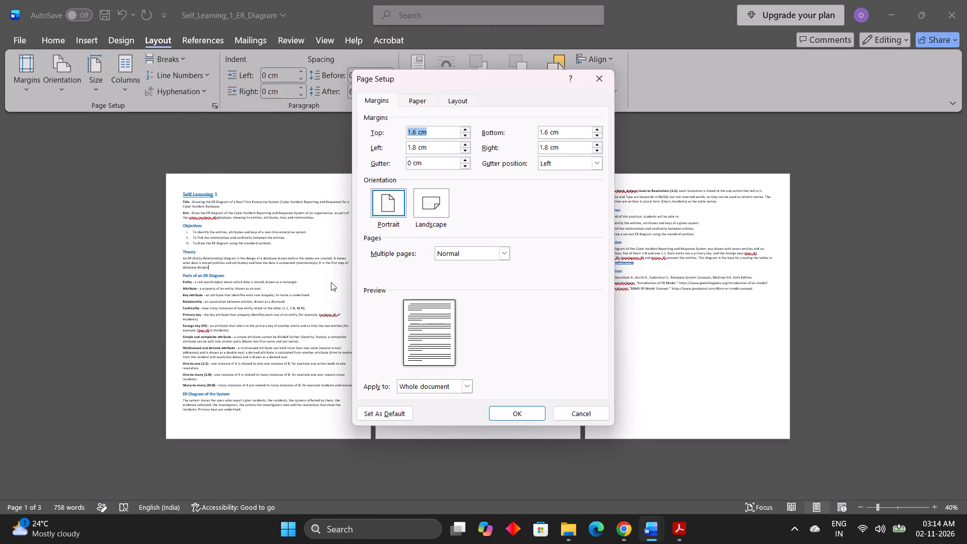
double_click(465, 127)
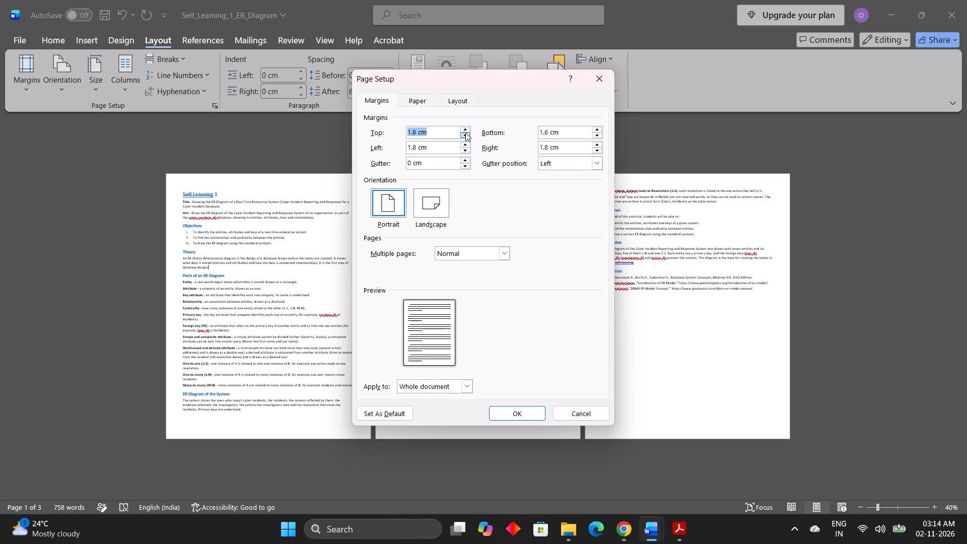
double_click(465, 132)
double_click(466, 147)
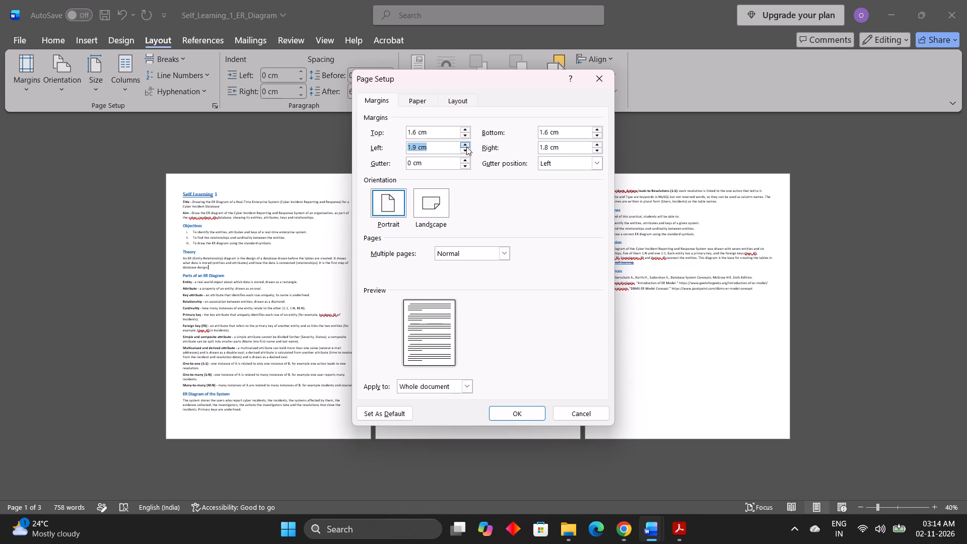
double_click(598, 142)
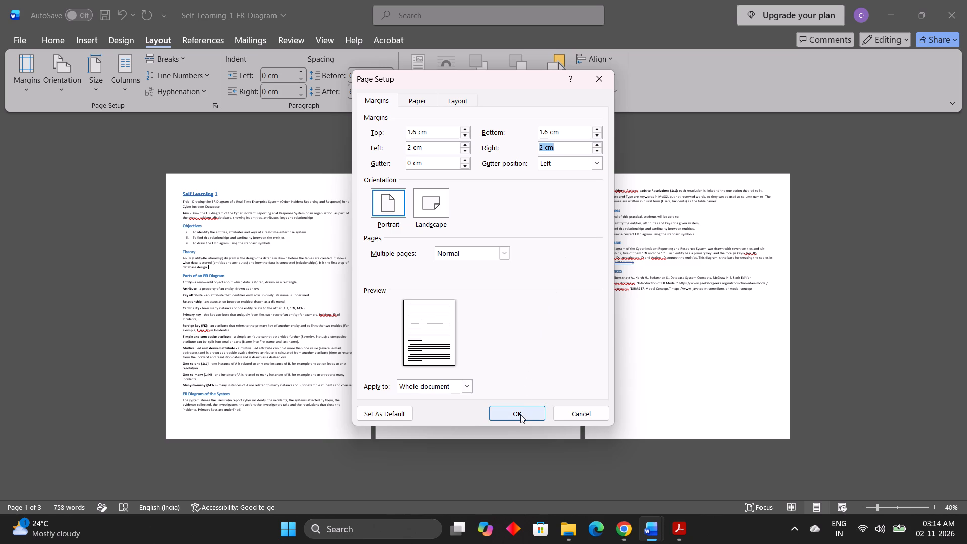
click(520, 414)
click(333, 347)
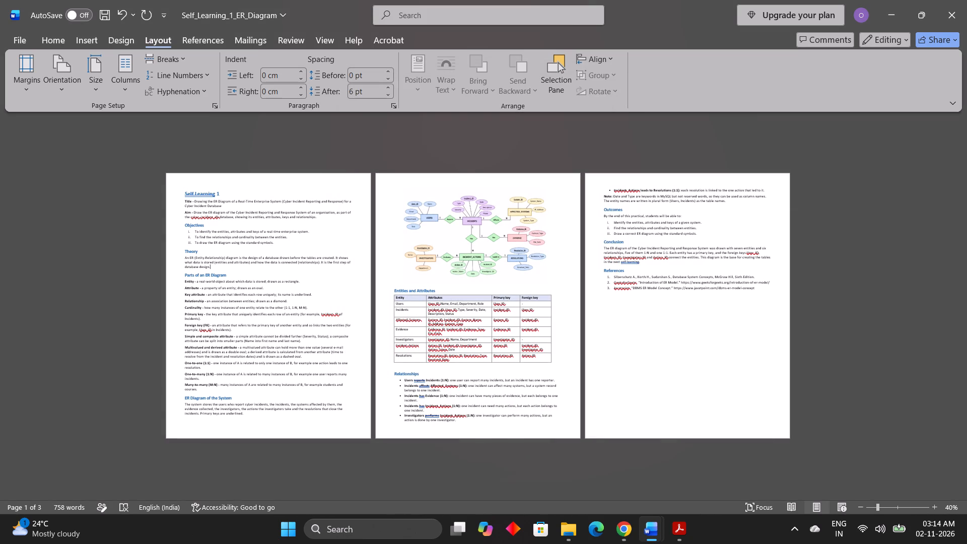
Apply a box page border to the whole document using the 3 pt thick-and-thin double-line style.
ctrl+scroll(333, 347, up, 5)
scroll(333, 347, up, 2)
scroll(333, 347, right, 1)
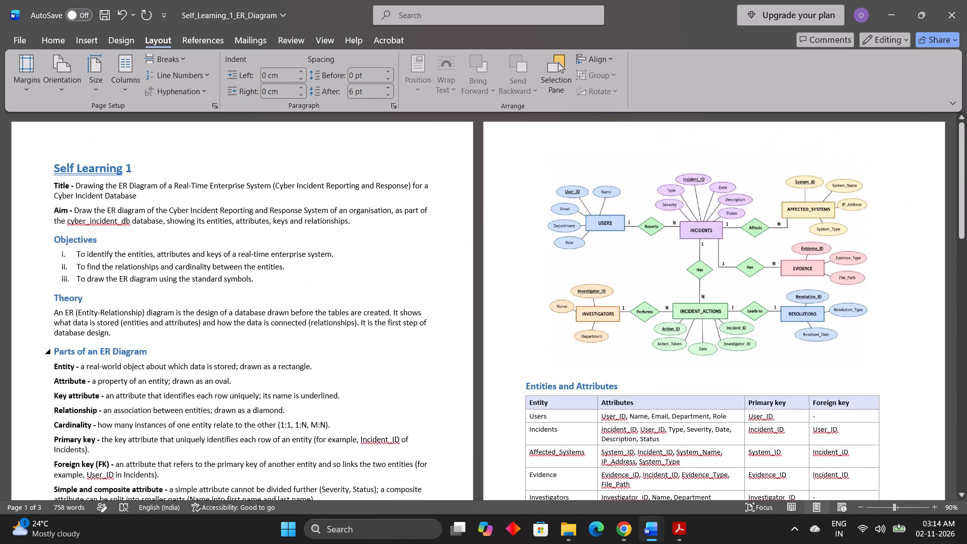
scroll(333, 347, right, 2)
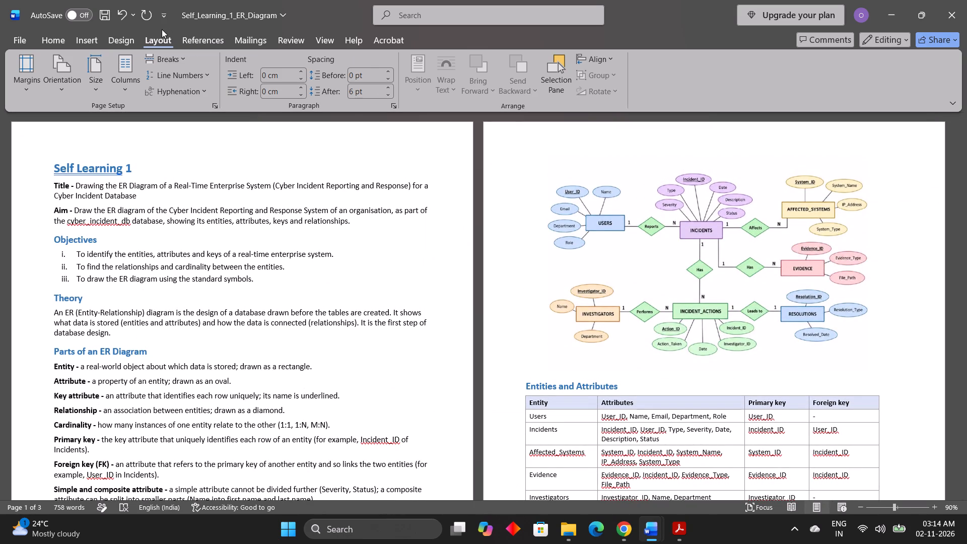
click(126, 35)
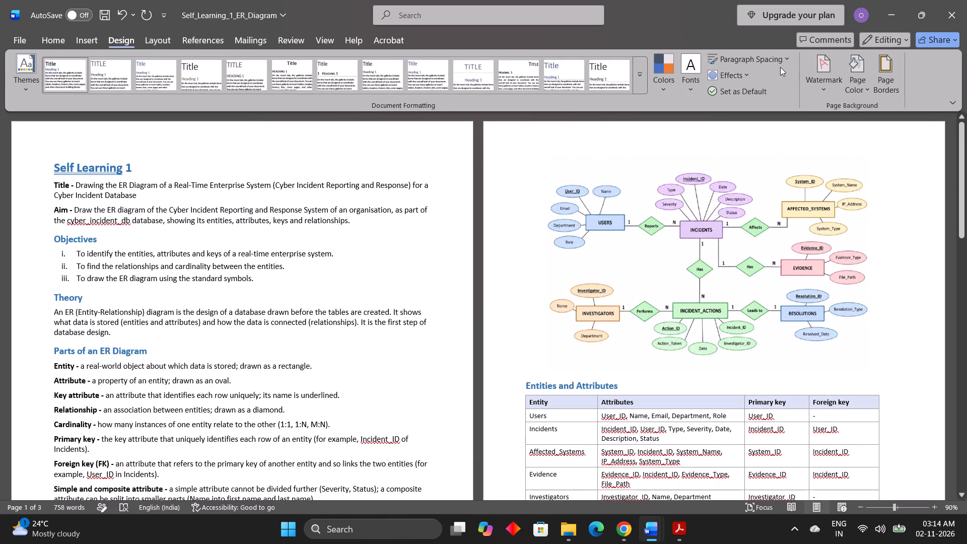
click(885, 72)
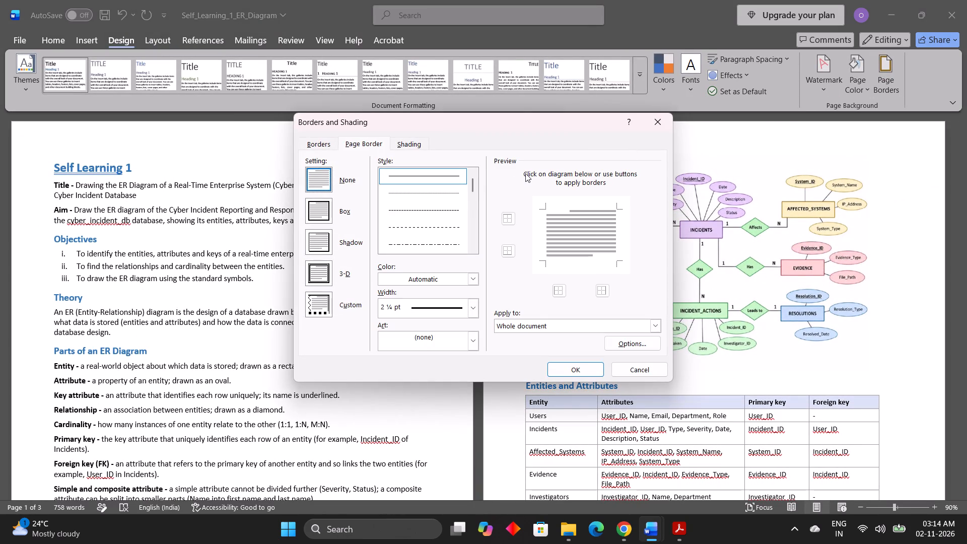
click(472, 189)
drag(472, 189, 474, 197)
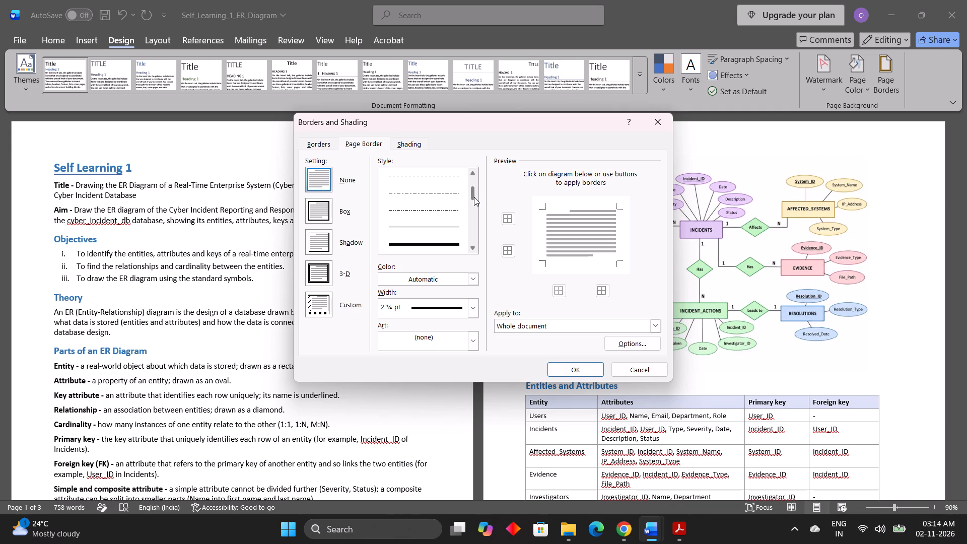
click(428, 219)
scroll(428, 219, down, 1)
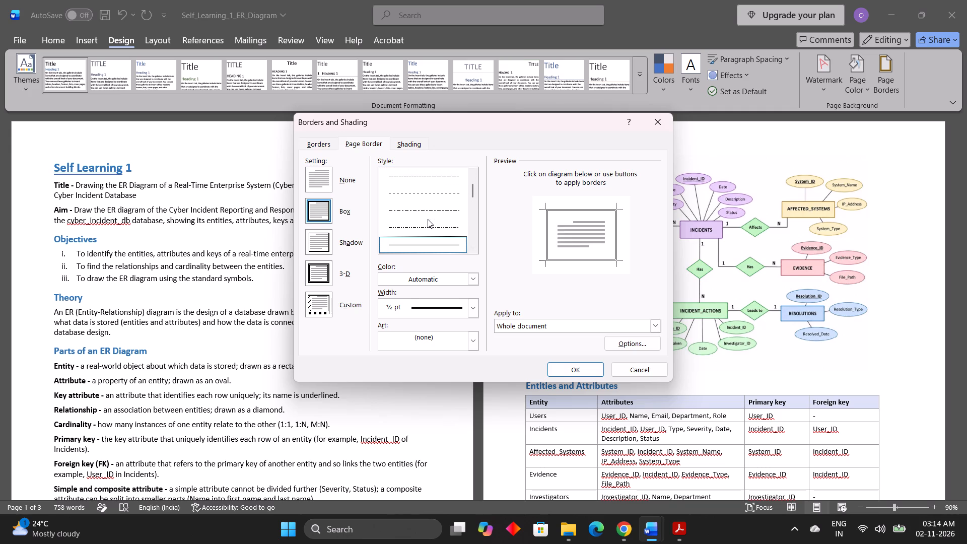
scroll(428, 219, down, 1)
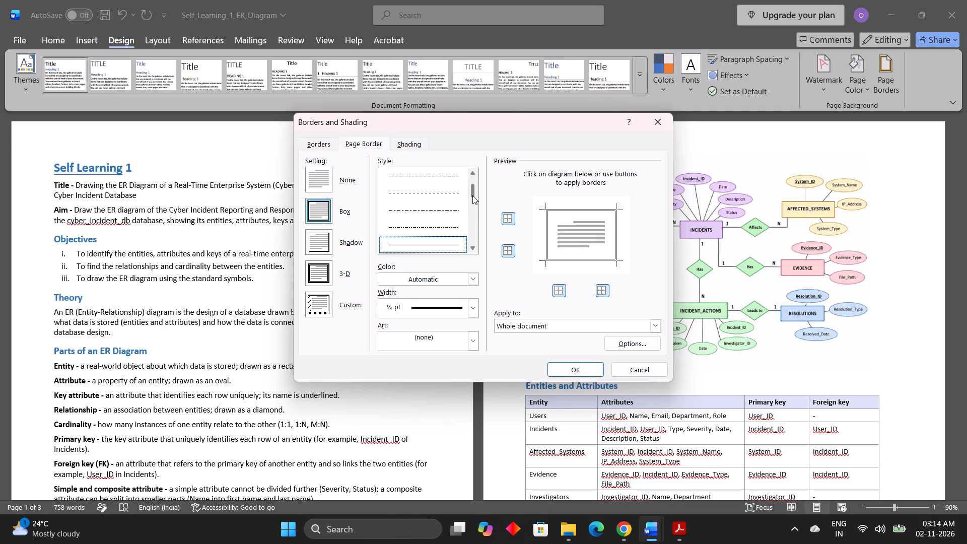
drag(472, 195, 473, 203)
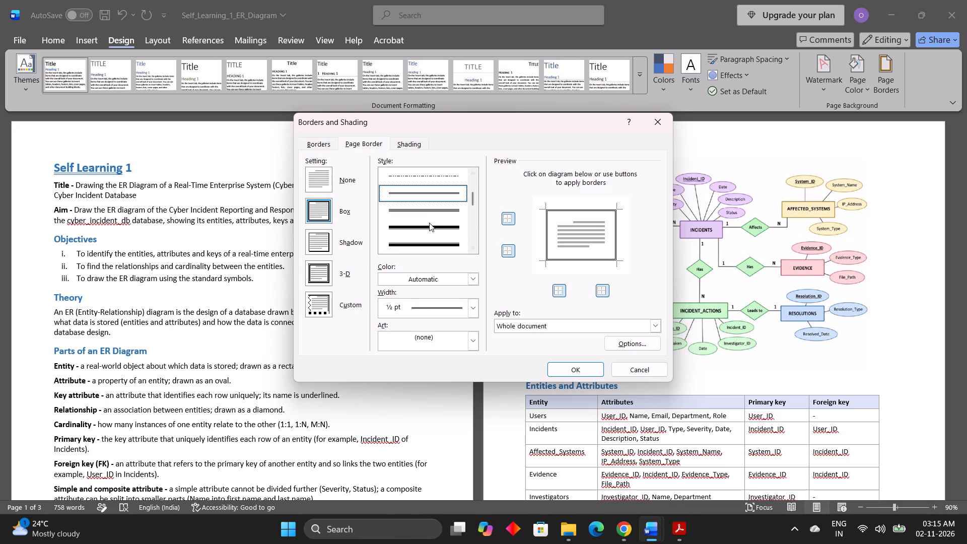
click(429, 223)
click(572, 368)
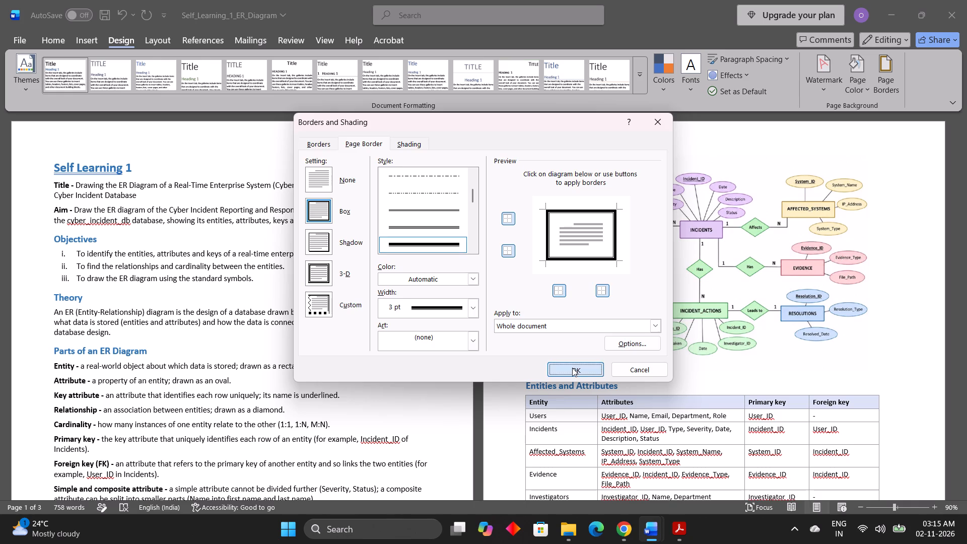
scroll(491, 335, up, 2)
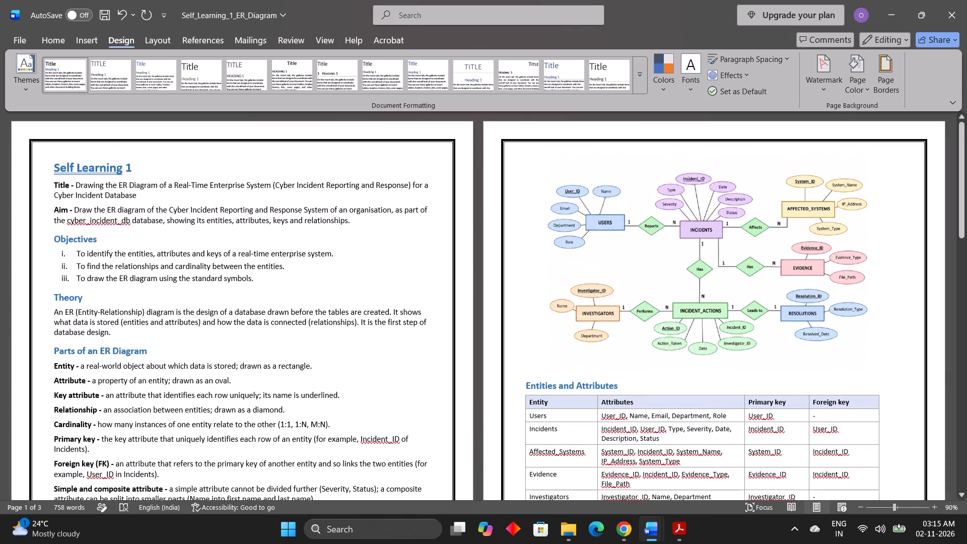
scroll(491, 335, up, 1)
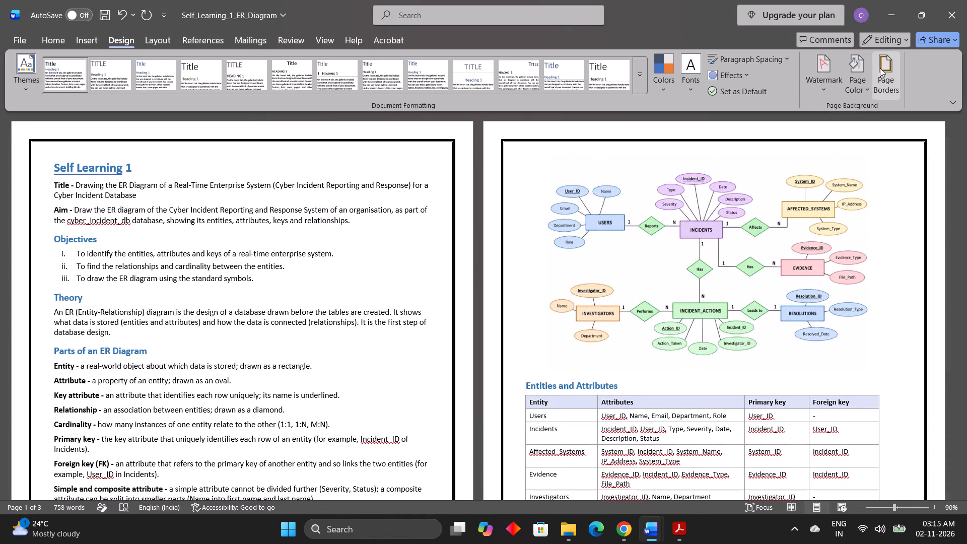
Change the whole document's page border to a single solid line 1 ½ pt wide.
click(894, 73)
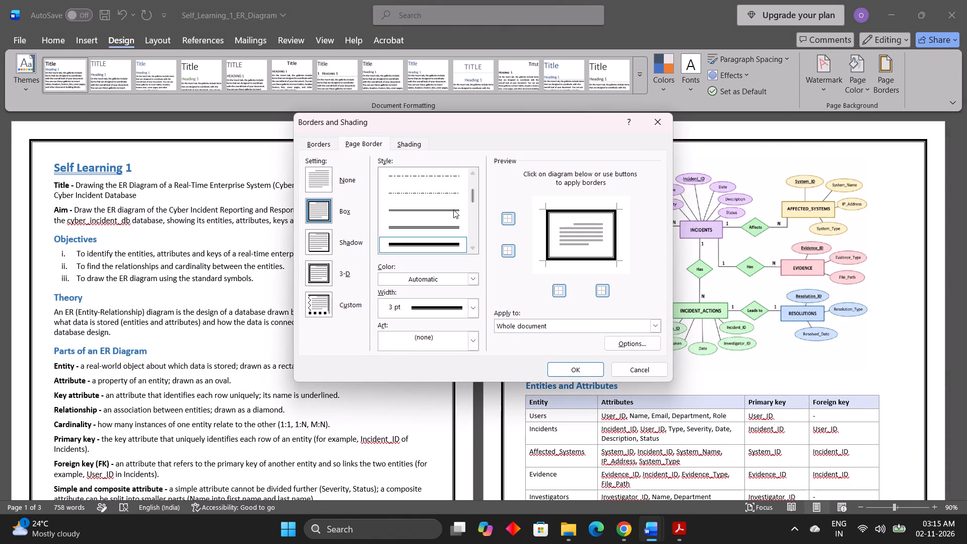
scroll(453, 210, up, 4)
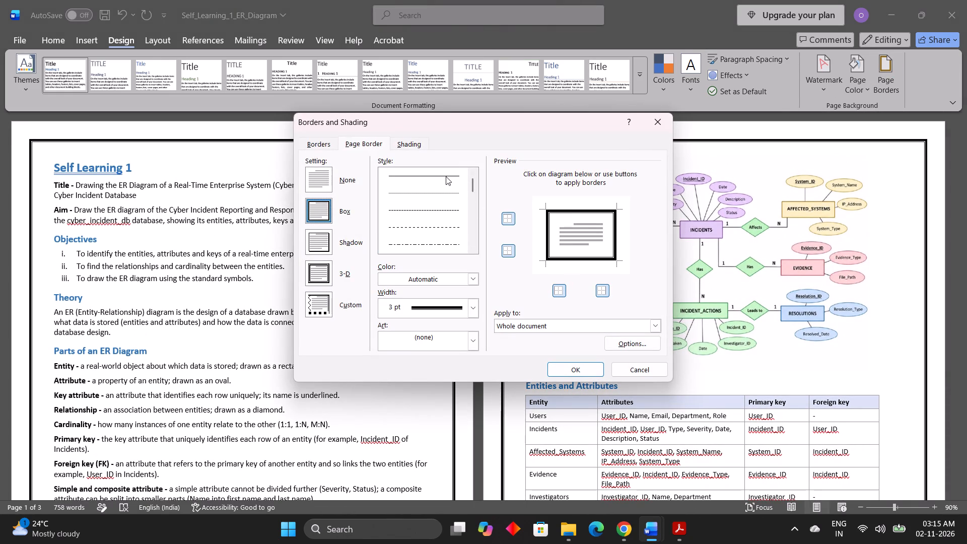
click(445, 176)
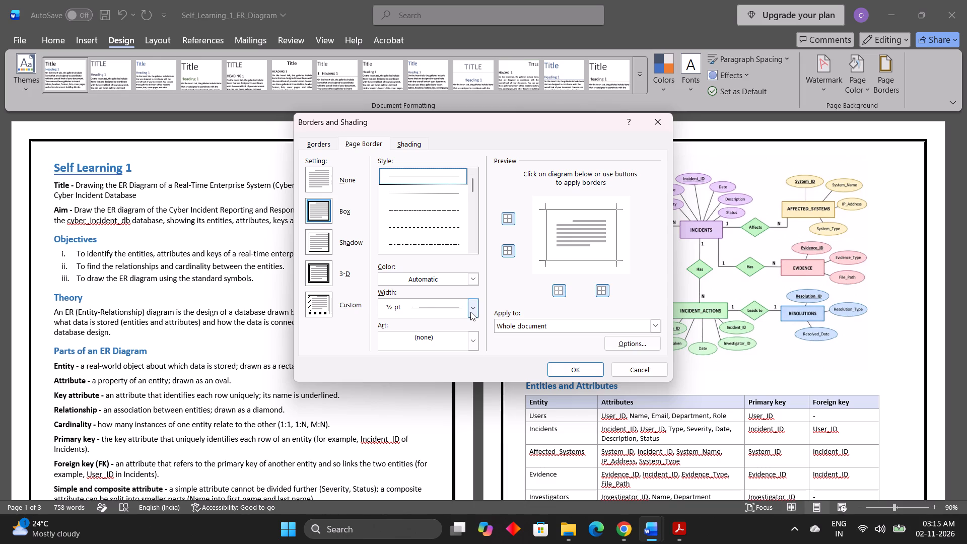
click(470, 312)
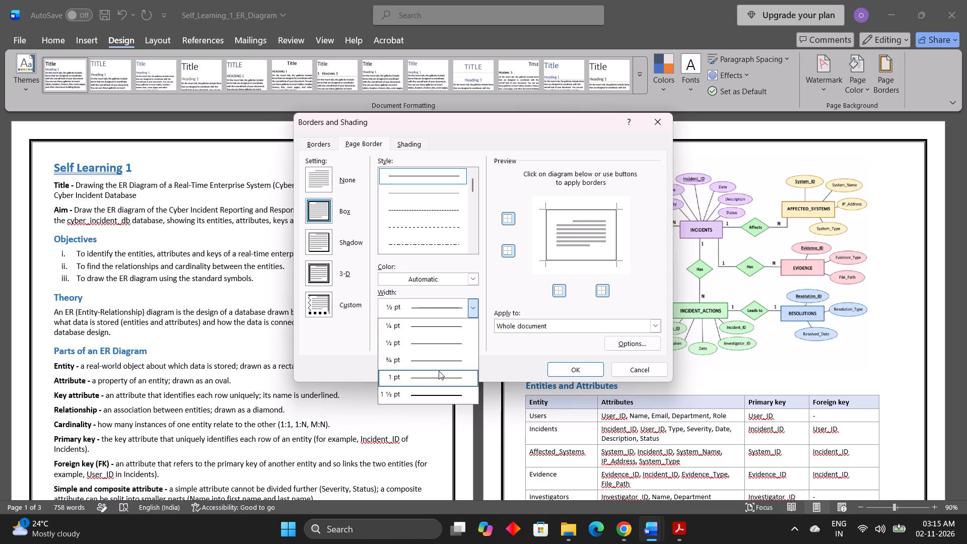
scroll(439, 371, down, 2)
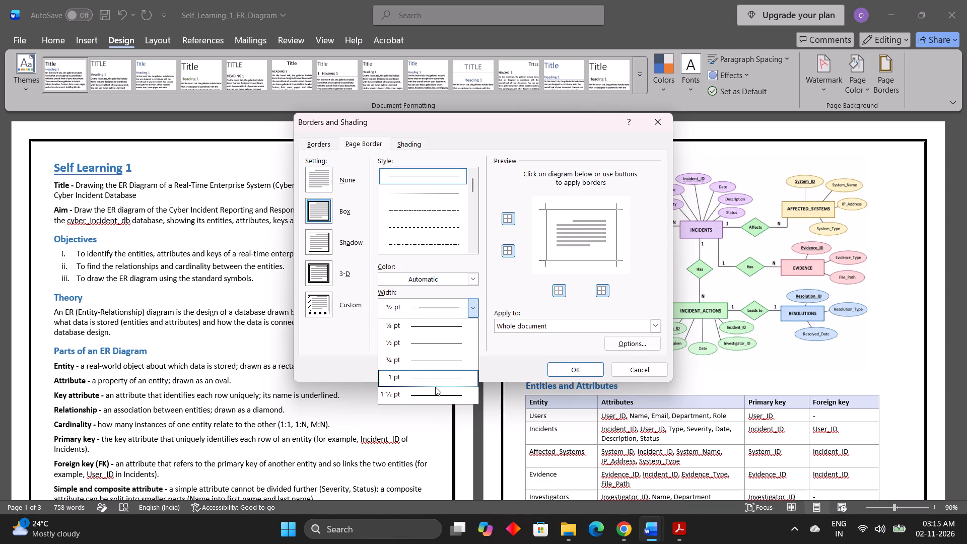
click(435, 388)
click(572, 364)
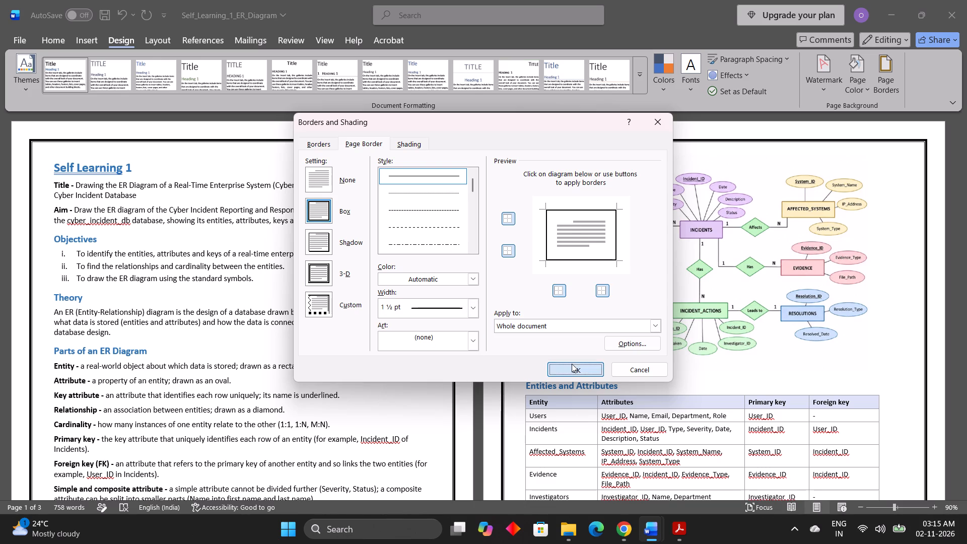
scroll(572, 364, up, 2)
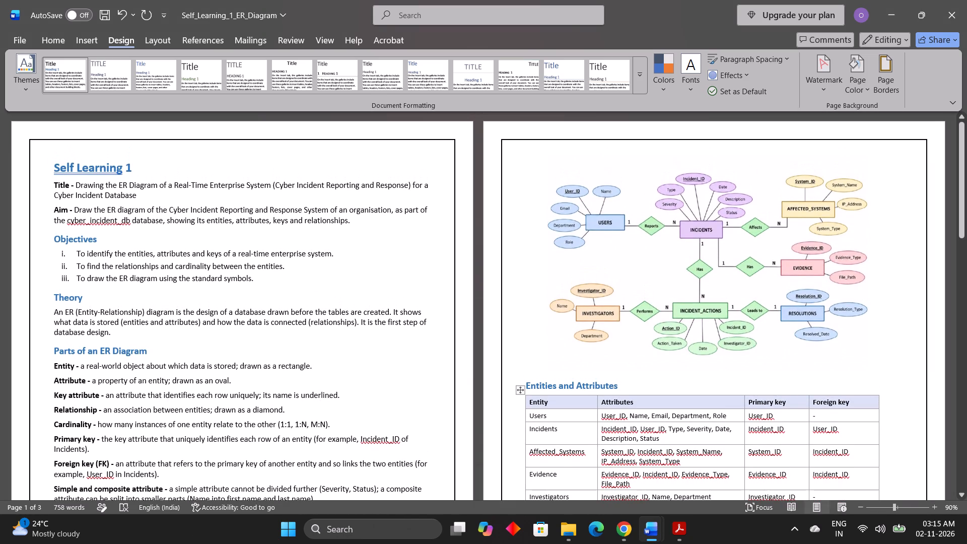
click(400, 362)
scroll(400, 362, up, 4)
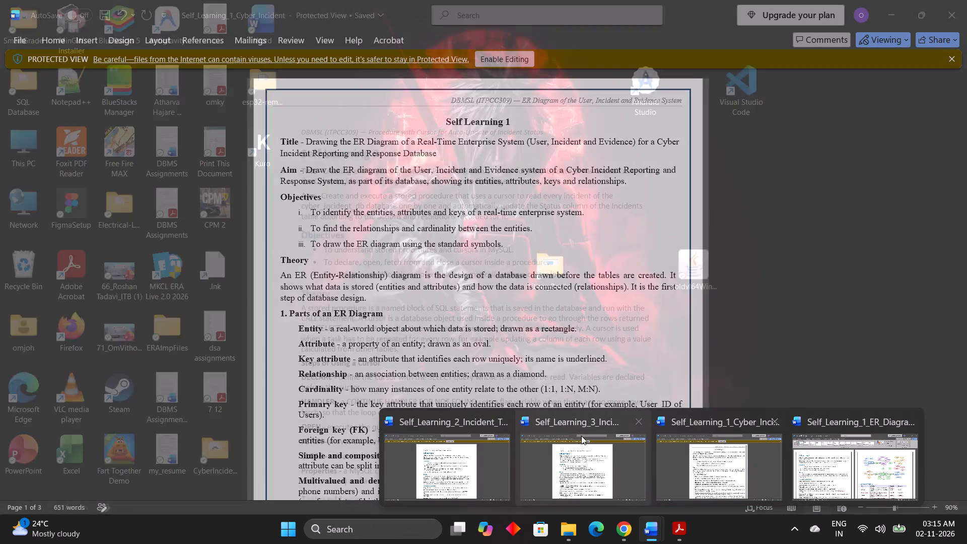
Arrange the Self_Learning_1_Cyber_Incident document and the Self_Learning_1_ER_Diagram document side by side.
click(416, 457)
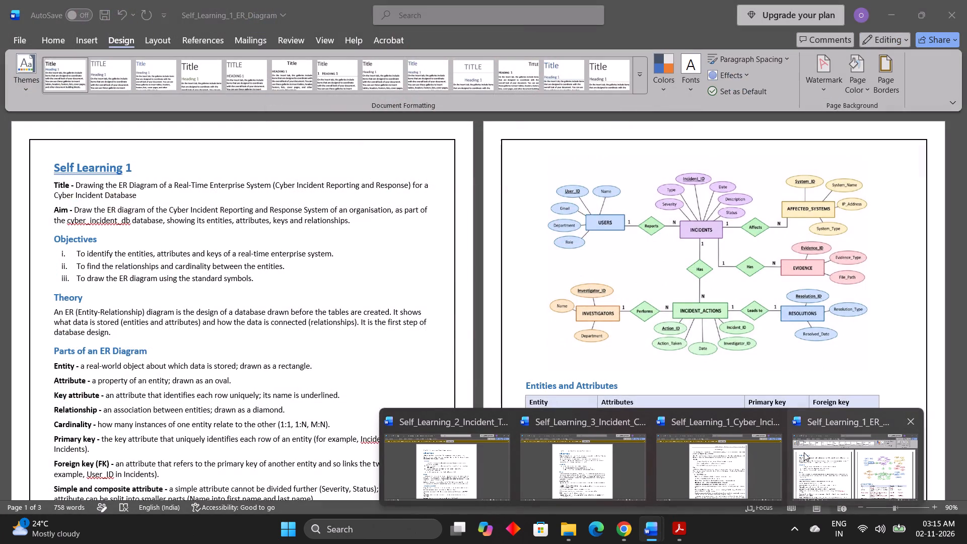
click(804, 452)
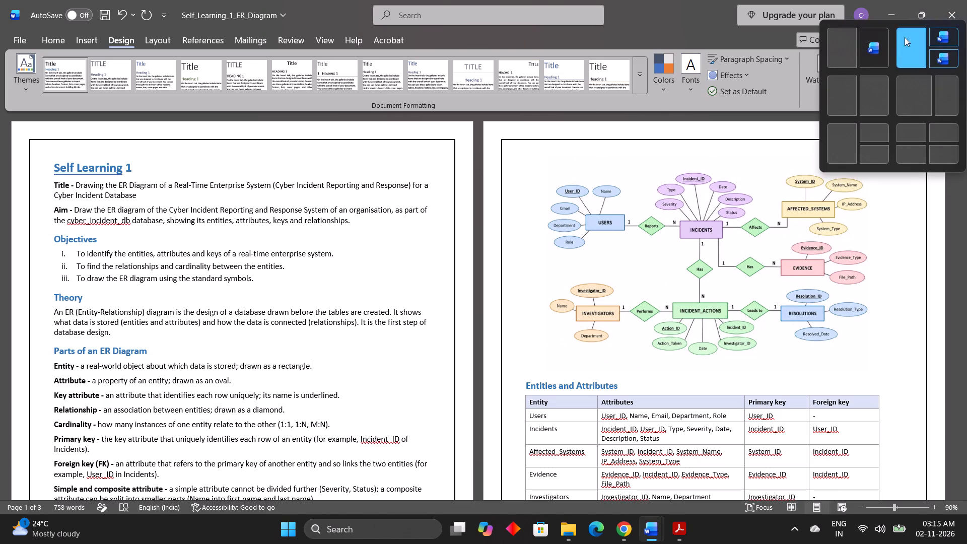
click(850, 42)
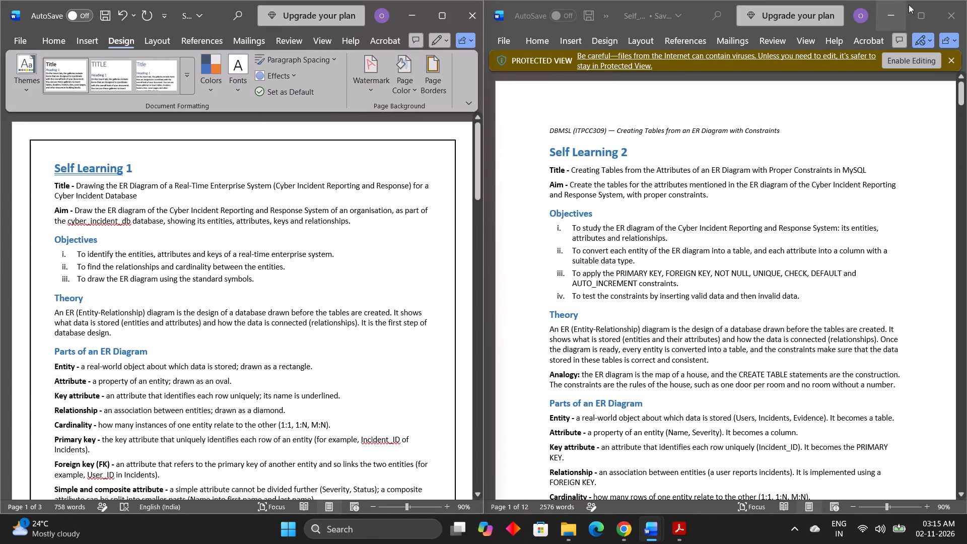
click(890, 11)
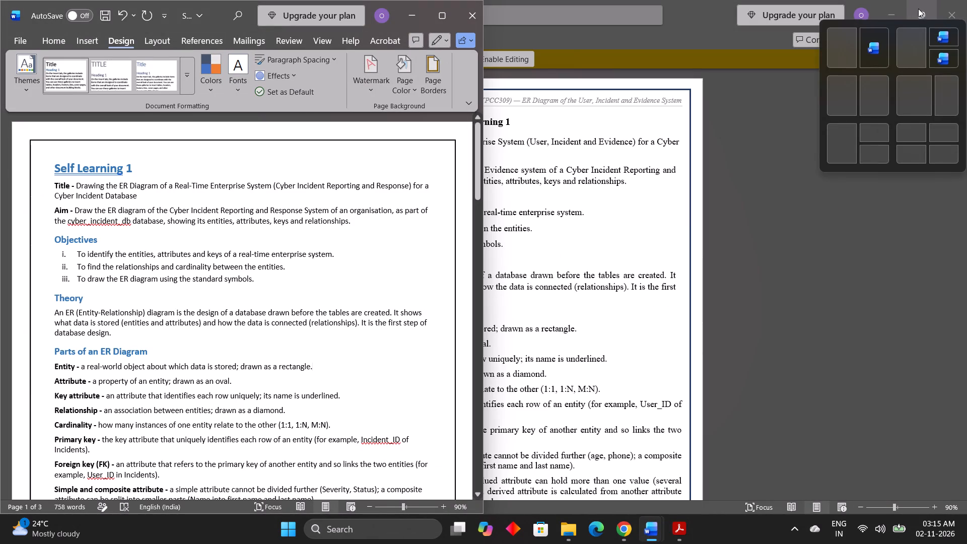
click(861, 42)
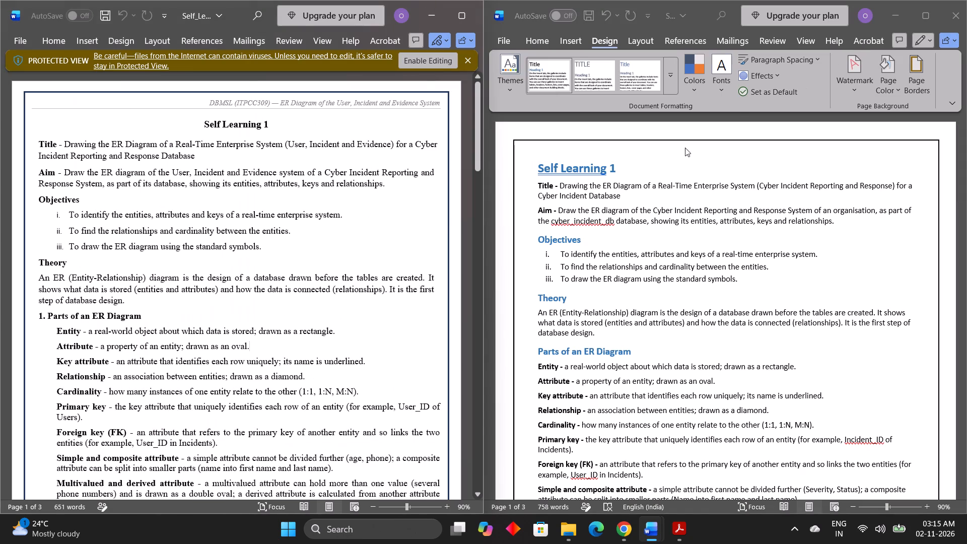
Change the font colour of the "Self Learning 1" heading in the ER diagram report to black.
ctrl+scroll(619, 183, down, 2)
scroll(619, 183, up, 1)
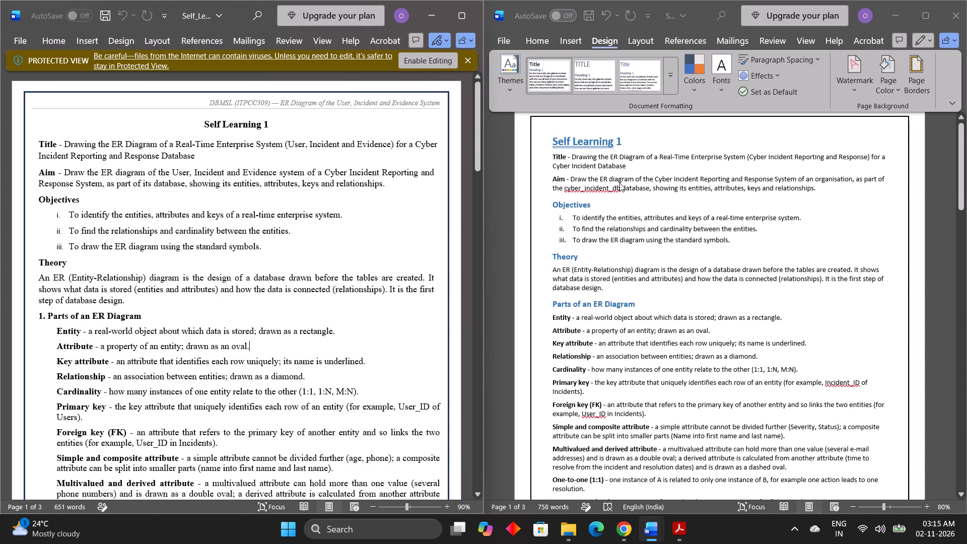
scroll(619, 183, up, 1)
click(628, 157)
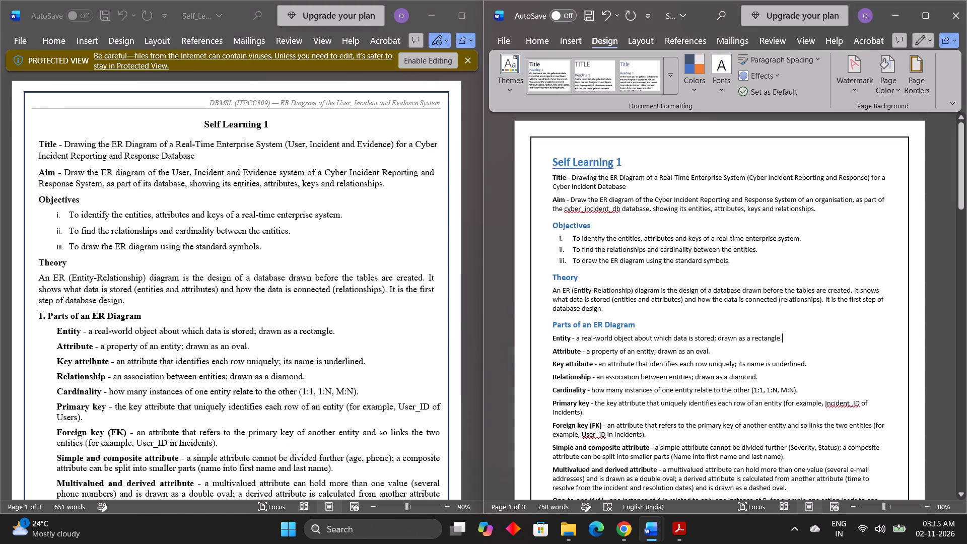
drag(626, 167, 553, 165)
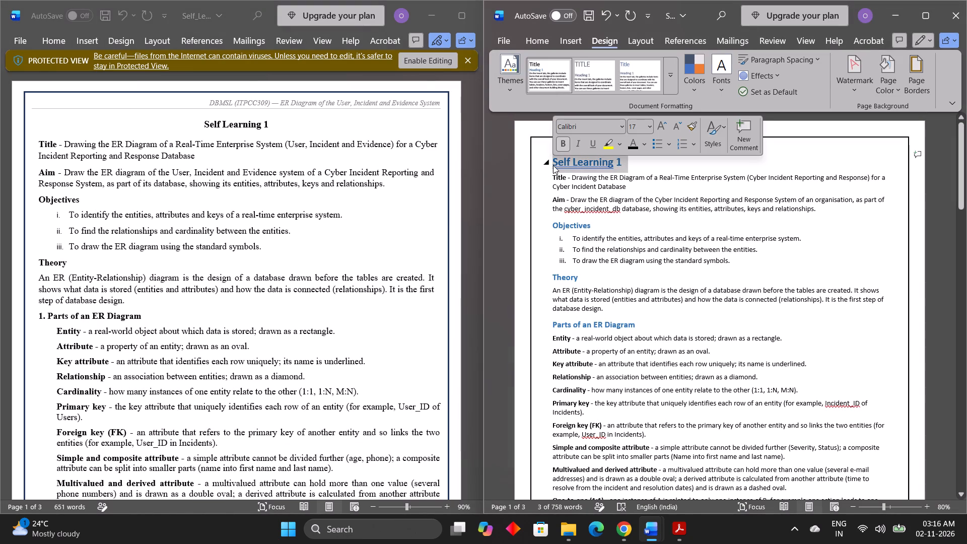
click(635, 144)
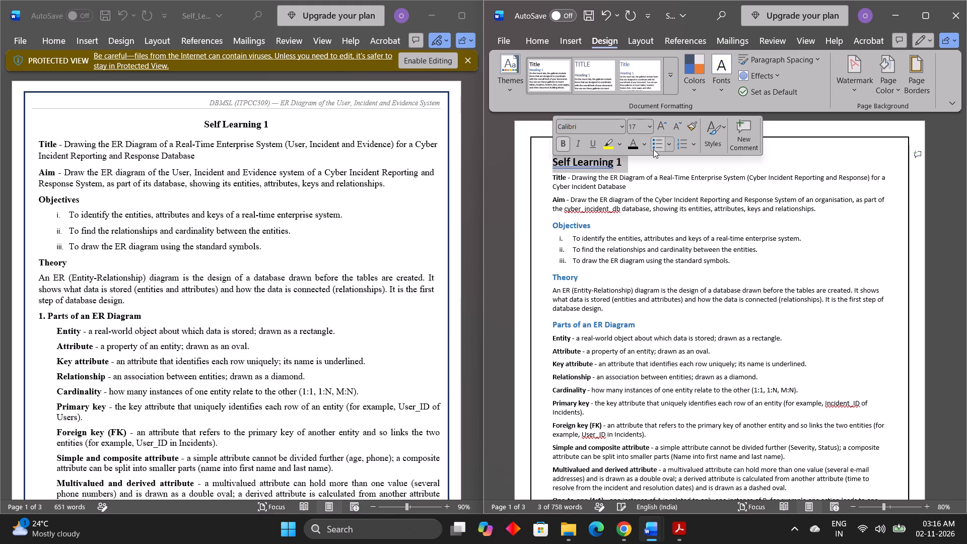
Centre the "Self Learning 1" heading of the ER diagram report and set its font size to 14 pt.
click(543, 40)
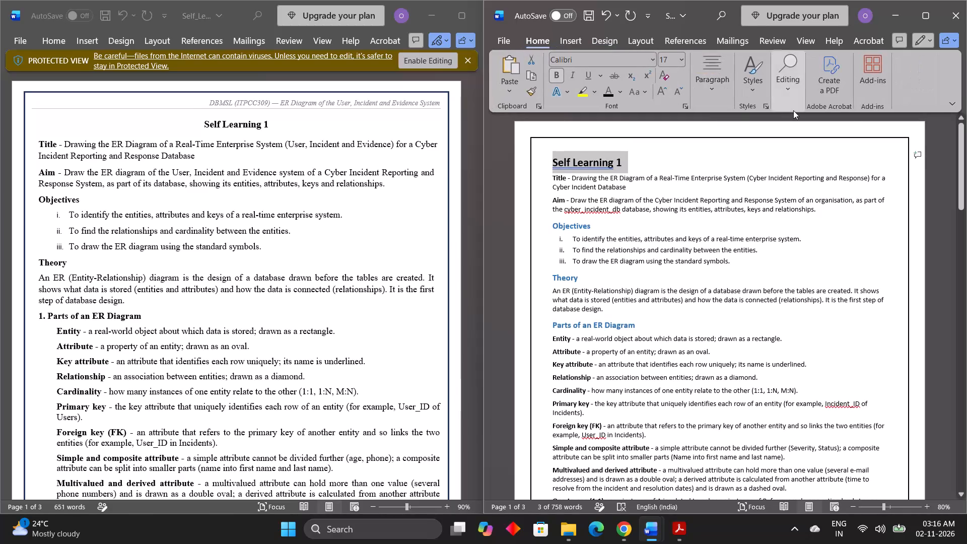
click(724, 77)
click(722, 148)
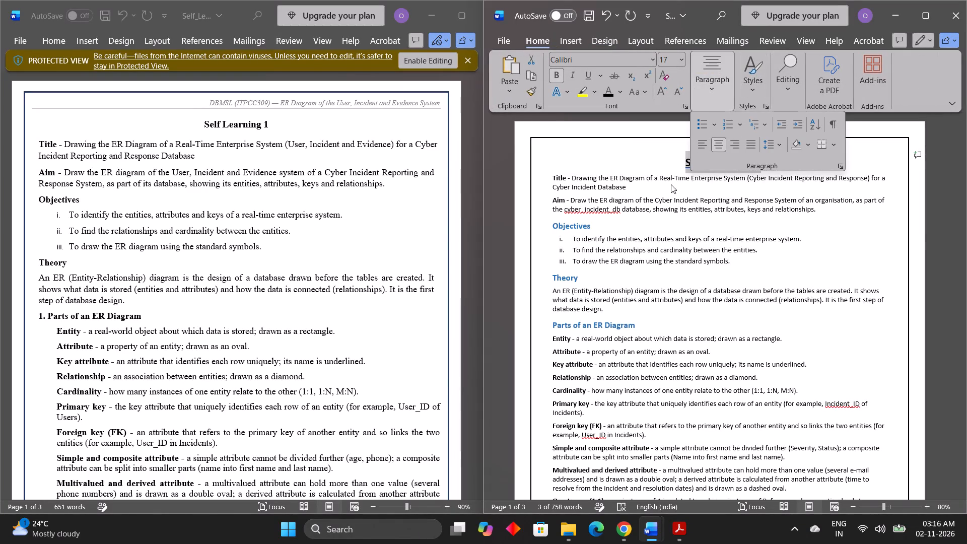
click(675, 87)
click(675, 87)
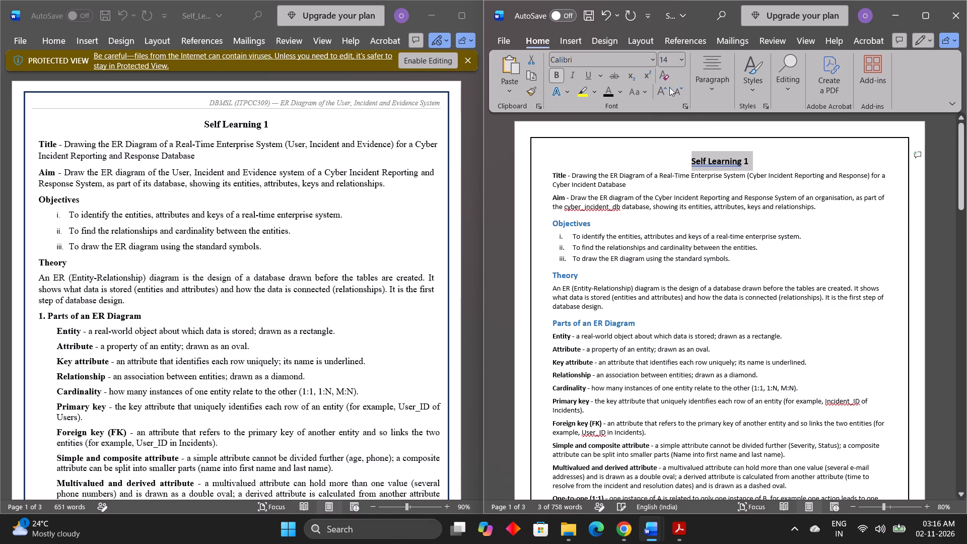
click(665, 91)
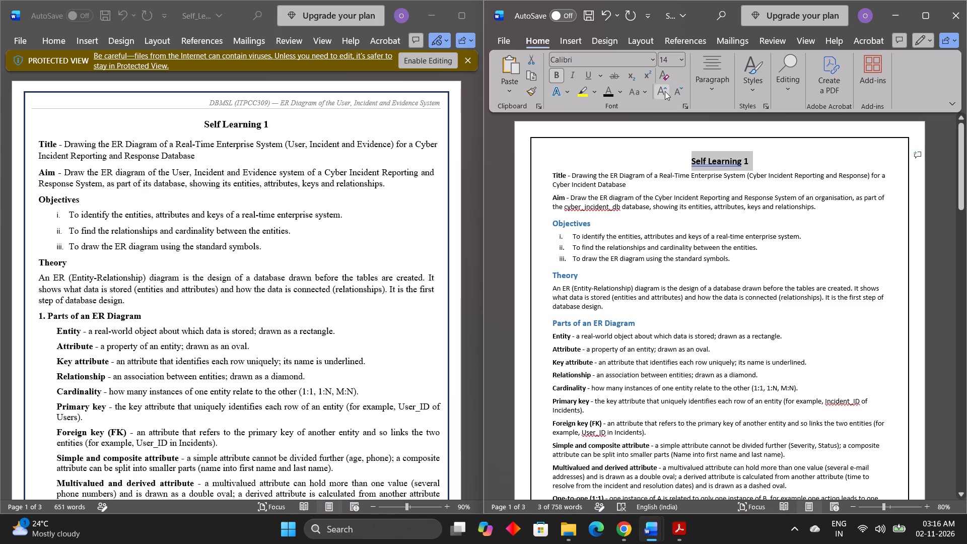
click(670, 91)
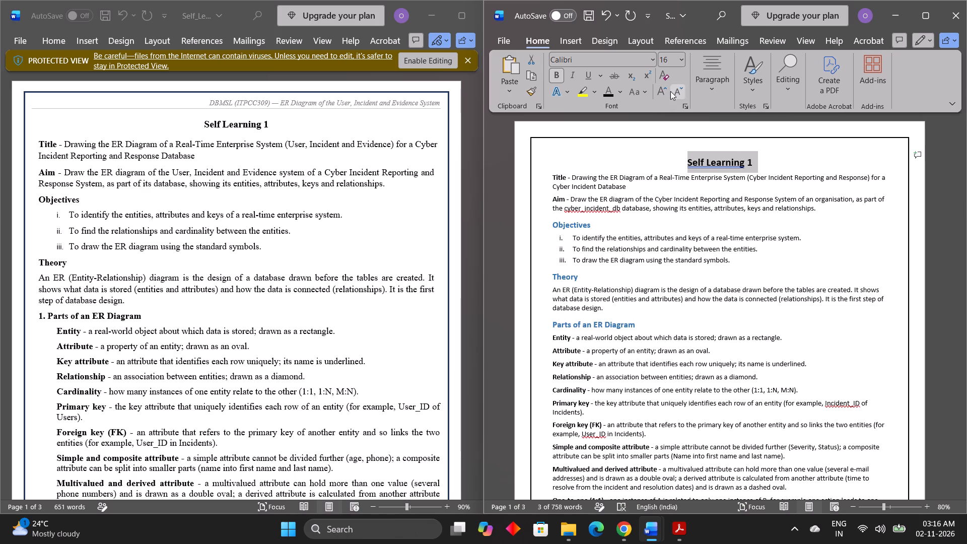
Enable editing in the Self_Learning_1_Cyber_Incident document and place it back beside the ER diagram report.
click(262, 117)
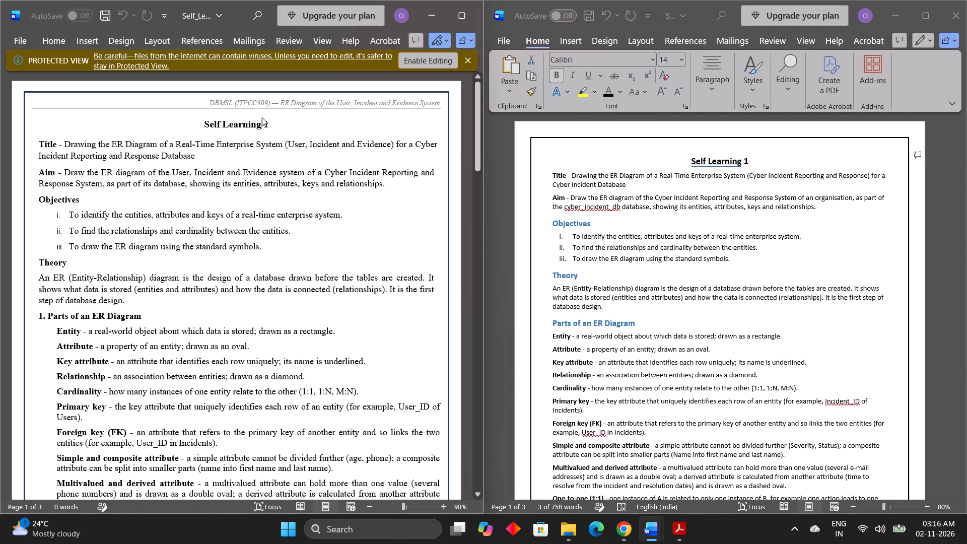
click(49, 42)
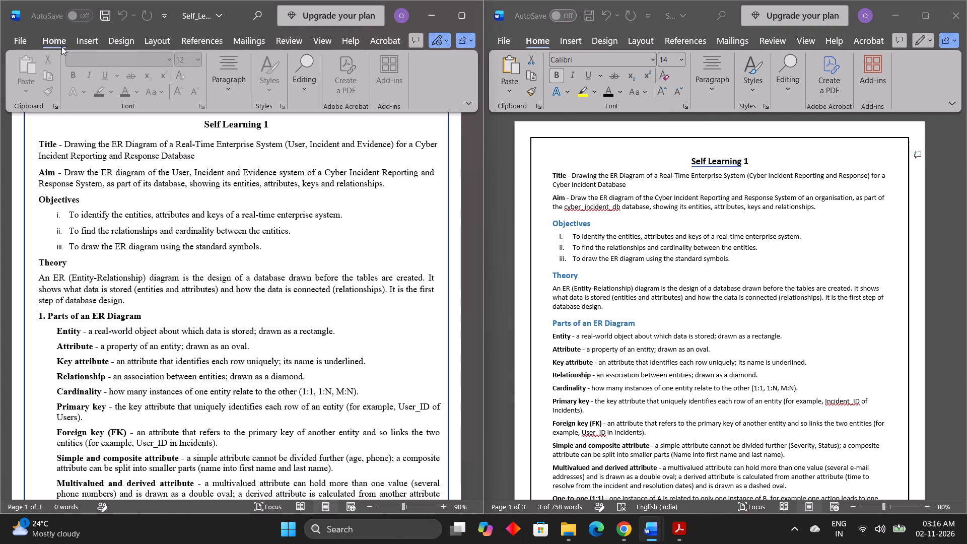
click(325, 144)
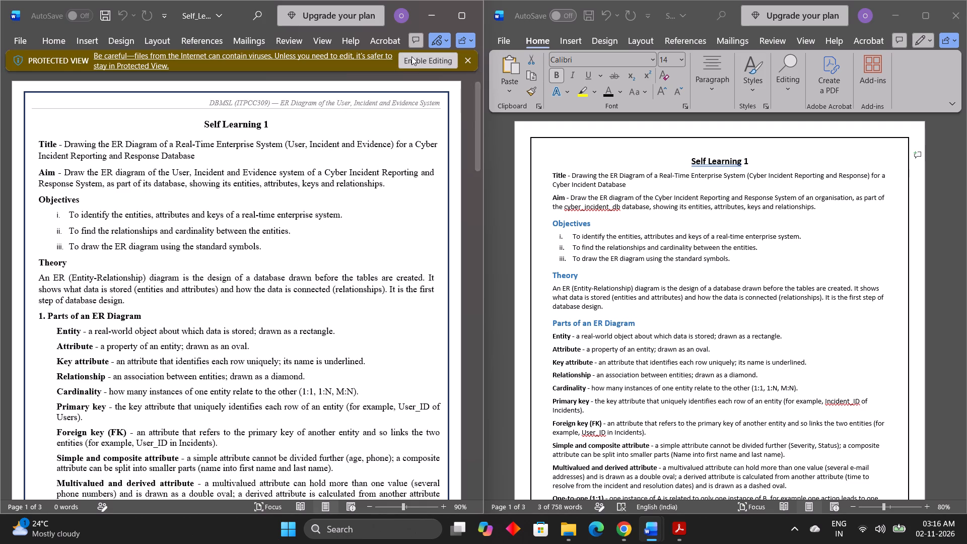
click(412, 56)
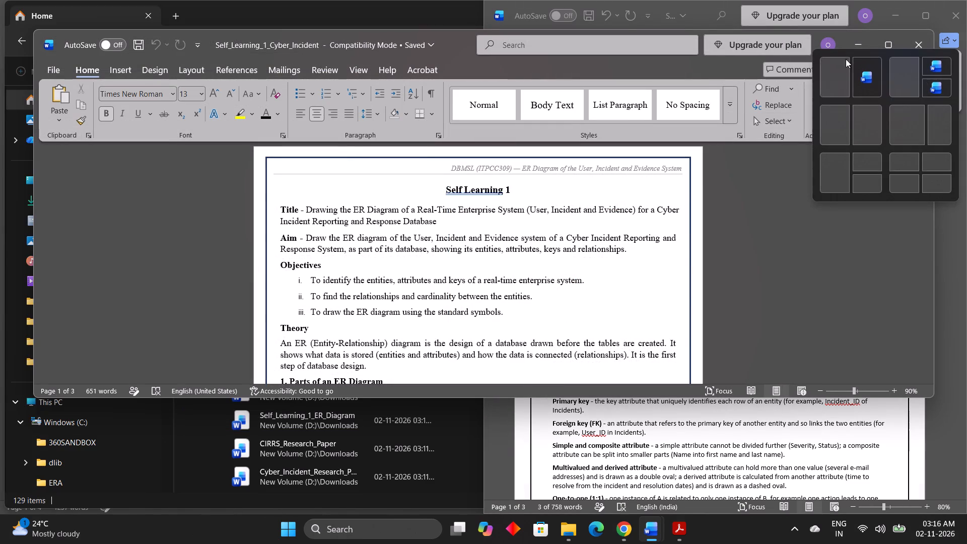
click(829, 65)
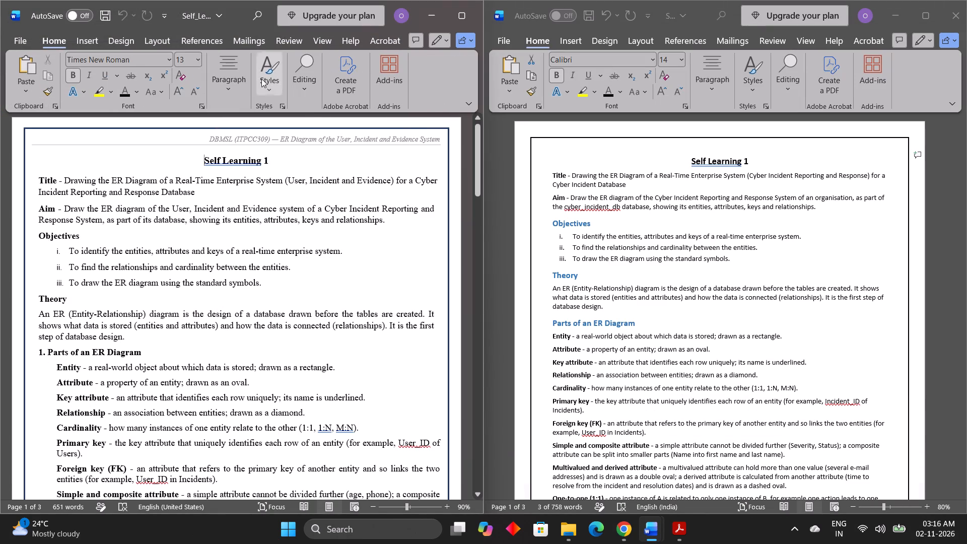
scroll(288, 210, up, 1)
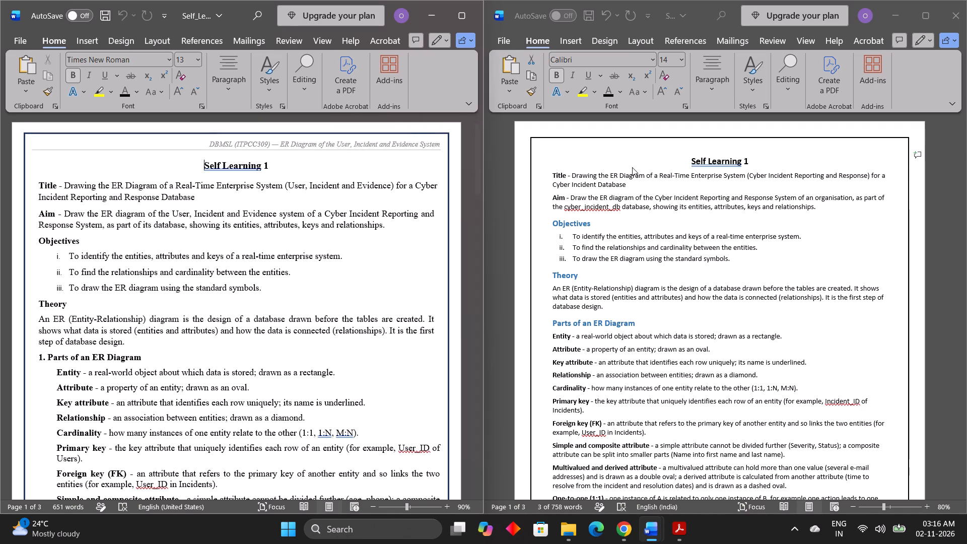
Change the font of the ER diagram report's text, from the "Self Learning 1" heading through the references, to Times New Roman.
click(738, 157)
click(740, 163)
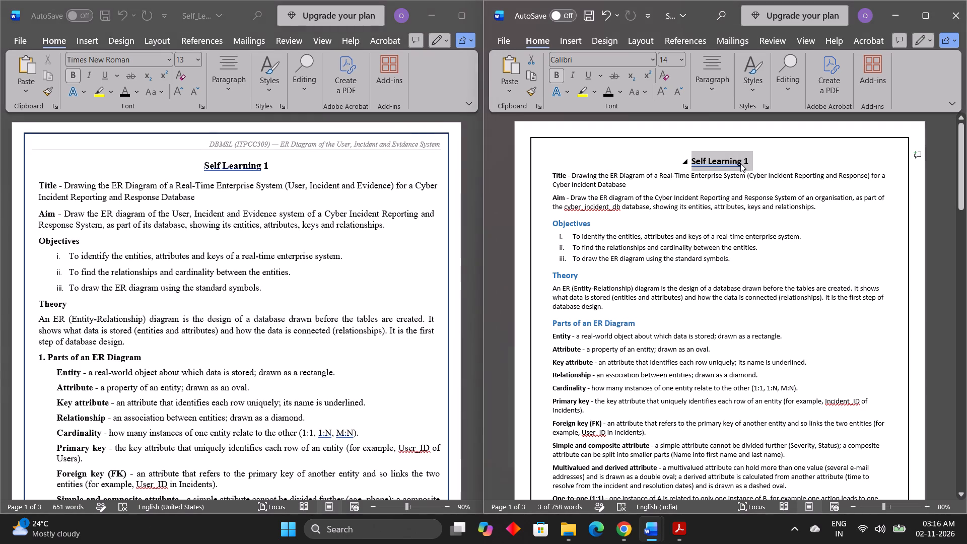
click(706, 162)
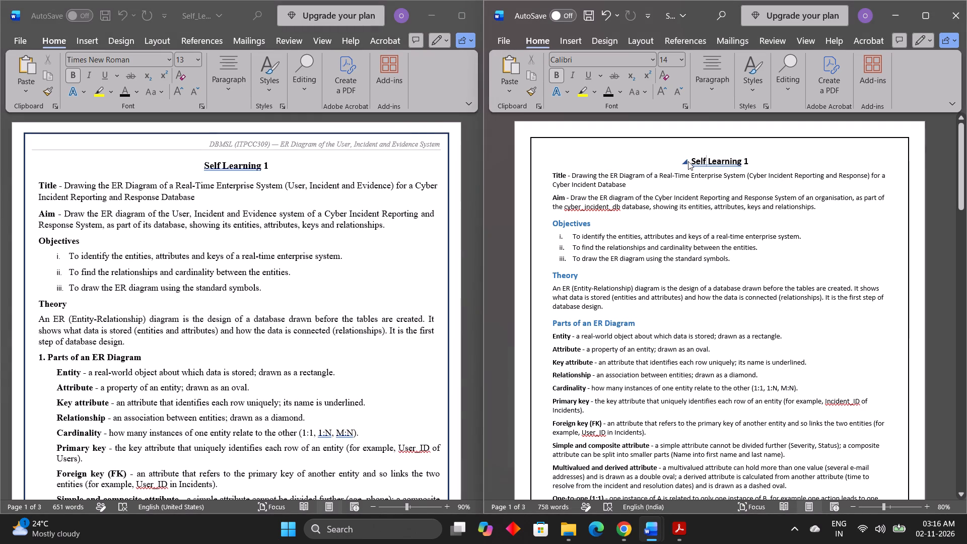
click(688, 161)
click(688, 161)
drag(694, 161, 771, 517)
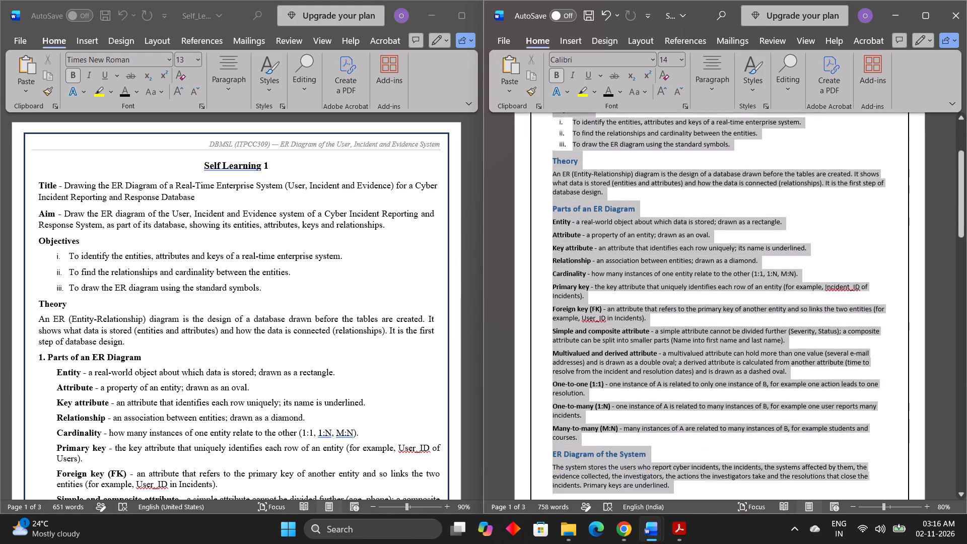
drag(771, 517, 771, 518)
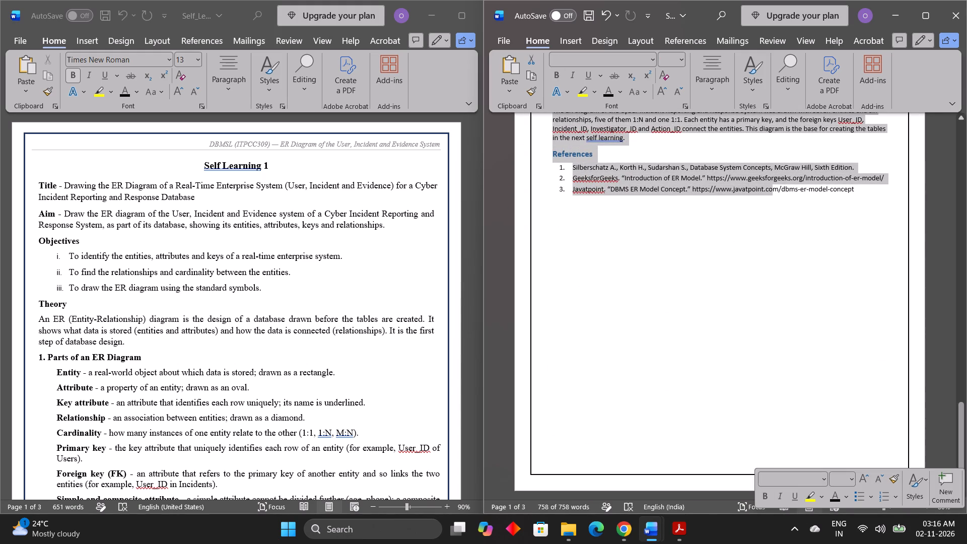
click(656, 63)
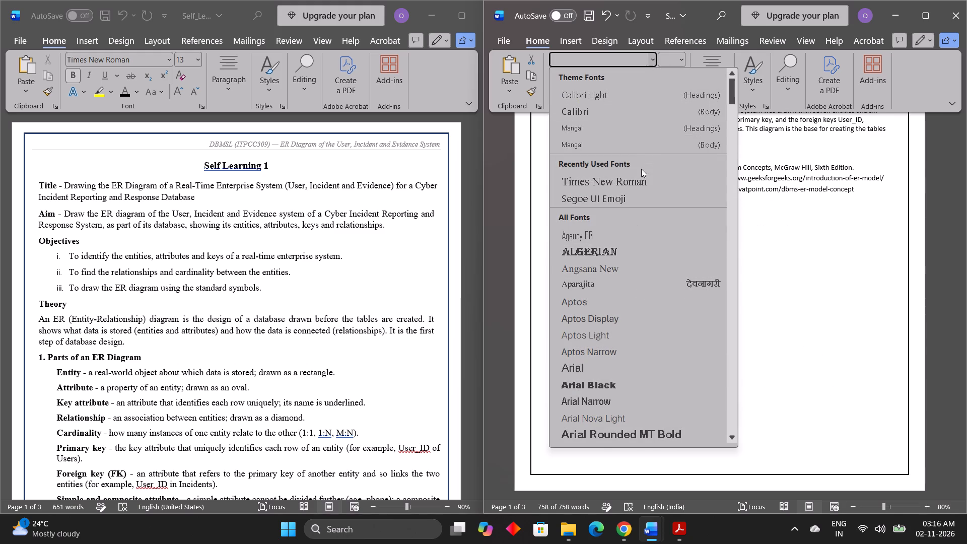
click(643, 175)
click(719, 271)
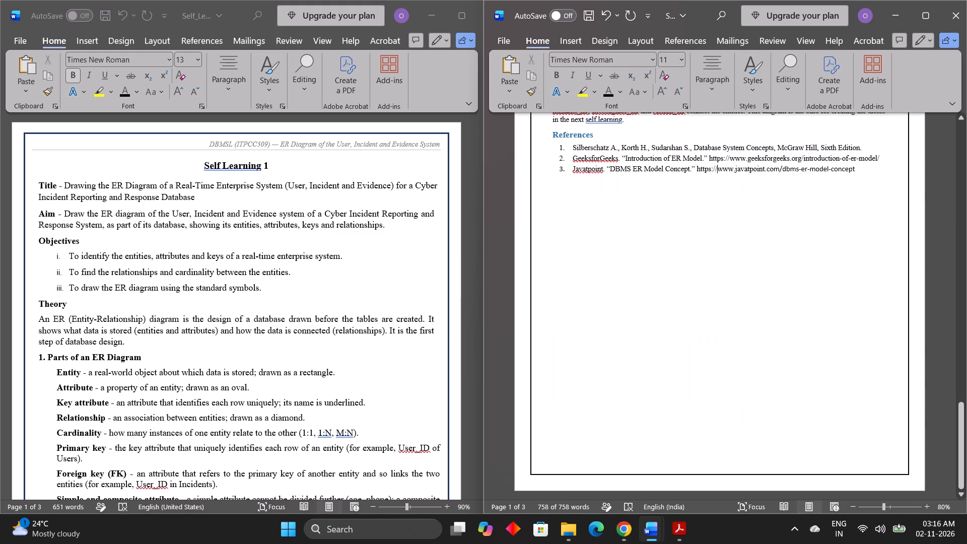
click(742, 349)
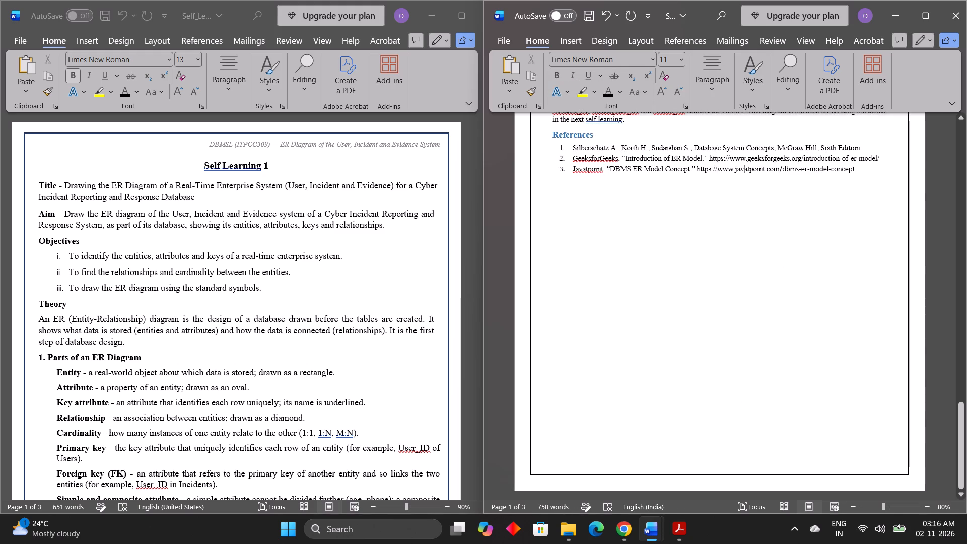
Insert an empty line with a line break after the "Self Learning 1" heading in the ER diagram report.
scroll(742, 349, up, 6)
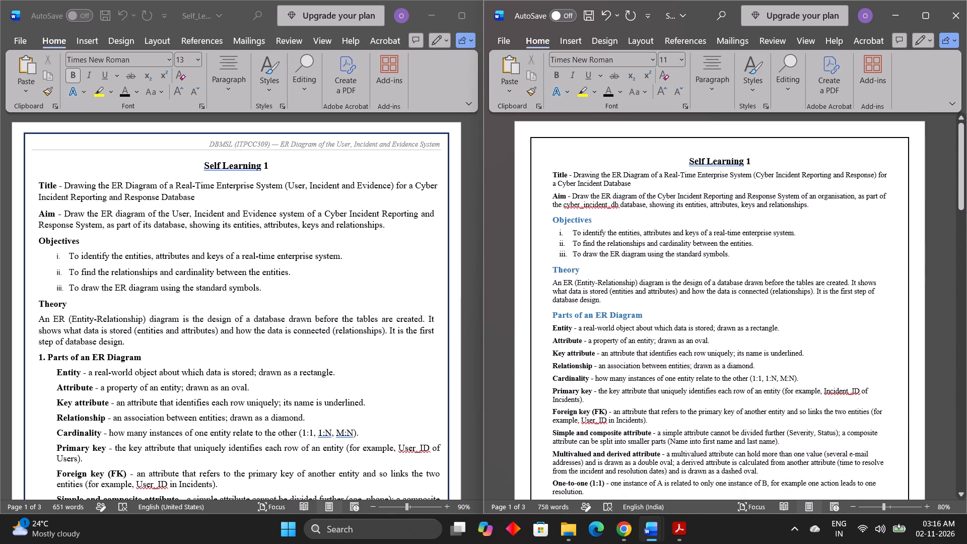
scroll(742, 349, up, 3)
click(769, 160)
key(Return)
key(BackSpace)
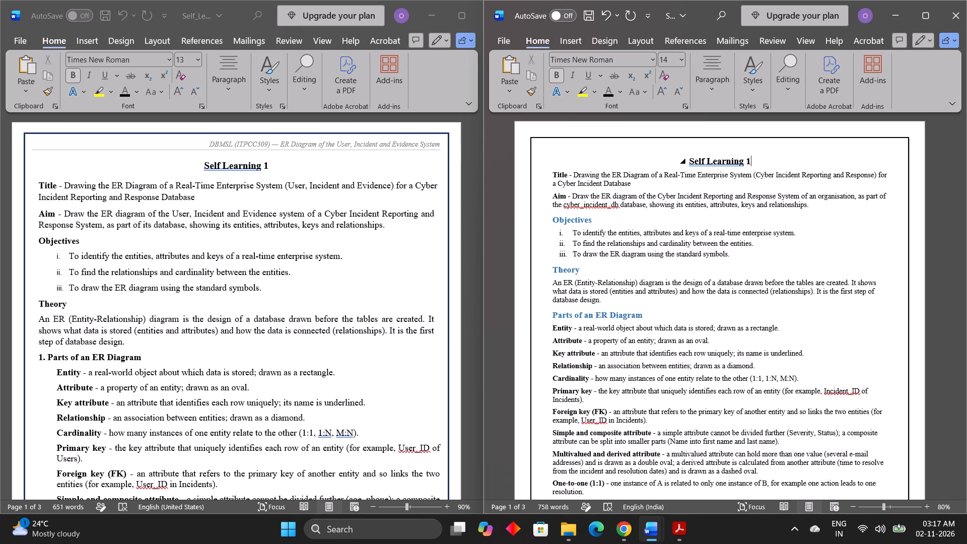
key(shift+Return)
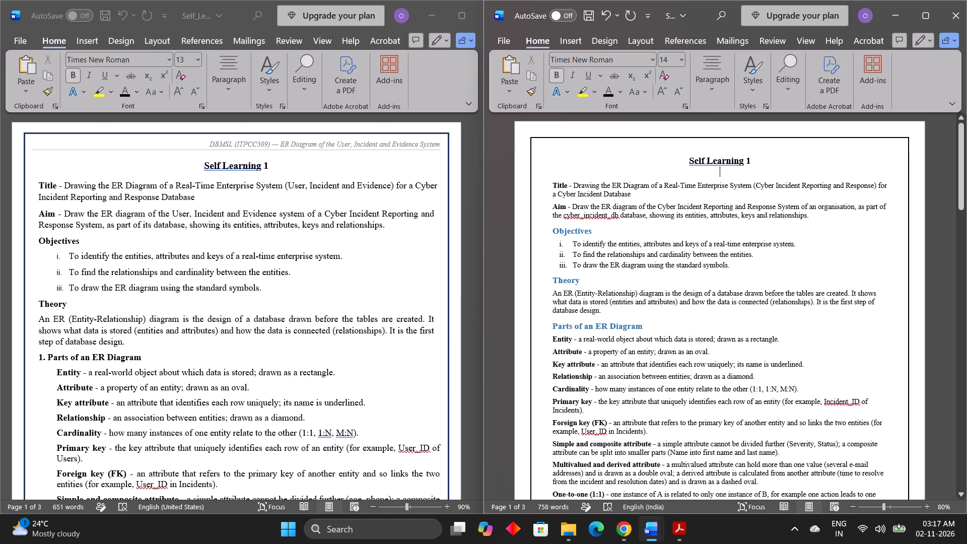
Set the font size of the ER diagram report's text, from the Title paragraph through the references, to 12 pt.
drag(554, 186, 625, 220)
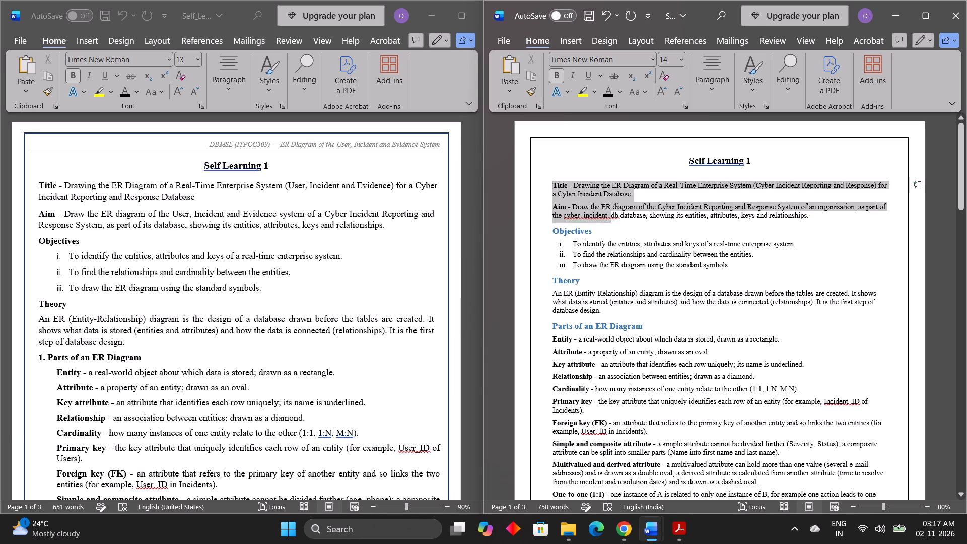
drag(625, 220, 684, 540)
click(665, 57)
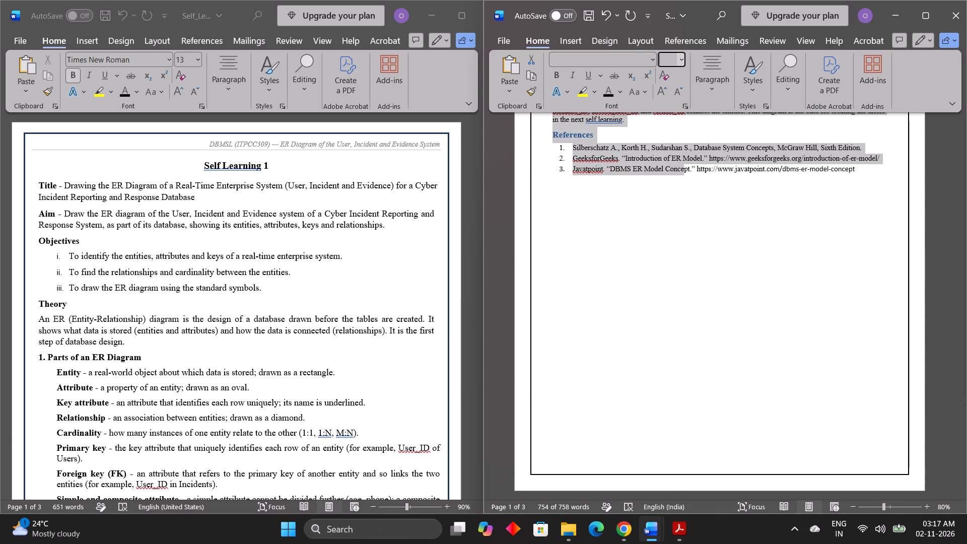
text(12)
key(Return)
click(638, 172)
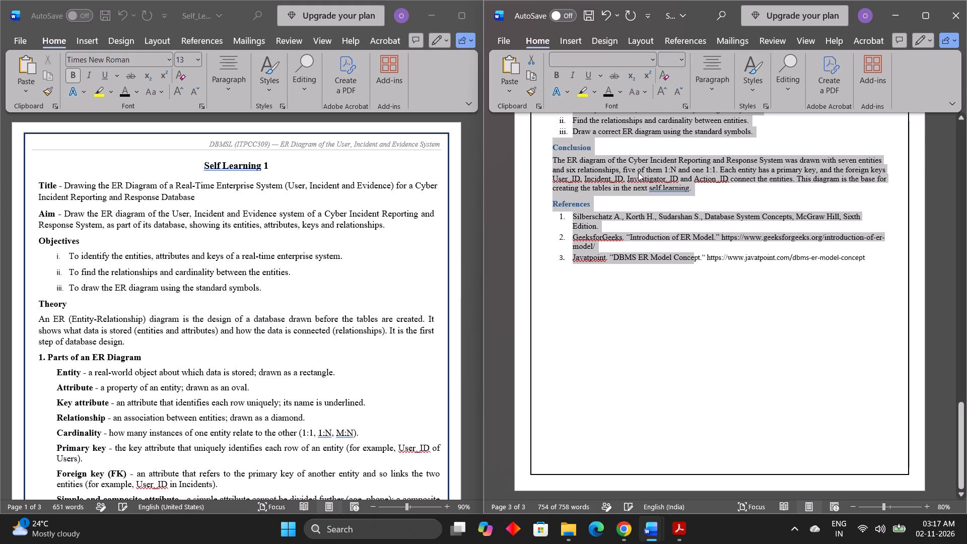
Insert an empty line with a line break after the Title paragraph and reduce its font size to 6 pt.
scroll(638, 172, up, 7)
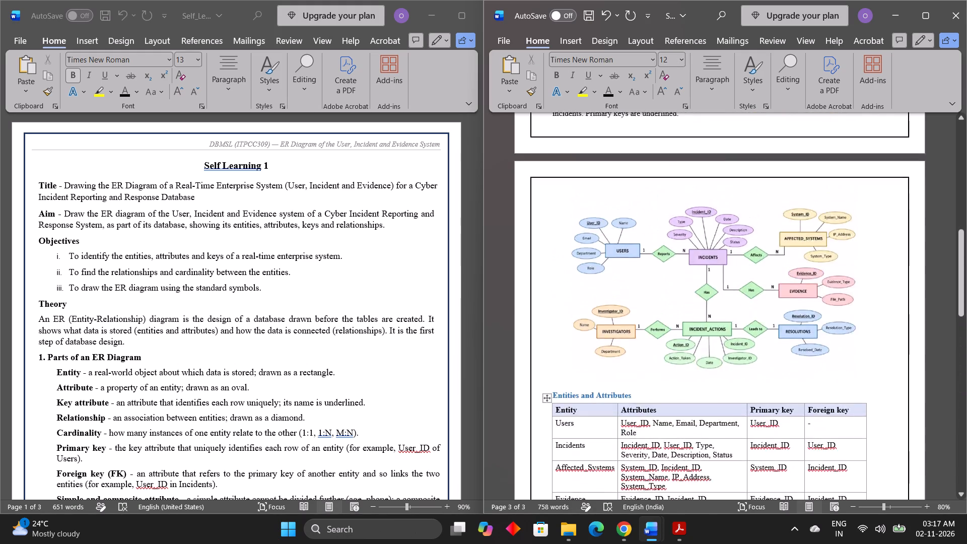
scroll(638, 172, up, 5)
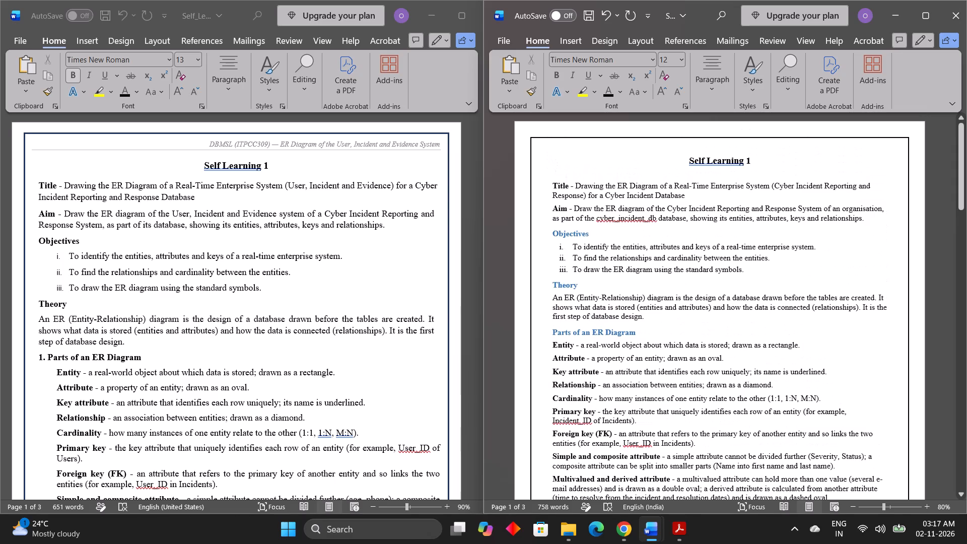
scroll(638, 172, up, 2)
click(685, 203)
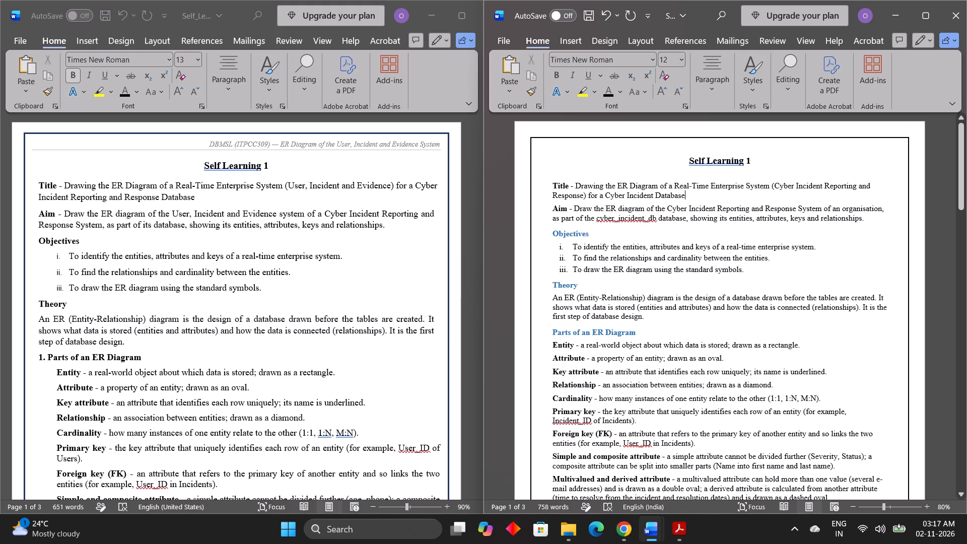
key(shift+Return)
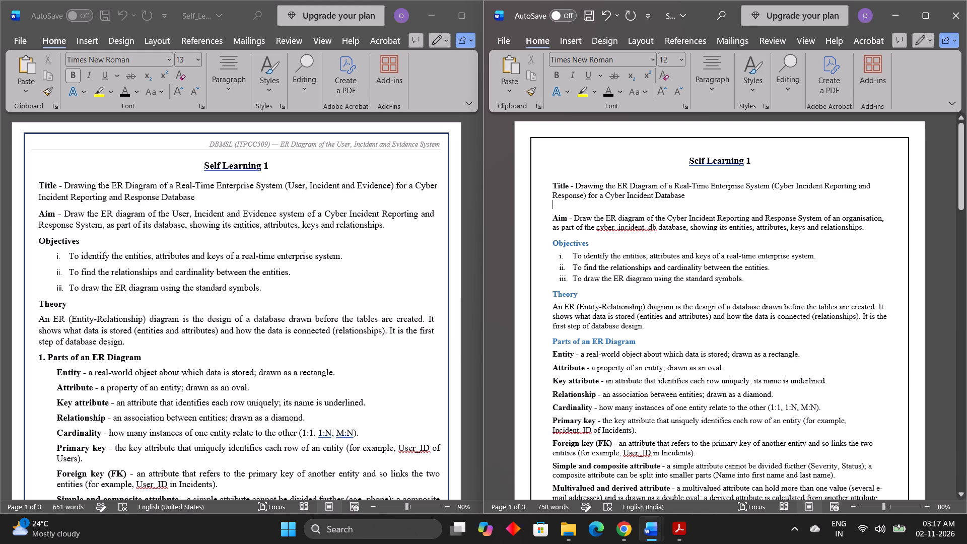
triple_click(680, 88)
triple_click(680, 88)
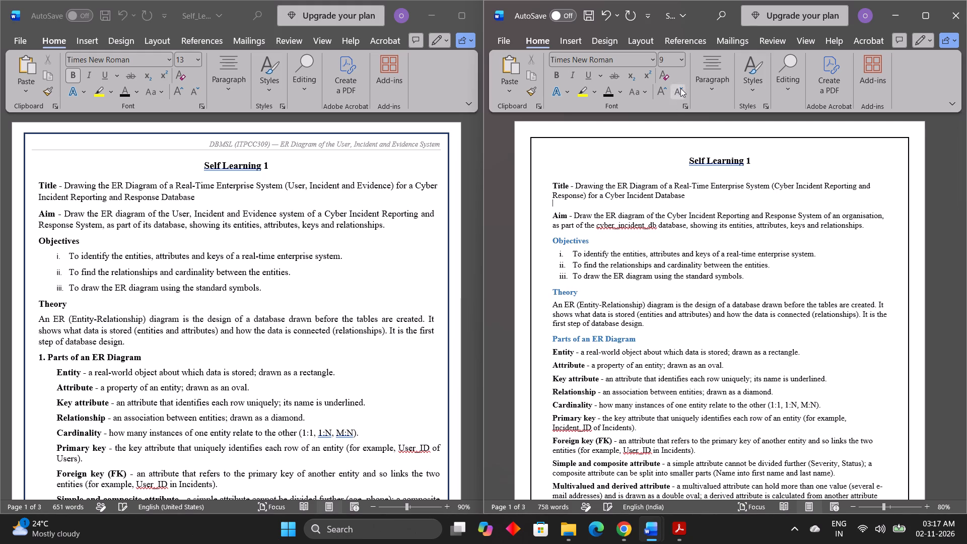
Insert an empty line with a line break after the Aim paragraph in the ER diagram report and reduce its font size to 6 pt.
click(867, 227)
key(shift+Return)
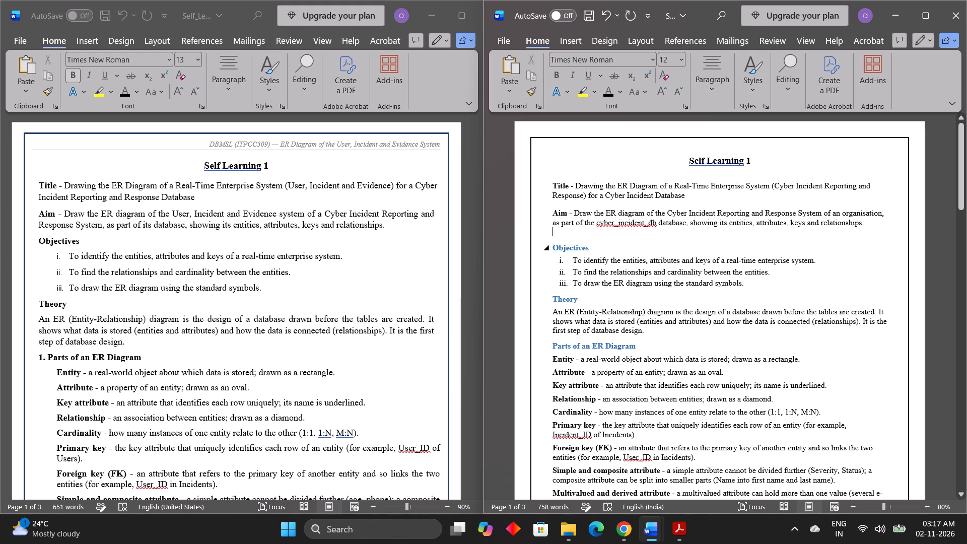
triple_click(677, 89)
double_click(677, 89)
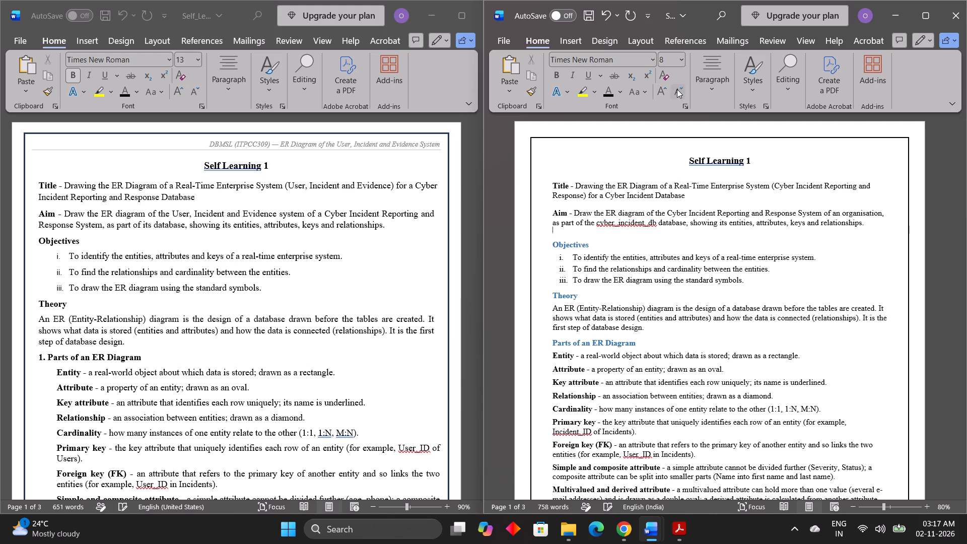
click(677, 89)
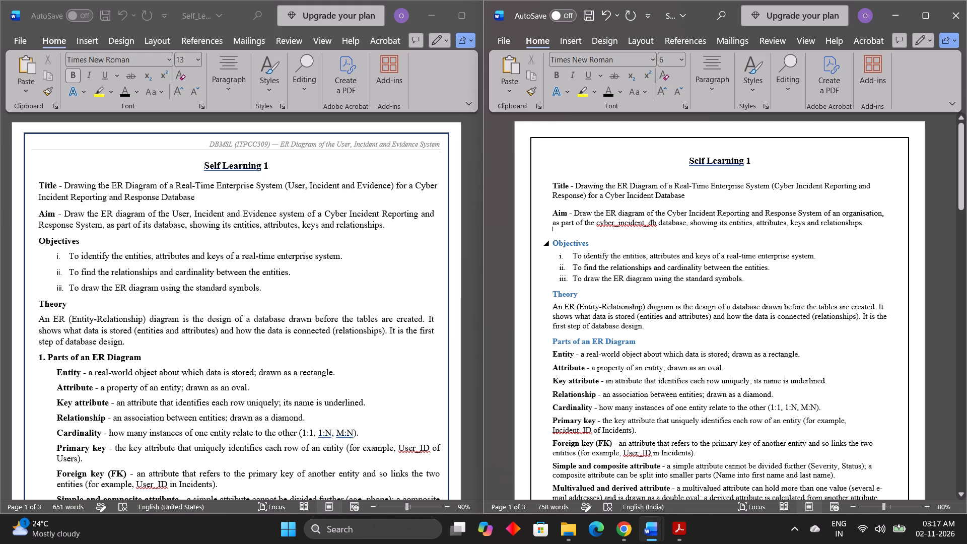
Change the font colour of the Objectives, Theory and Parts of an ER Diagram headings in the ER diagram report to black.
drag(595, 245, 540, 245)
click(620, 225)
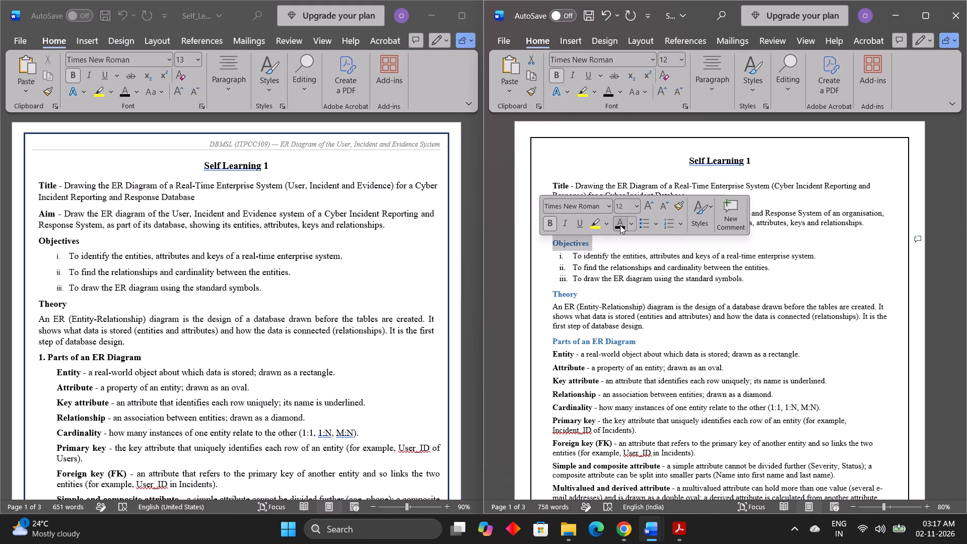
click(601, 285)
drag(594, 298, 552, 295)
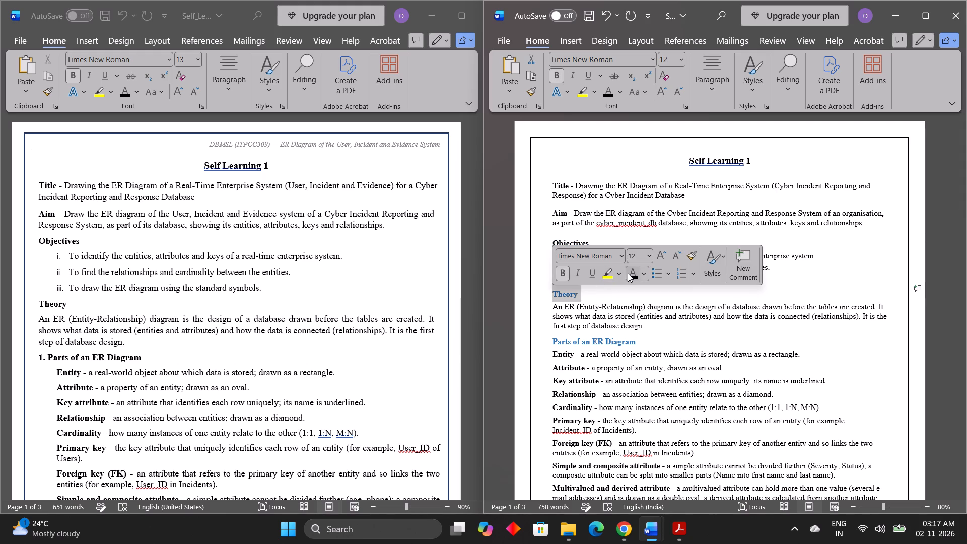
click(628, 273)
click(623, 314)
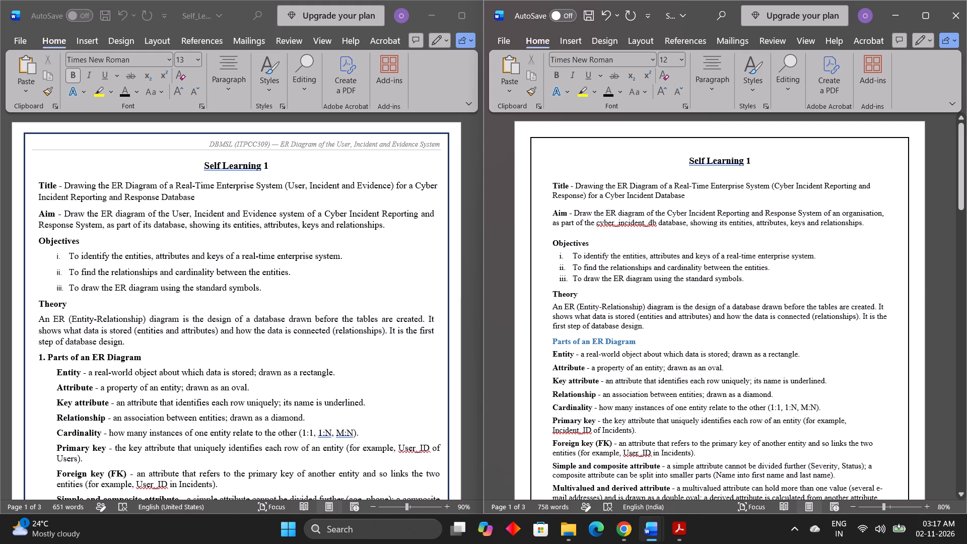
scroll(623, 314, down, 1)
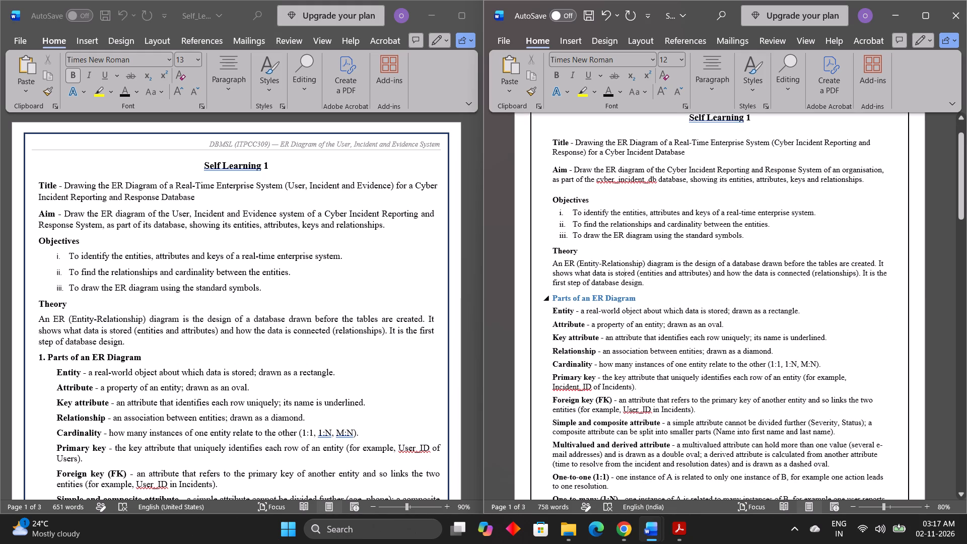
drag(640, 301, 541, 296)
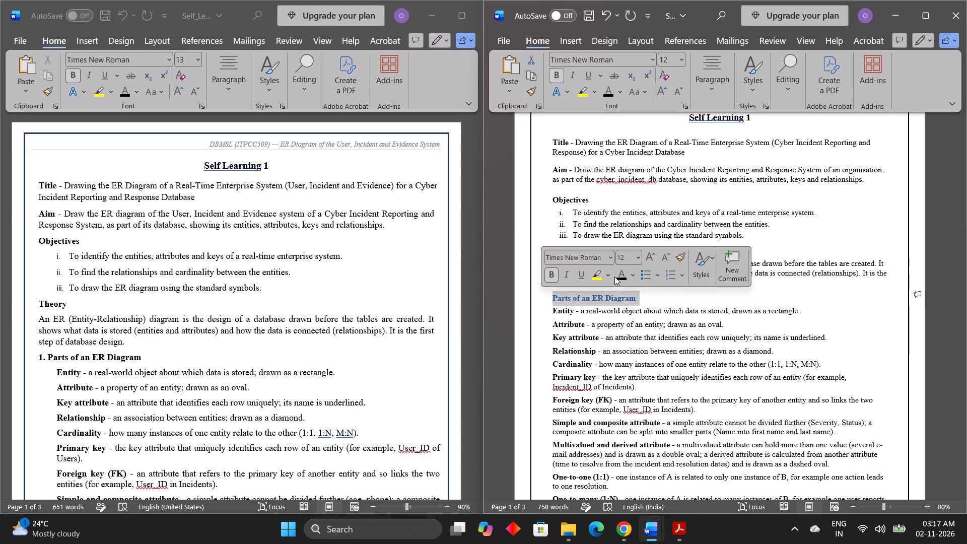
click(616, 276)
click(610, 327)
Compare the Parts of an ER Diagram section and the page break after it in the reference document and the ER diagram report.
scroll(610, 327, down, 1)
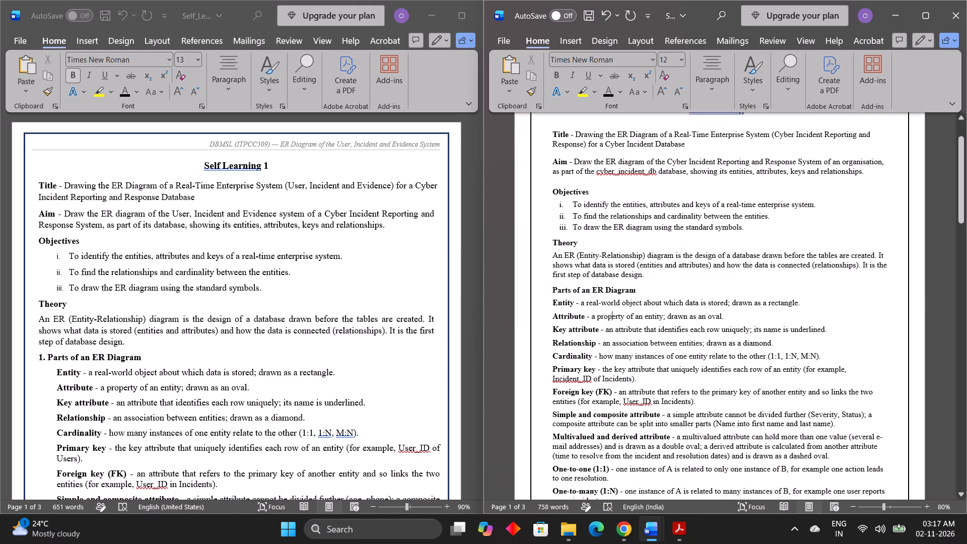
scroll(610, 327, down, 1)
scroll(361, 347, down, 1)
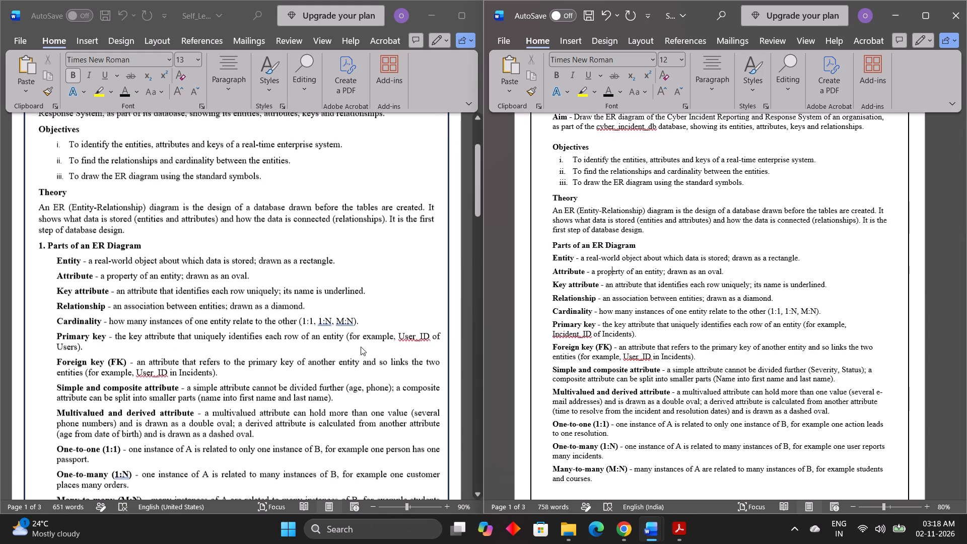
scroll(361, 347, down, 3)
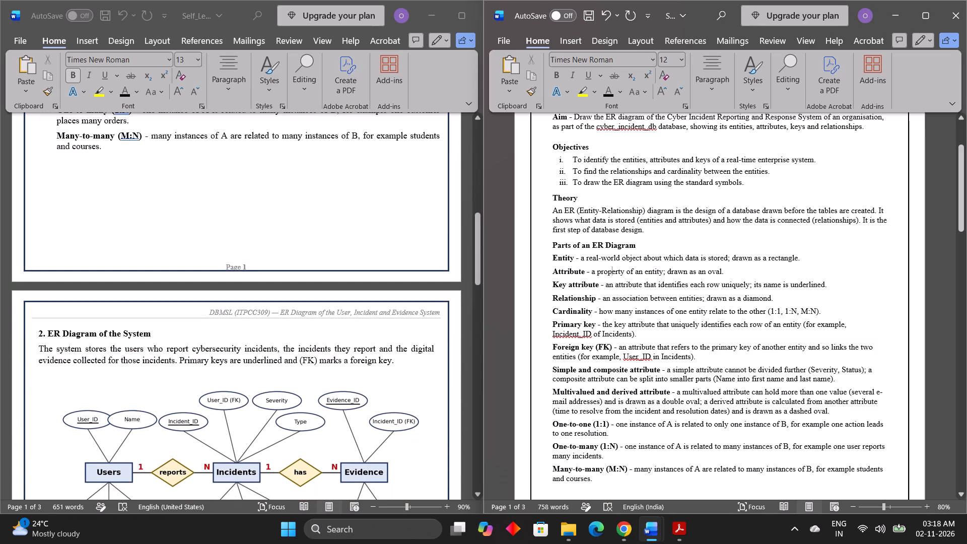
scroll(672, 412, down, 1)
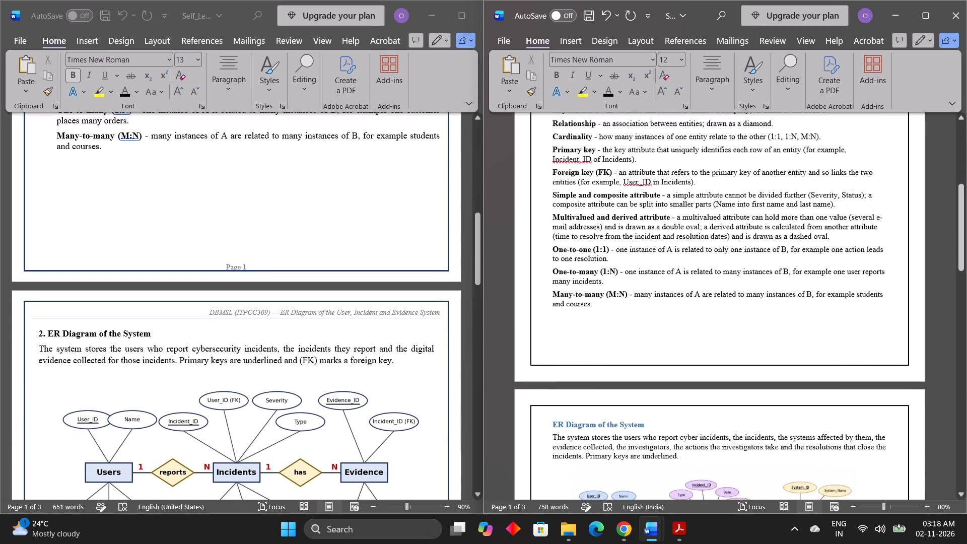
scroll(672, 412, down, 1)
scroll(672, 412, up, 3)
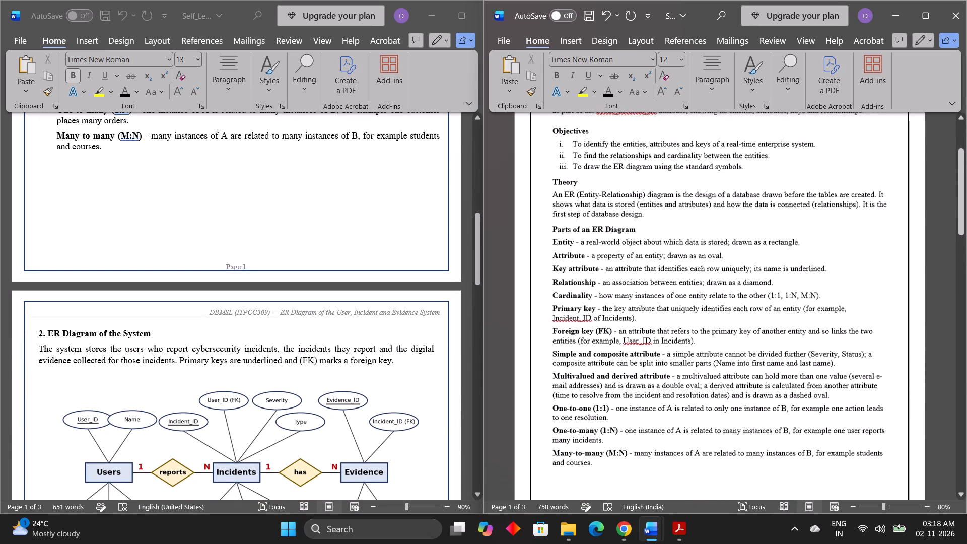
scroll(672, 412, up, 2)
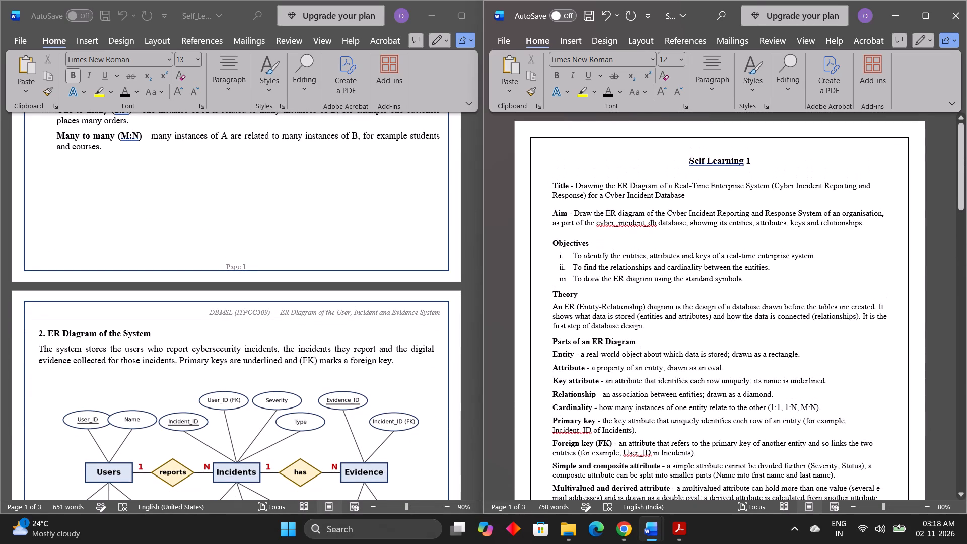
Insert an empty line with a line break after the Parts of an ER Diagram heading.
click(650, 344)
key(shift+Return)
Change the font colour of the ER Diagram of the System heading on the report's second page to black.
scroll(650, 344, down, 1)
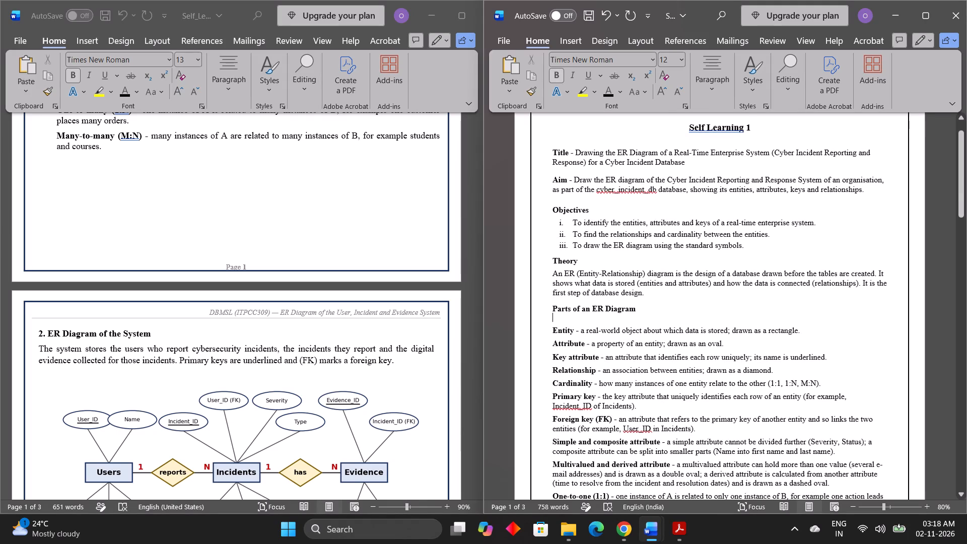
scroll(650, 344, down, 2)
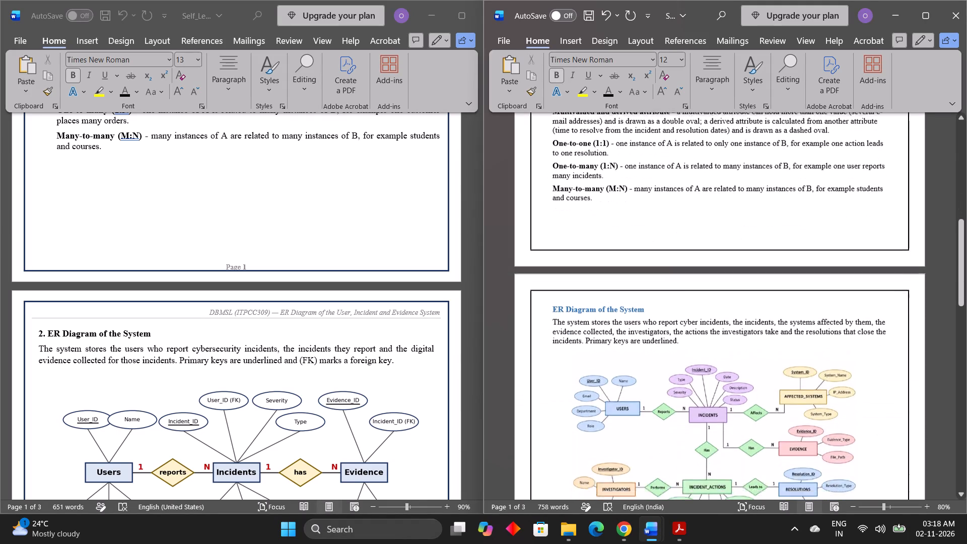
scroll(650, 344, down, 1)
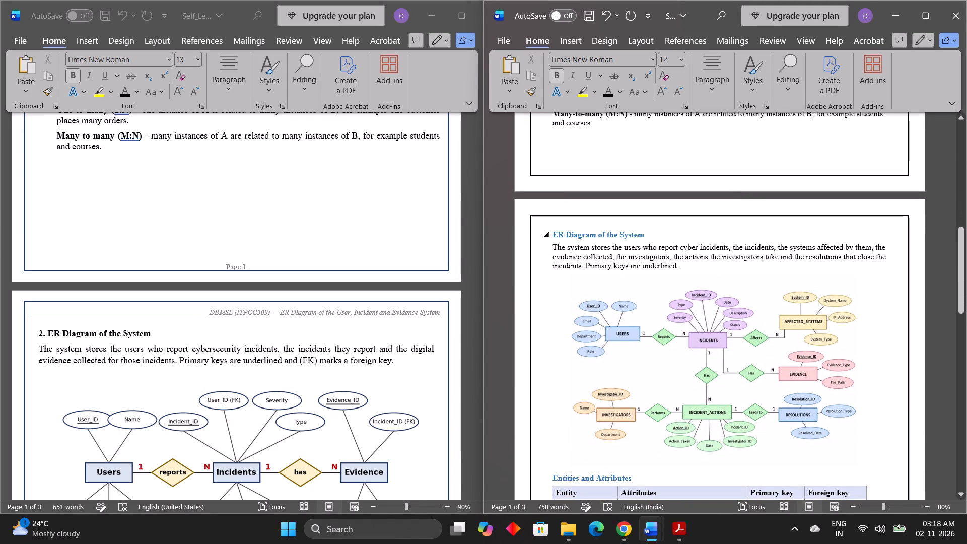
drag(645, 234, 548, 234)
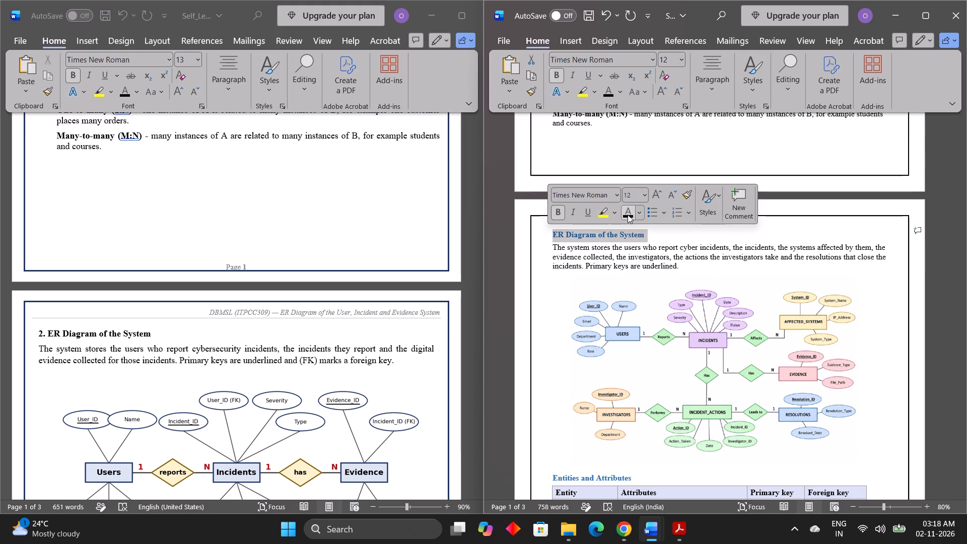
click(628, 215)
click(629, 260)
Change the font colour of the Entities and Attributes and Relationships headings in the ER diagram report to black.
scroll(629, 260, down, 1)
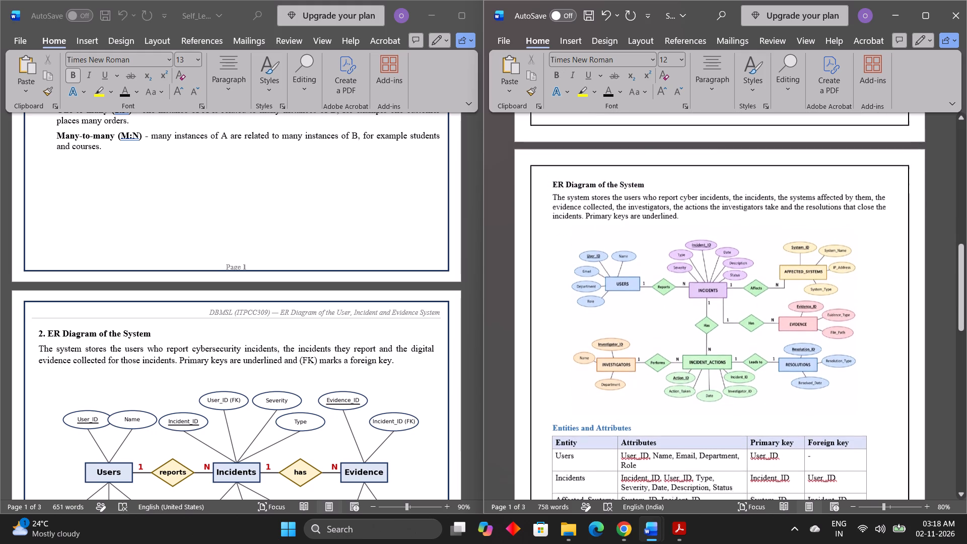
scroll(629, 260, down, 2)
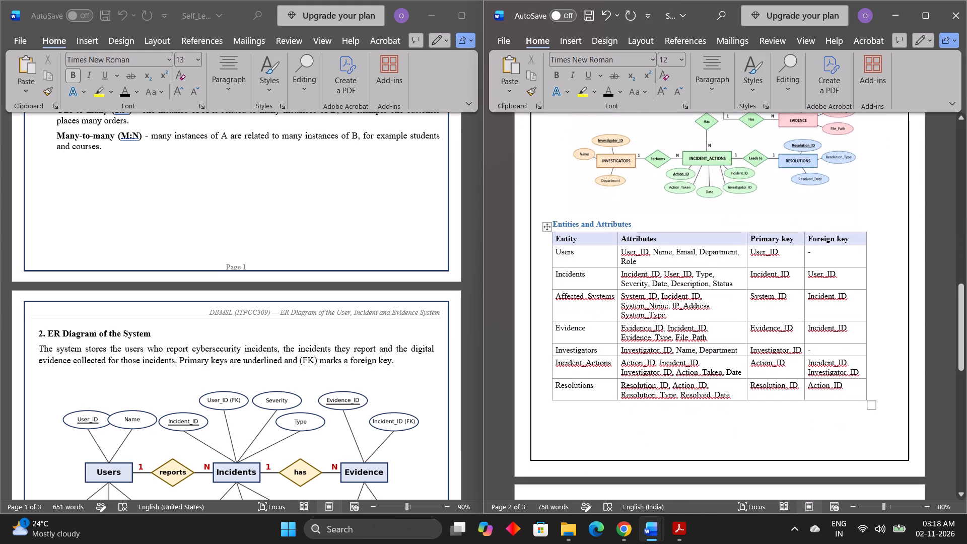
drag(633, 225, 550, 223)
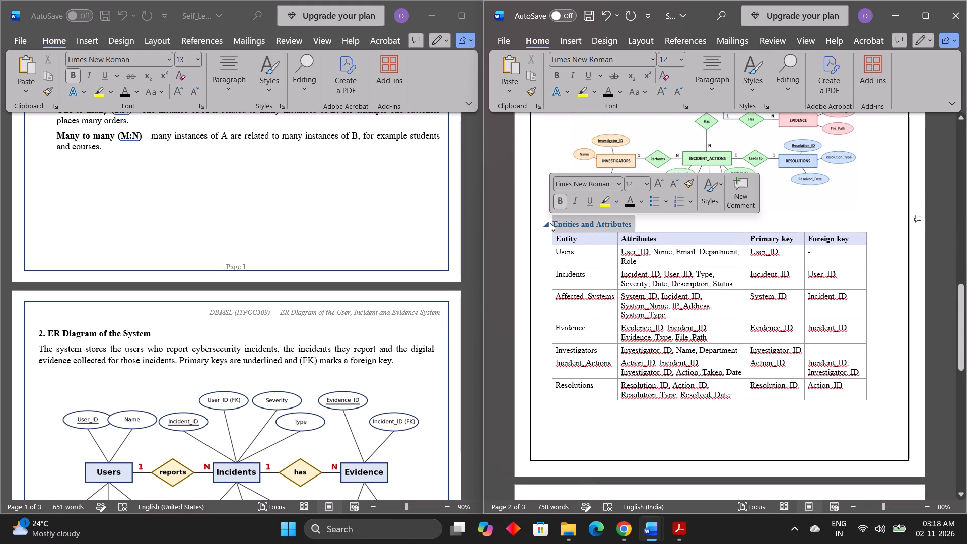
click(629, 200)
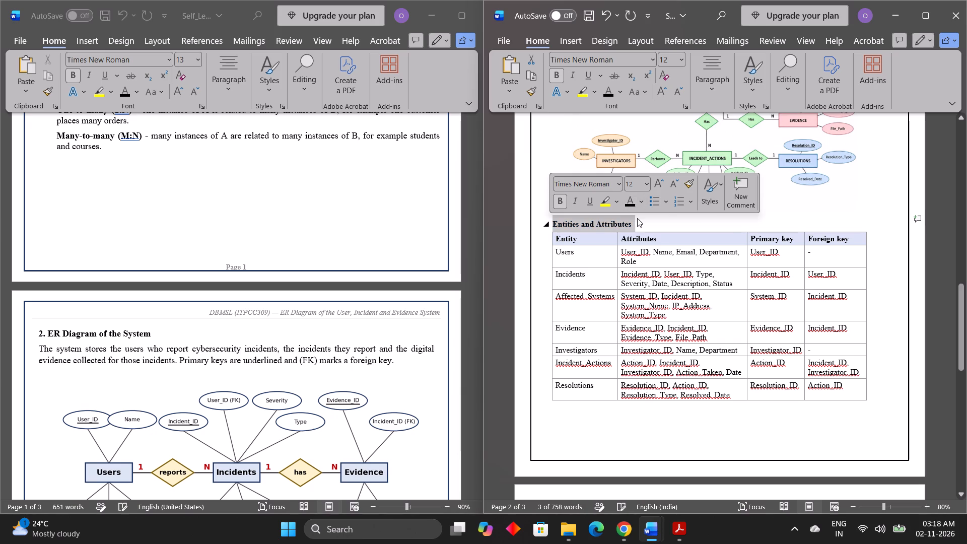
click(637, 218)
scroll(637, 218, down, 3)
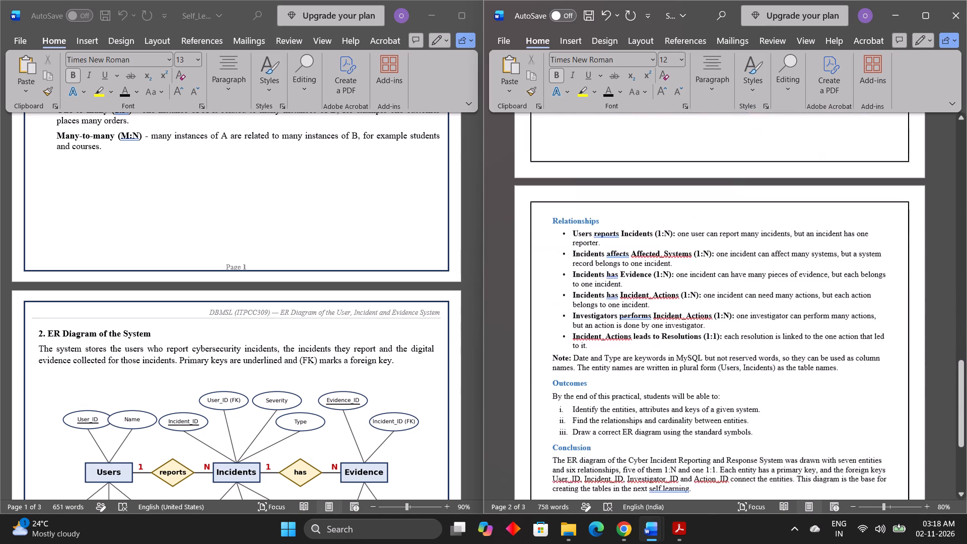
scroll(637, 218, down, 1)
drag(610, 179, 537, 179)
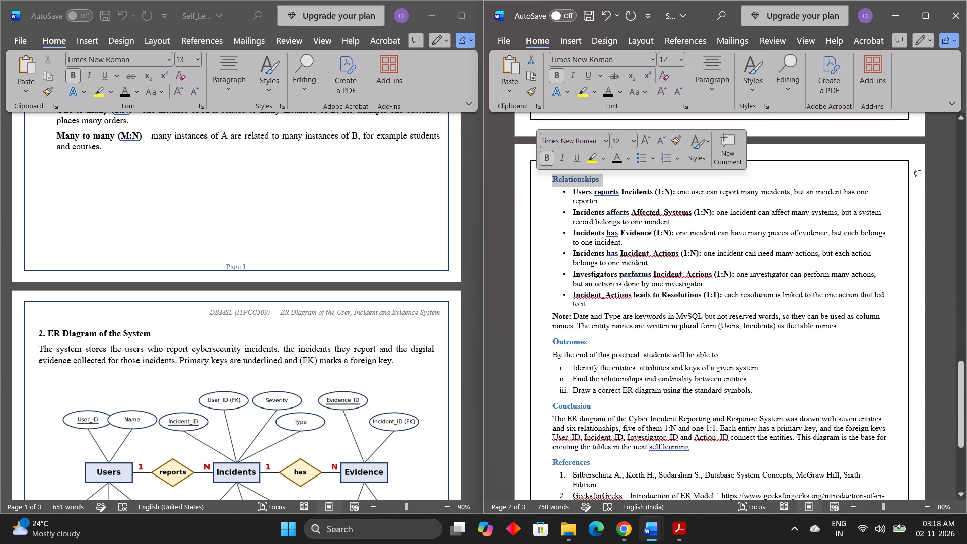
click(614, 163)
Examine the layout of the reference document's second page, from the ER diagram through the Conclusion section.
click(426, 289)
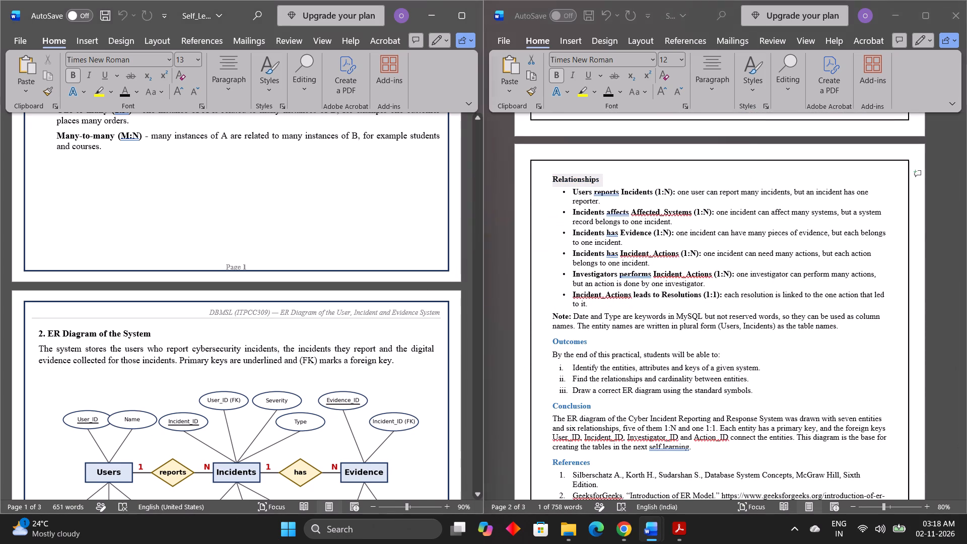
scroll(426, 289, down, 3)
scroll(426, 289, up, 1)
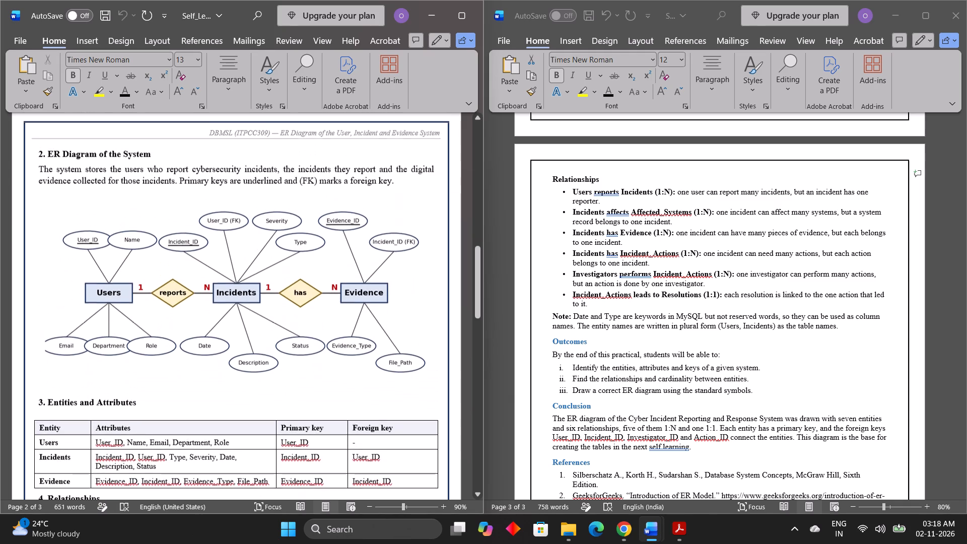
scroll(426, 289, up, 1)
scroll(426, 289, down, 3)
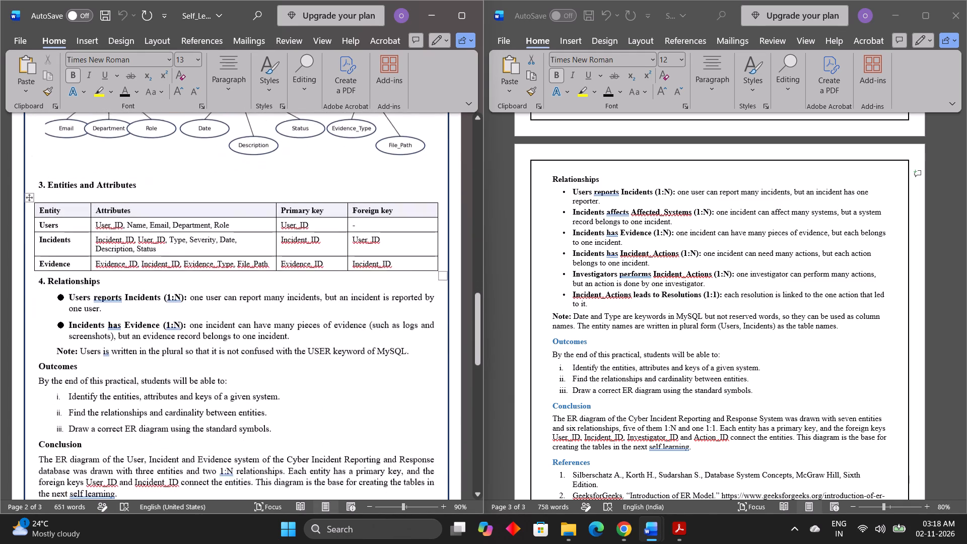
scroll(426, 289, down, 1)
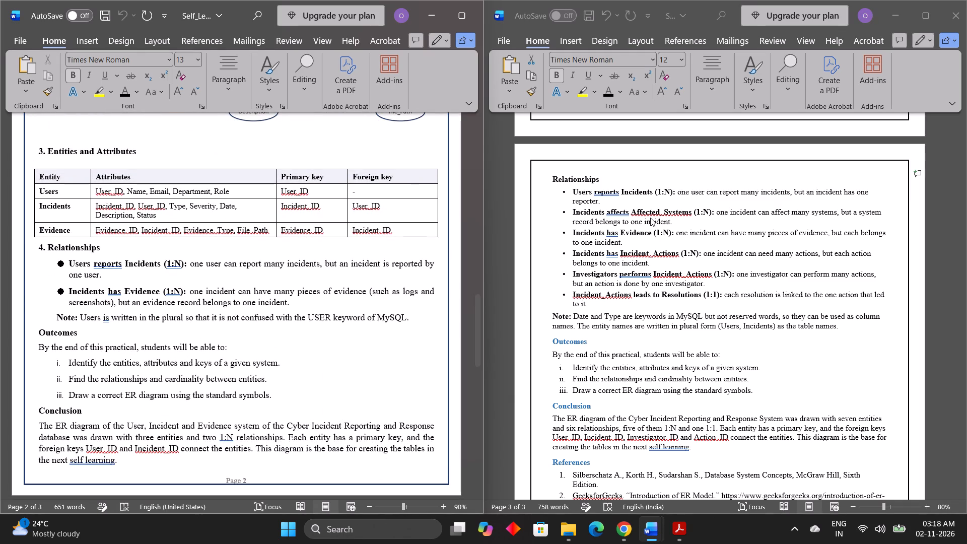
Change the font colour of the Outcomes and Conclusion headings on the ER diagram report's last page to black.
click(610, 199)
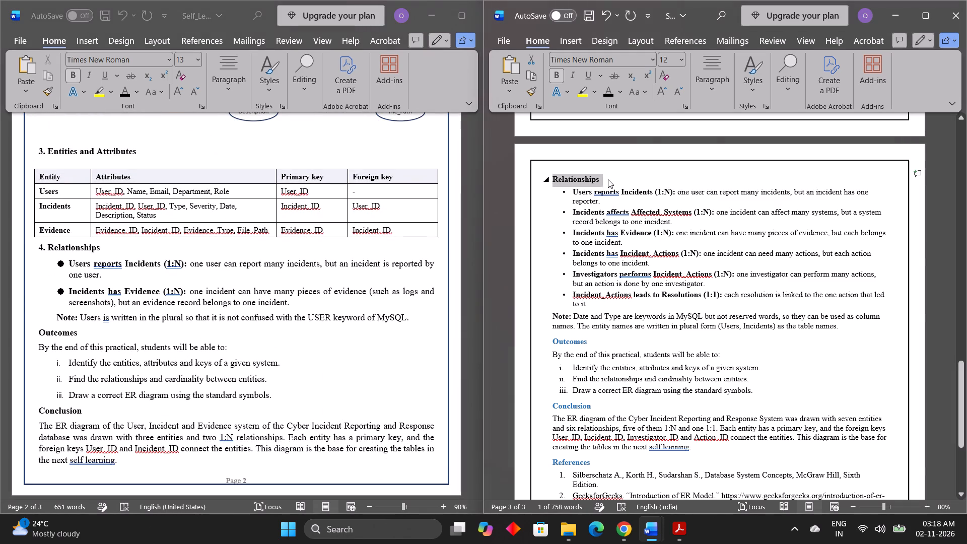
click(608, 179)
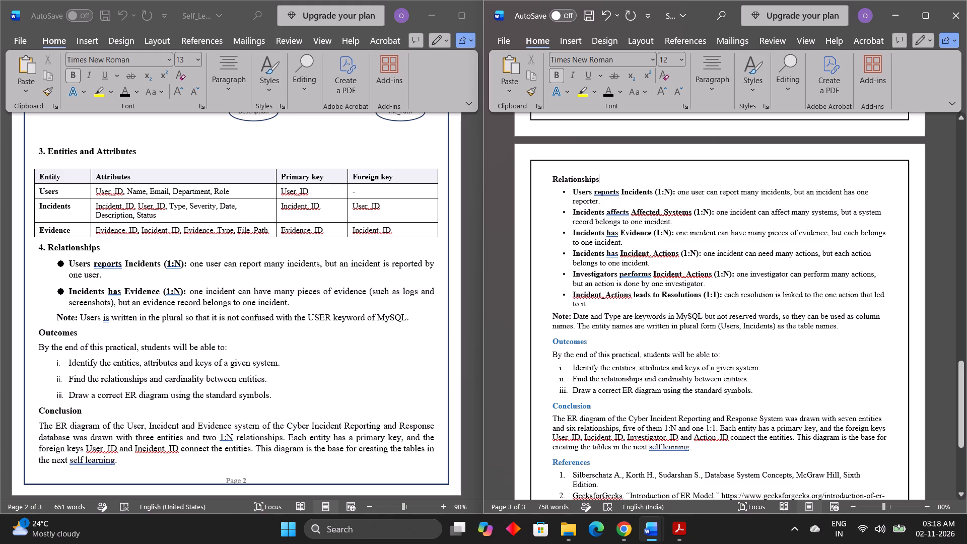
scroll(618, 309, down, 1)
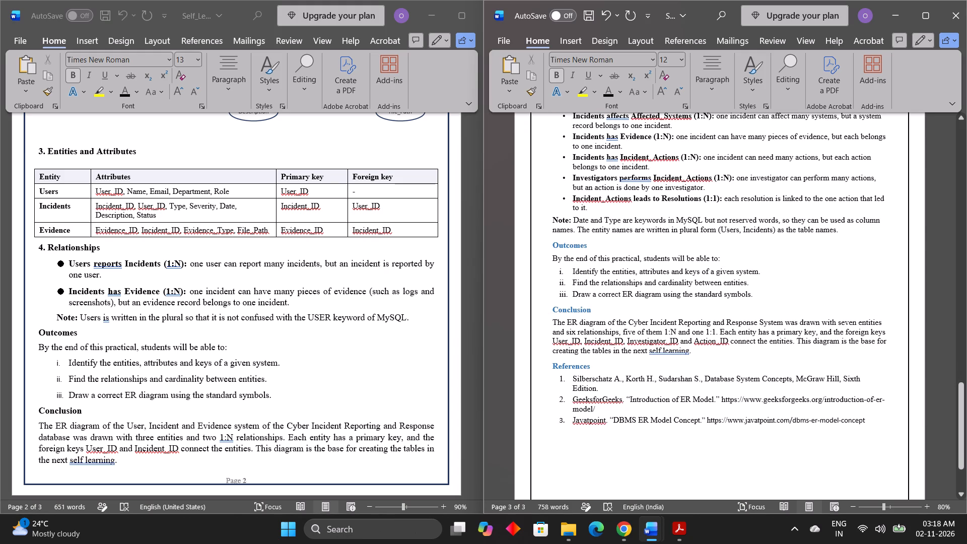
drag(602, 249, 547, 249)
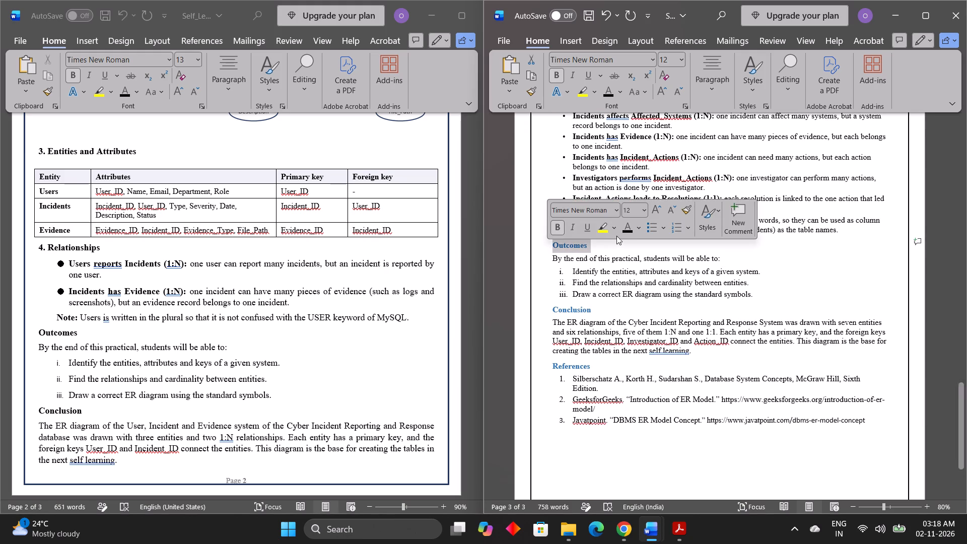
click(625, 230)
drag(593, 312, 588, 310)
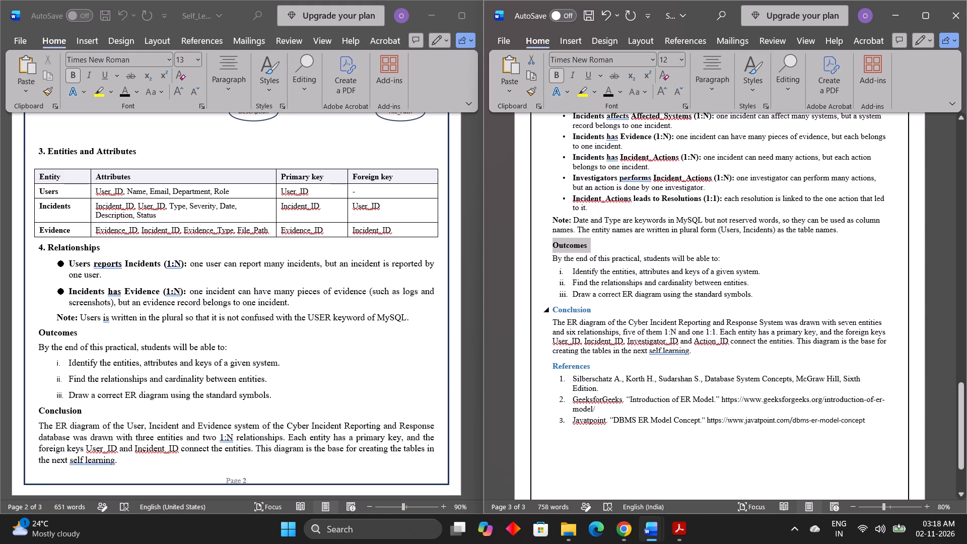
drag(588, 310, 550, 308)
click(633, 284)
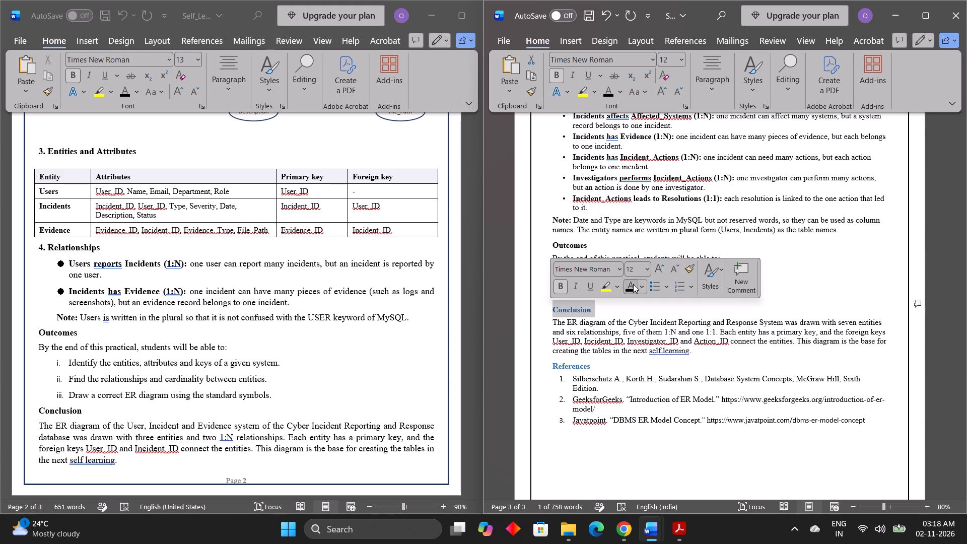
Change the font colour of the References heading on the ER diagram report's last page to black.
drag(597, 368, 552, 366)
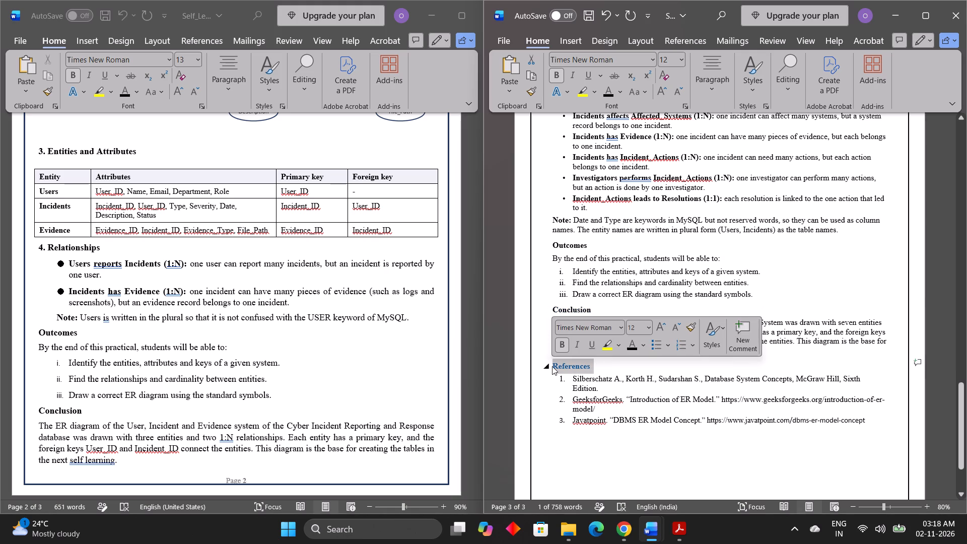
click(633, 346)
click(623, 388)
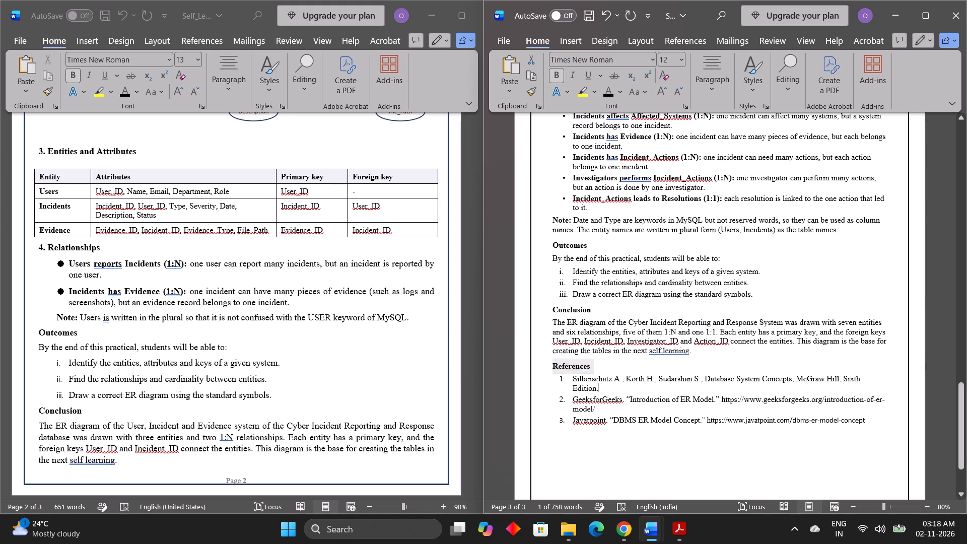
Insert a line break before each of the Outcomes, Conclusion and References headings on the ER diagram report's last page.
scroll(623, 388, down, 5)
scroll(623, 388, up, 1)
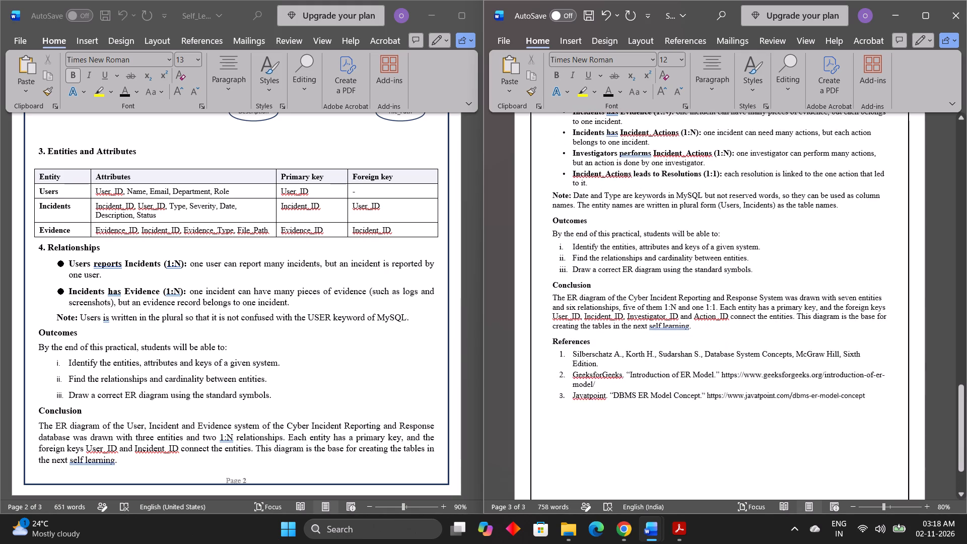
right_click(623, 388)
click(685, 291)
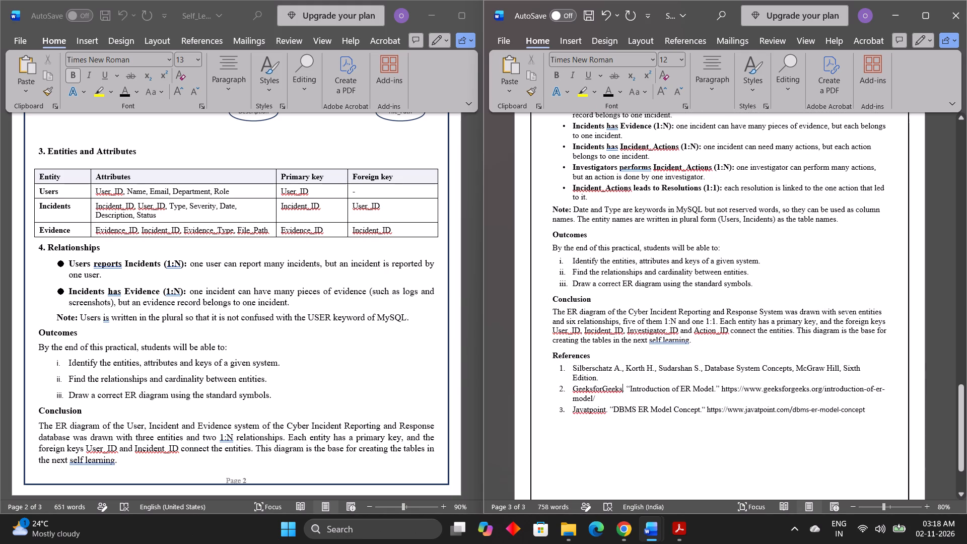
click(556, 241)
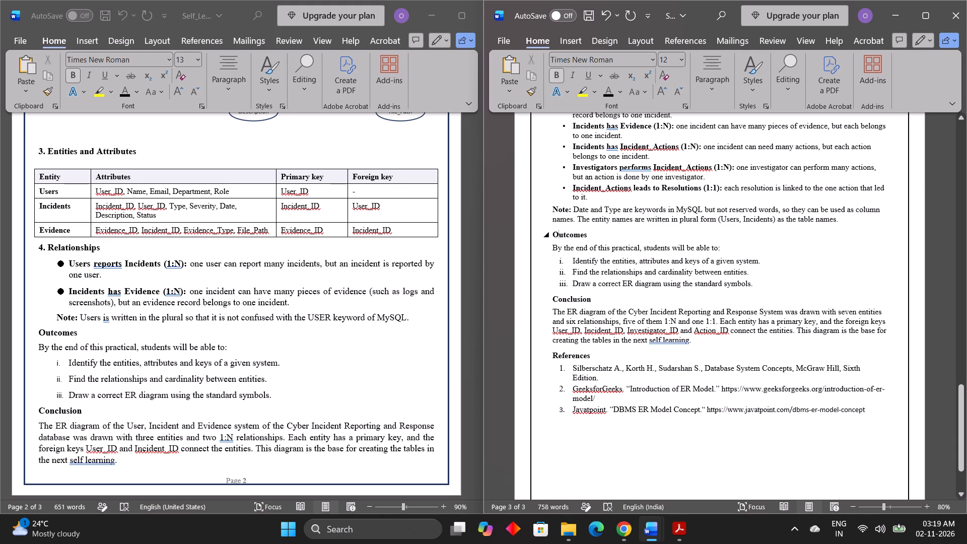
key(Left)
key(shift+Return)
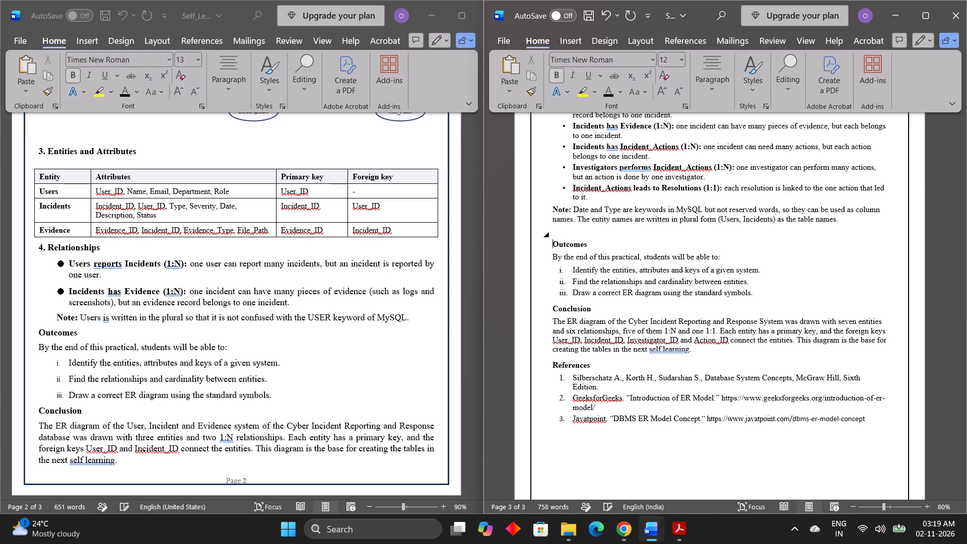
click(555, 307)
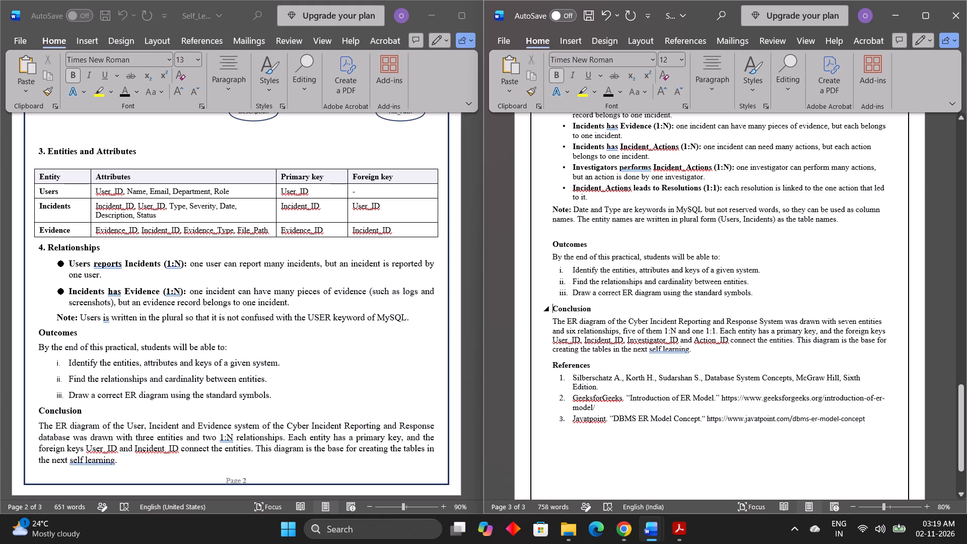
key(shift+Return)
click(551, 372)
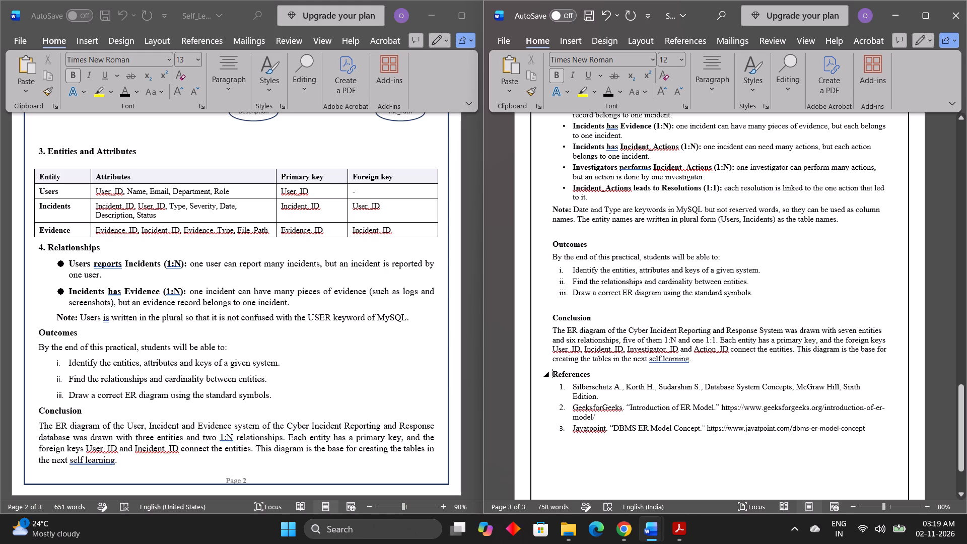
key(shift+Return)
click(694, 392)
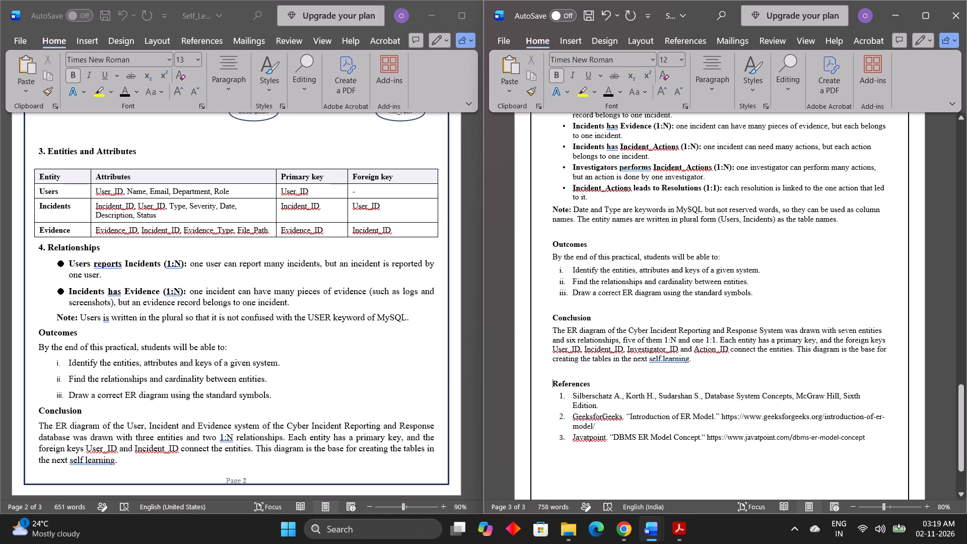
Insert a blank line under the Relationships heading in the ER diagram report and reduce its font size.
scroll(731, 270, up, 2)
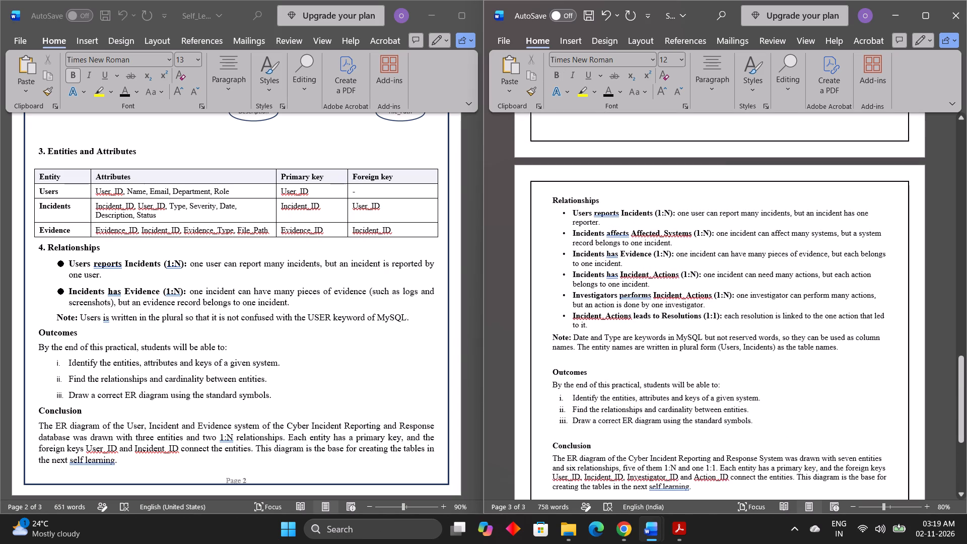
click(621, 206)
key(shift+Return)
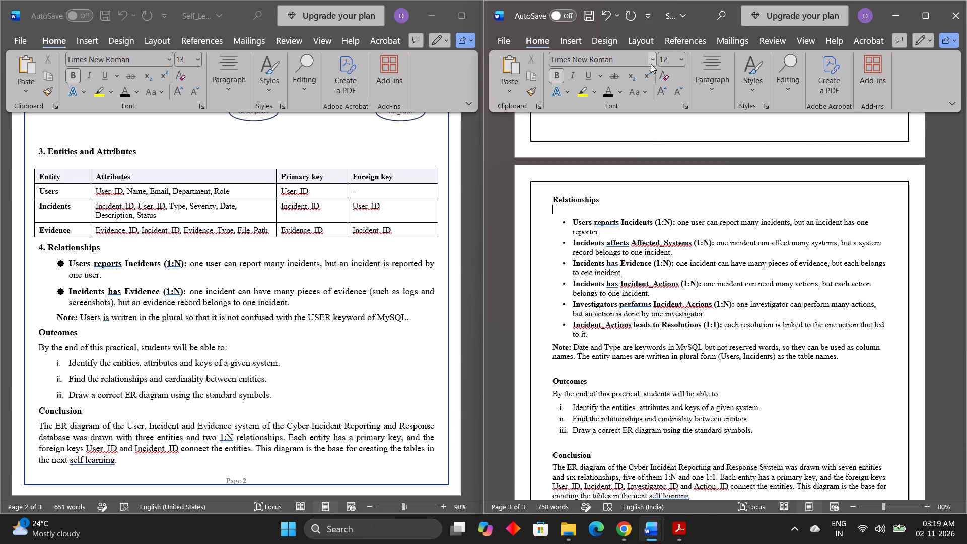
triple_click(679, 97)
triple_click(679, 97)
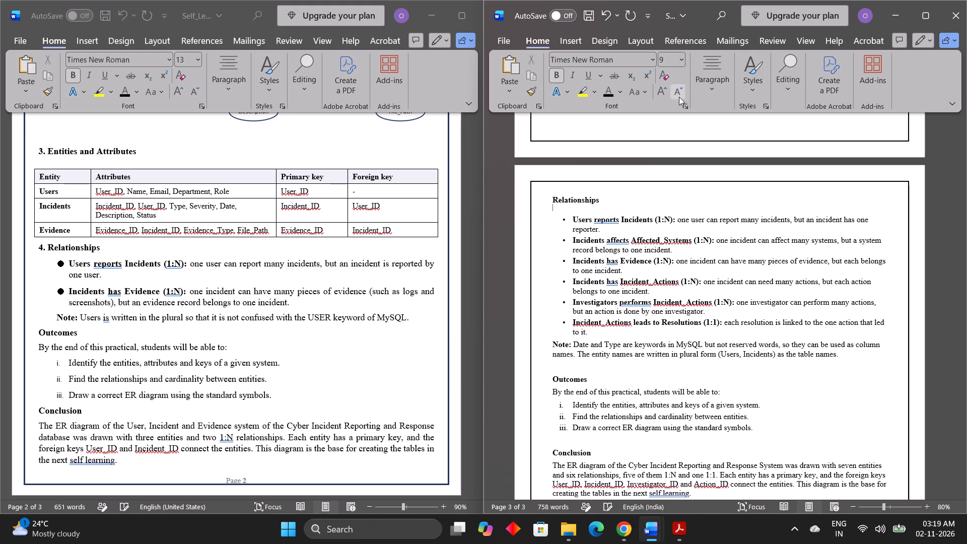
click(653, 375)
Add a colon to the Entities and Attributes heading and insert a blank line with reduced font size between it and the table.
scroll(653, 375, down, 2)
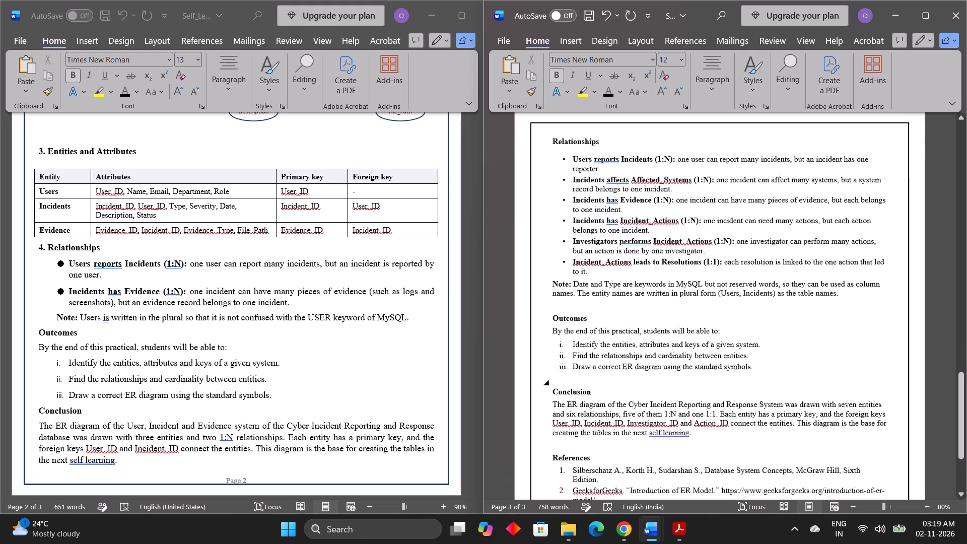
scroll(653, 375, down, 4)
scroll(653, 375, up, 2)
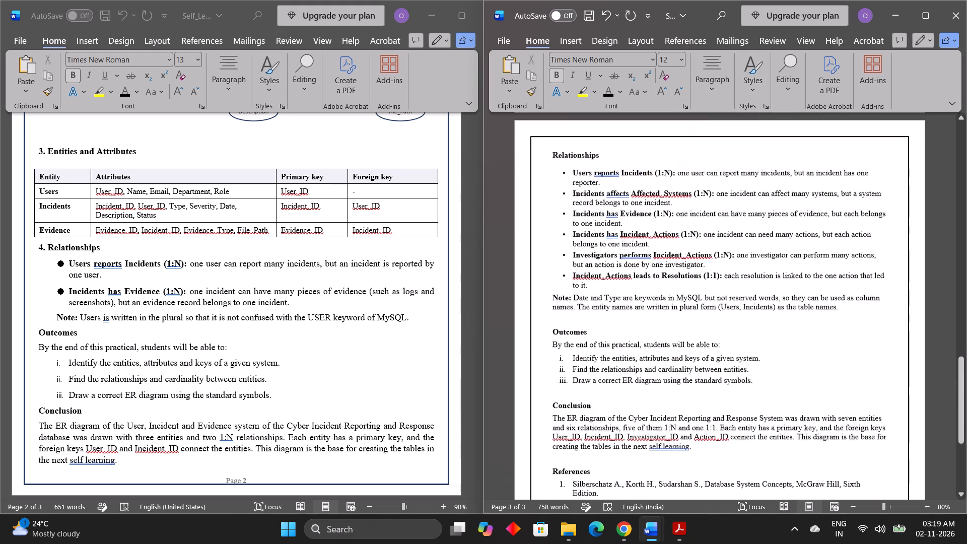
scroll(653, 375, up, 4)
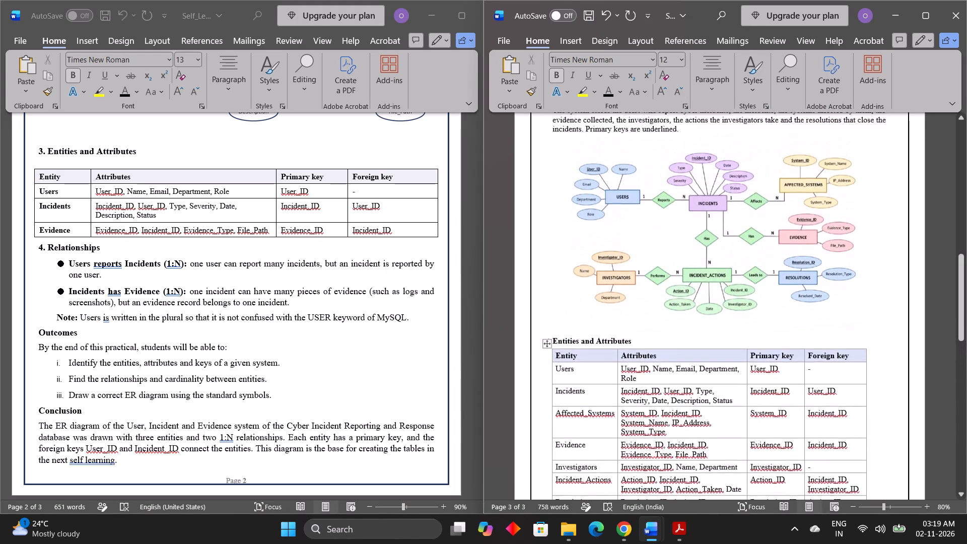
scroll(653, 375, up, 2)
scroll(653, 375, down, 2)
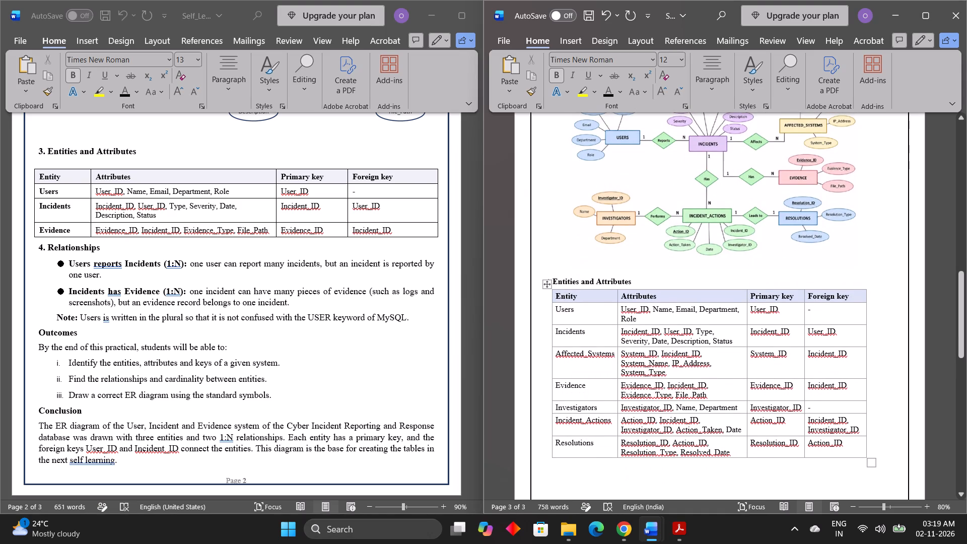
click(653, 281)
key(shift+colon)
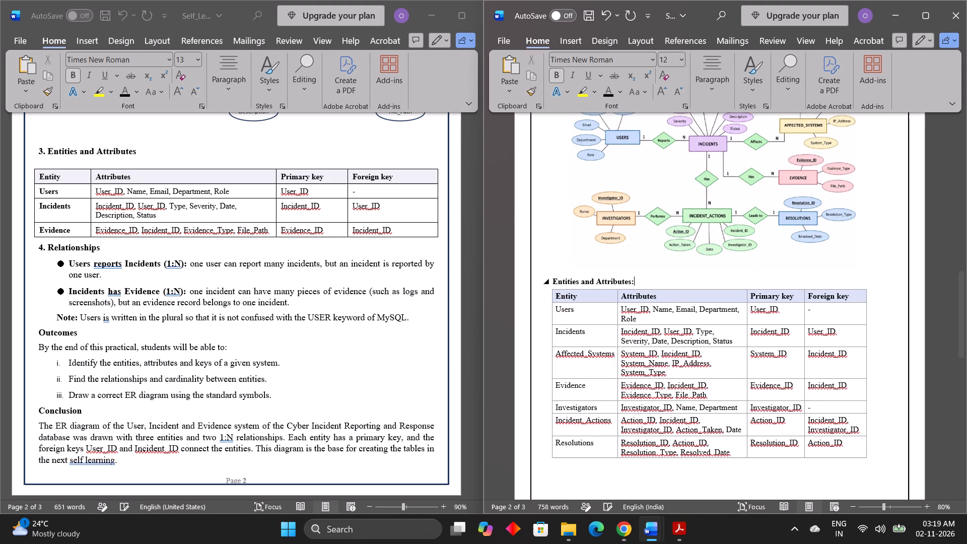
key(shift+Return)
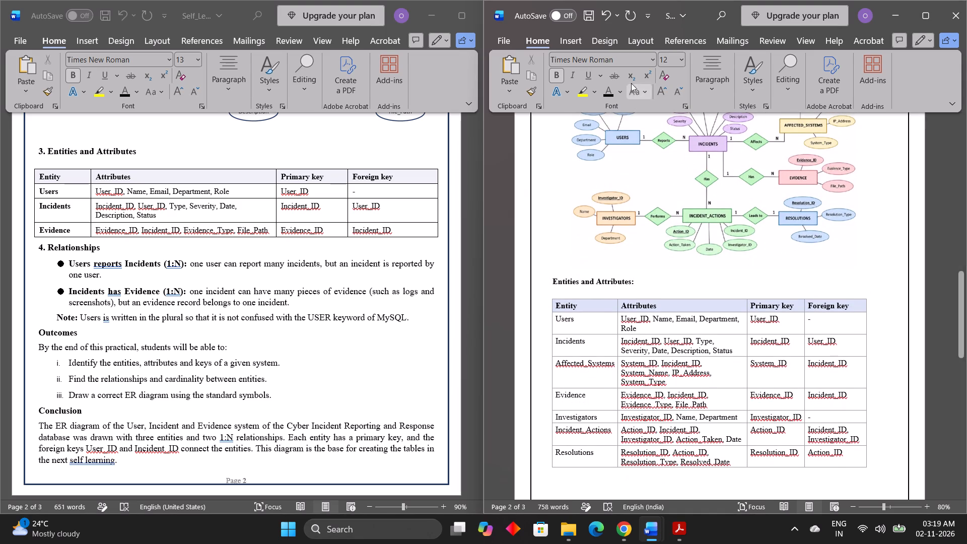
triple_click(680, 89)
click(680, 89)
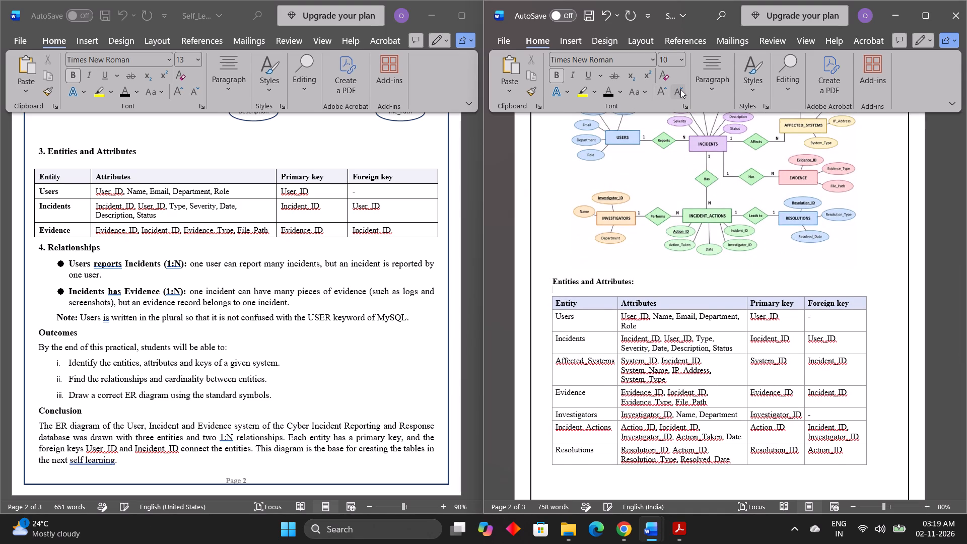
click(681, 240)
Insert a blank line between the Theory paragraph and the Parts of an ER Diagram heading on the report's first page.
scroll(681, 240, down, 4)
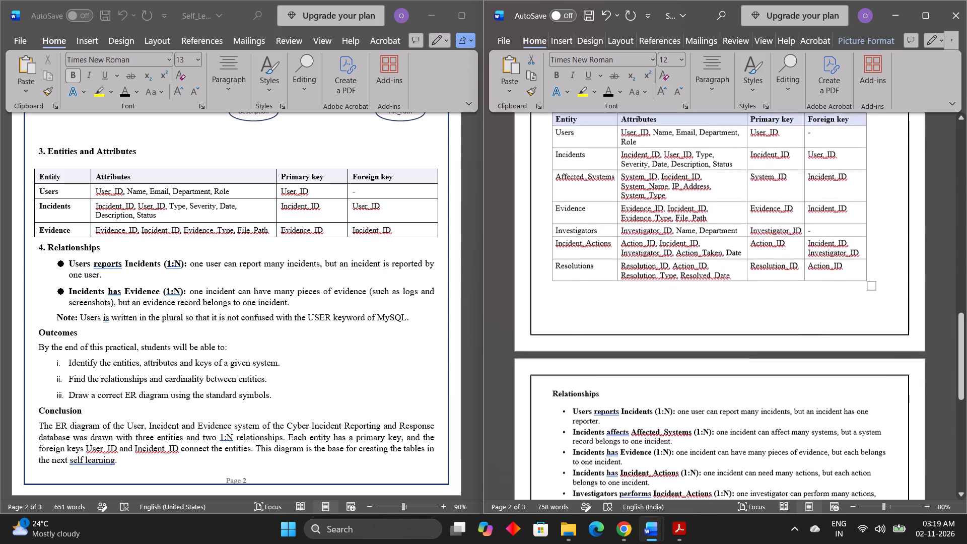
scroll(681, 240, down, 5)
scroll(681, 240, up, 4)
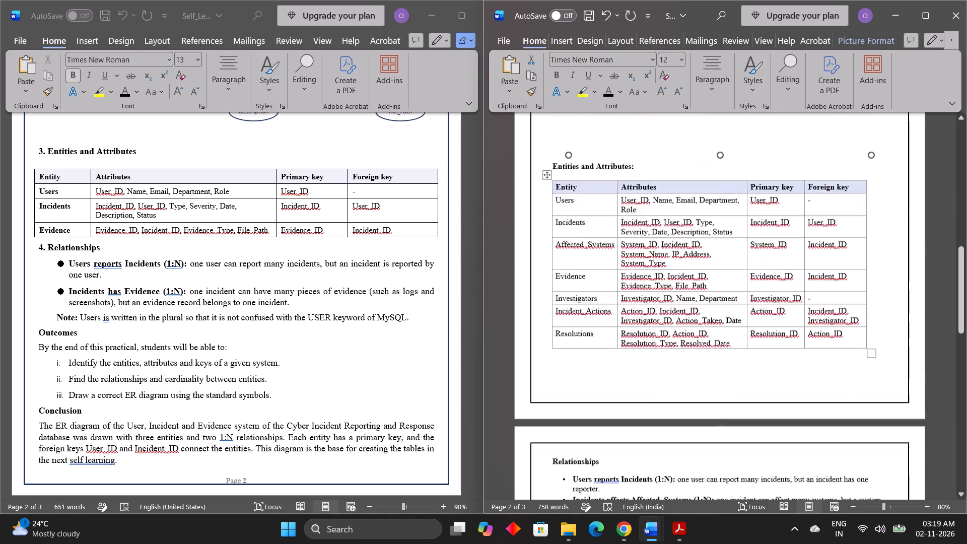
scroll(681, 240, up, 10)
scroll(681, 240, down, 1)
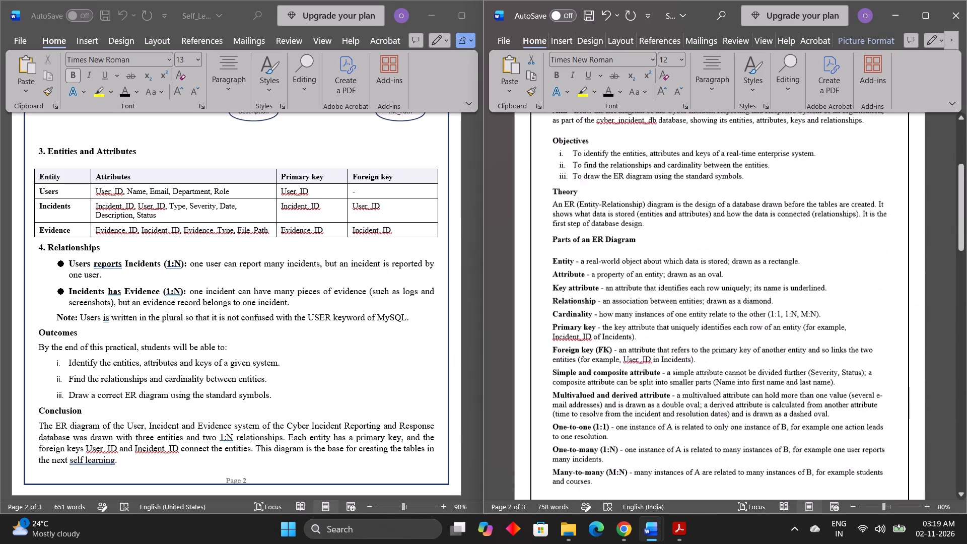
scroll(681, 240, down, 1)
scroll(681, 240, up, 2)
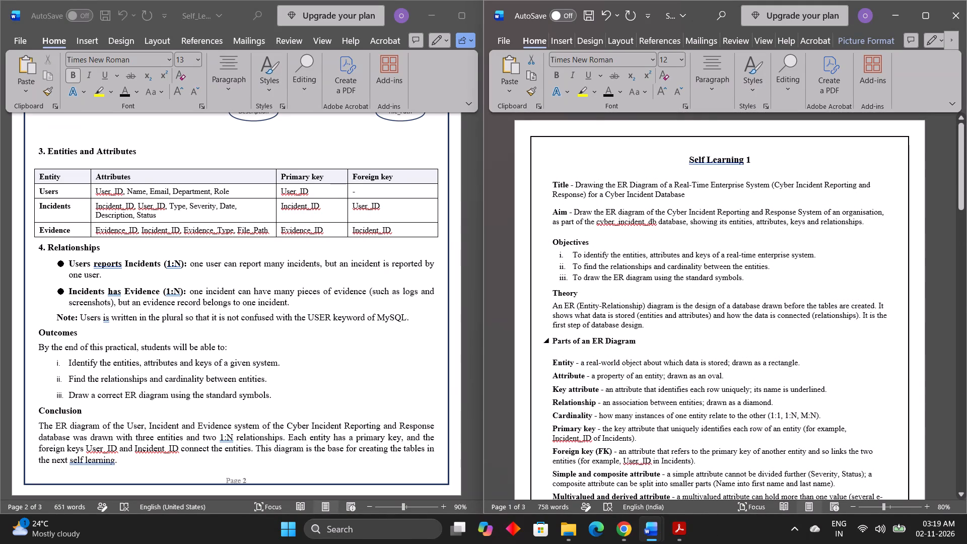
click(601, 349)
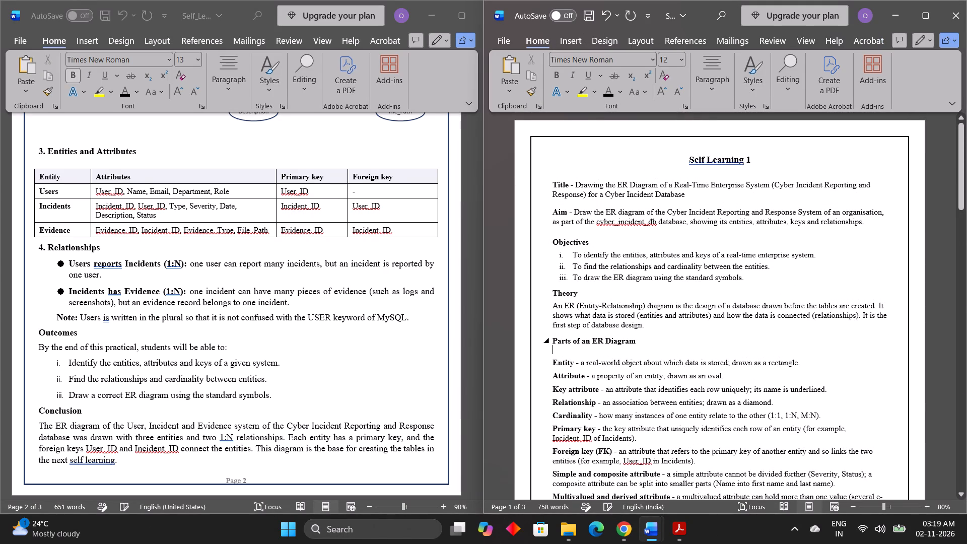
click(652, 326)
key(shift+Return)
Save the reformatted ER diagram report.
scroll(652, 326, down, 2)
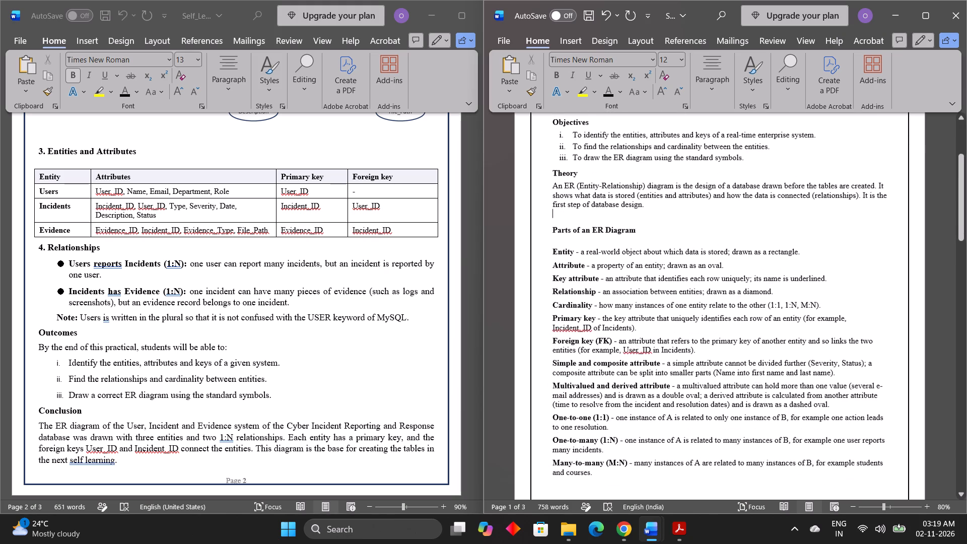
scroll(652, 326, down, 2)
scroll(652, 326, up, 1)
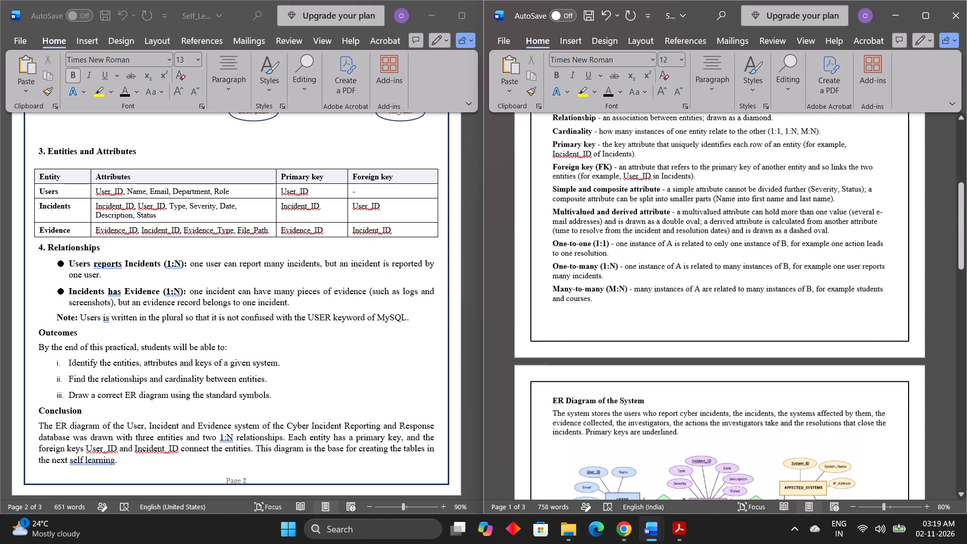
scroll(652, 326, up, 6)
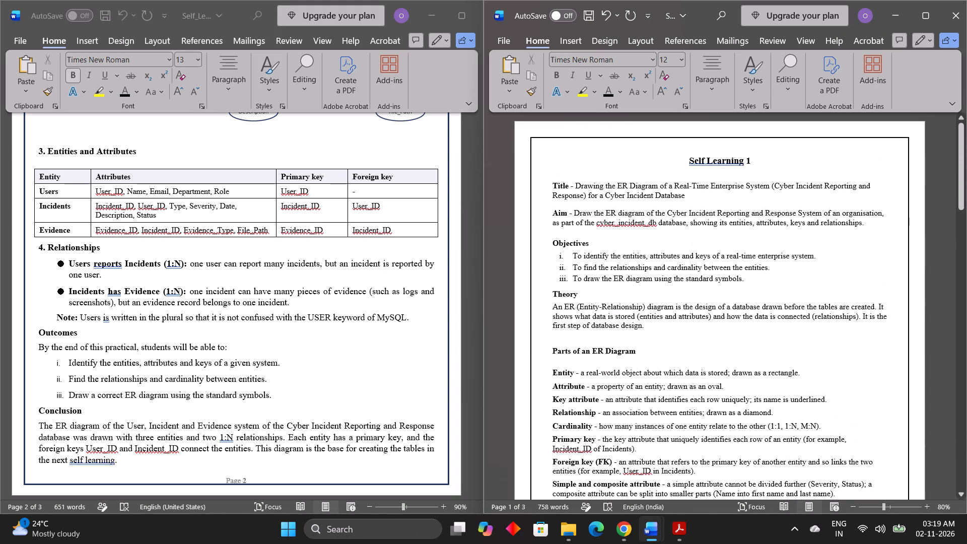
key(ctrl+s)
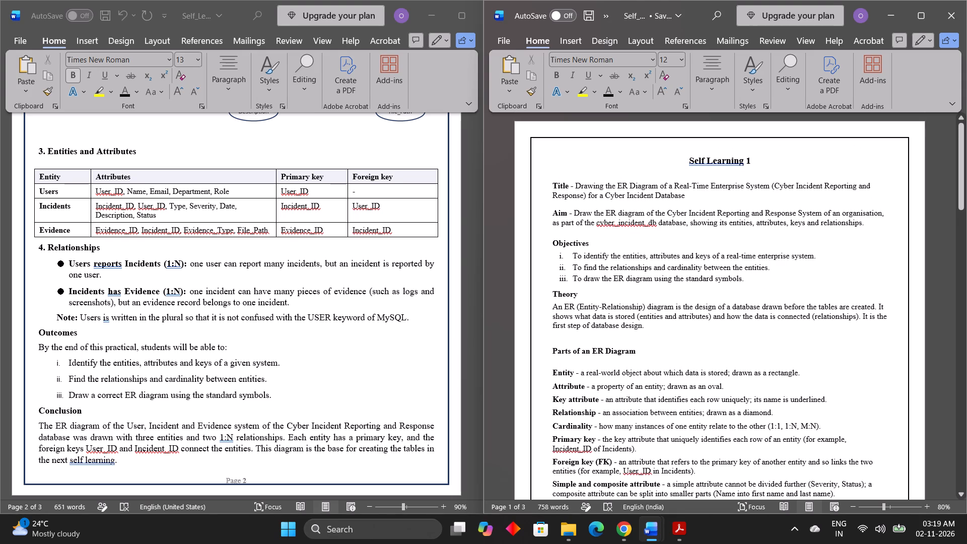
key(ctrl+s)
key(ctrl+s)
key(ctrl+s)
key(ctrl+s)
key(ctrl+s)
key(ctrl+s)
key(ctrl+s)
key(ctrl+s)
key(ctrl+s)
key(ctrl+s)
key(ctrl+s)
key(ctrl+s)
key(ctrl+s)
key(ctrl+s)
key(ctrl+s)
key(ctrl+s)
key(ctrl+s)
key(ctrl+s)
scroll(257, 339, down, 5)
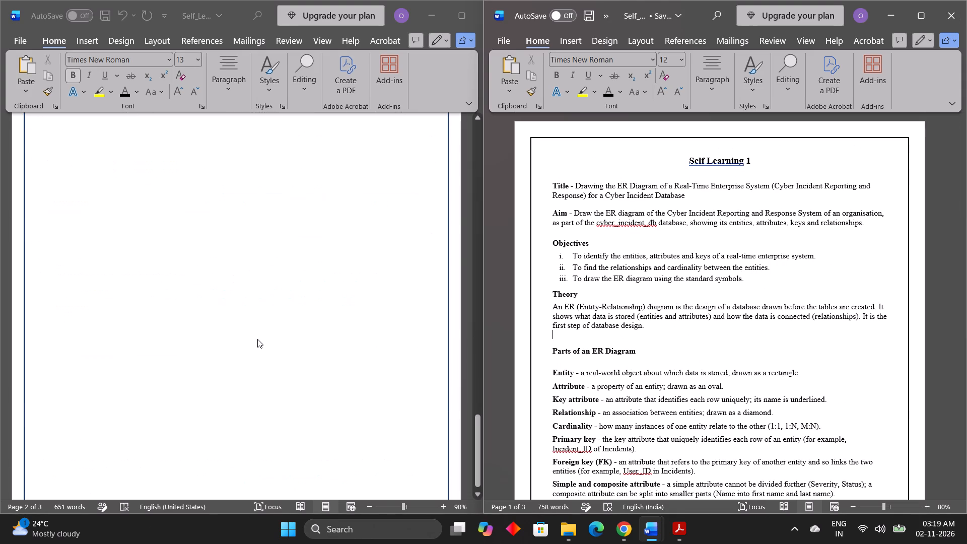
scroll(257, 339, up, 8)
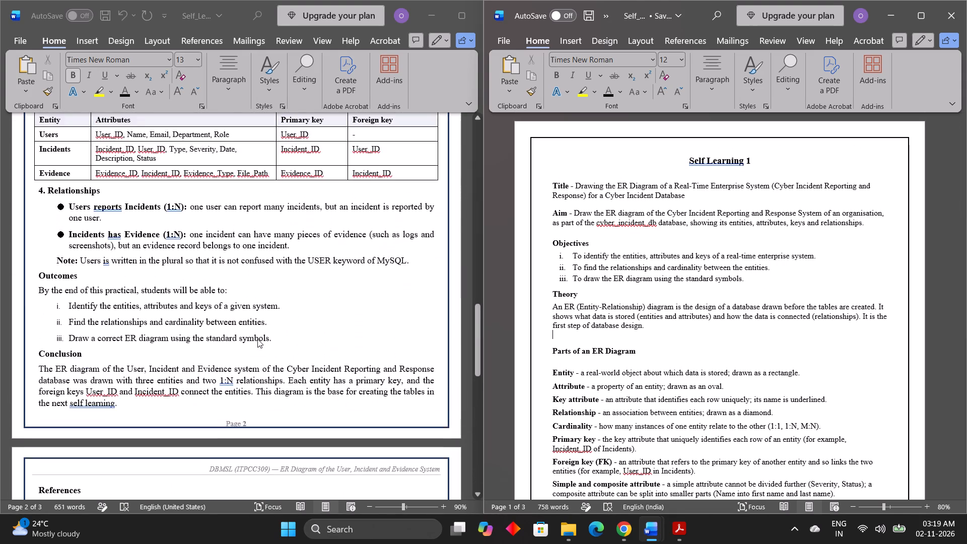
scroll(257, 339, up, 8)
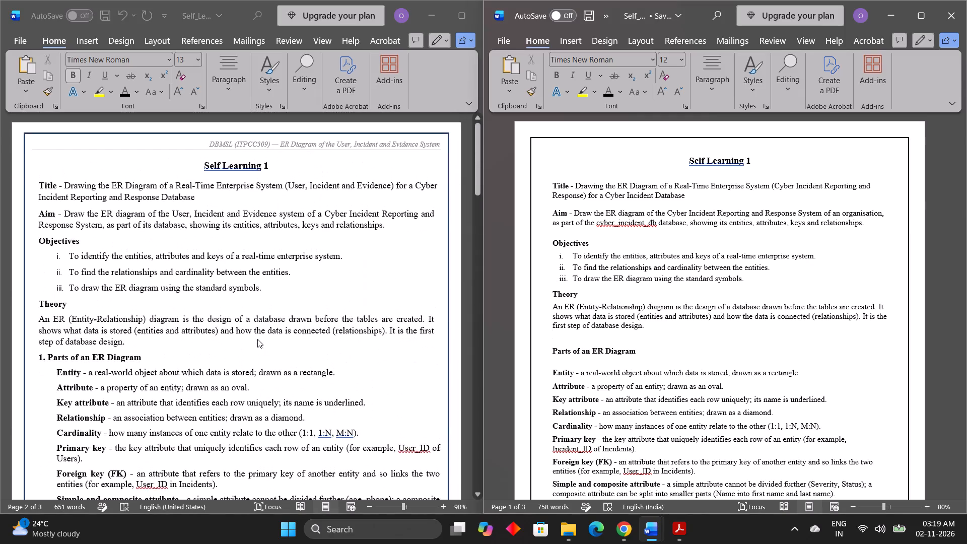
Save the ER diagram report as a PDF named Self_Learning_1_ER_Diagram_dbms in the word documents folder on drive D.
click(503, 40)
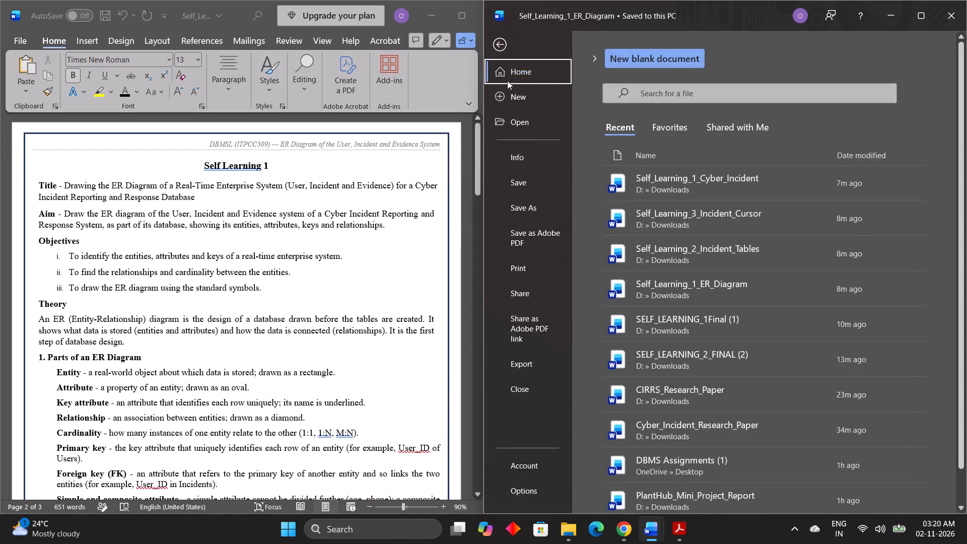
click(528, 214)
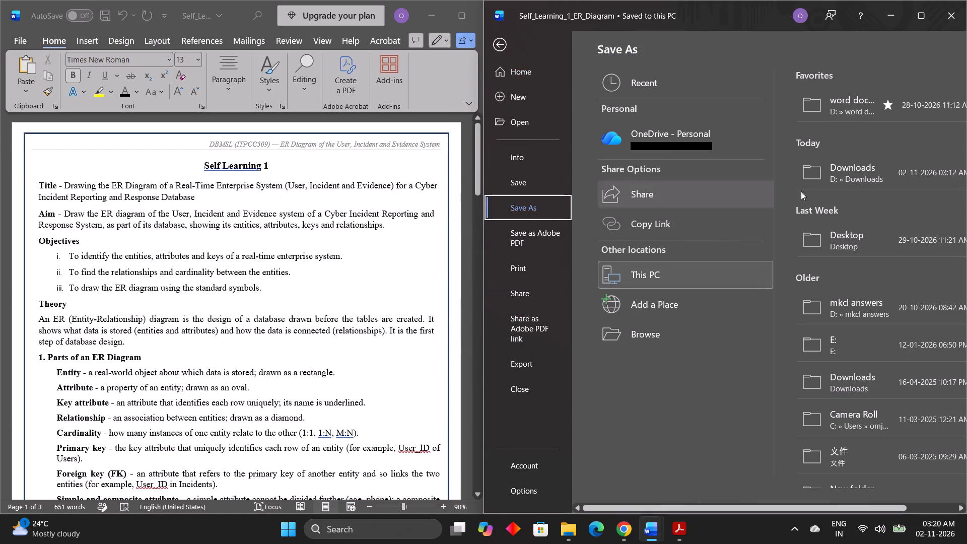
click(840, 109)
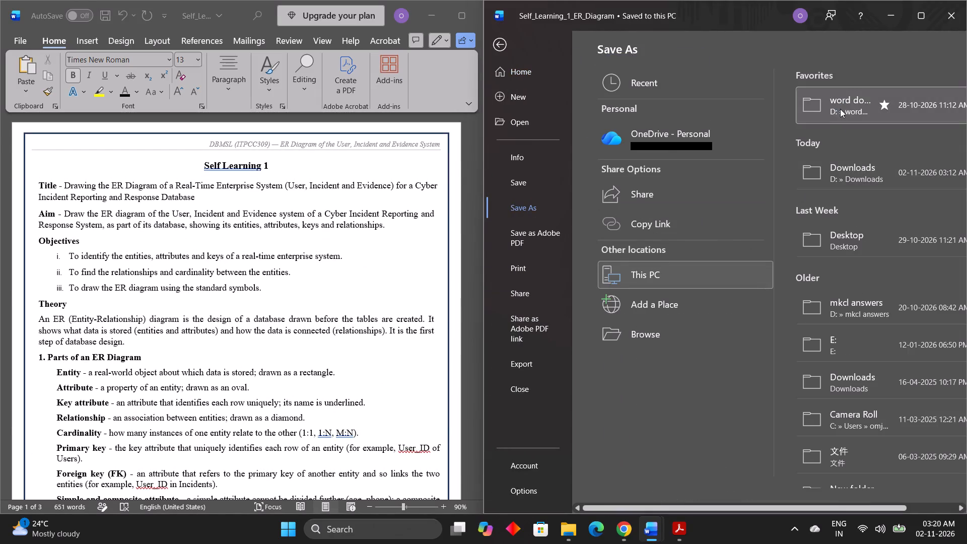
click(683, 227)
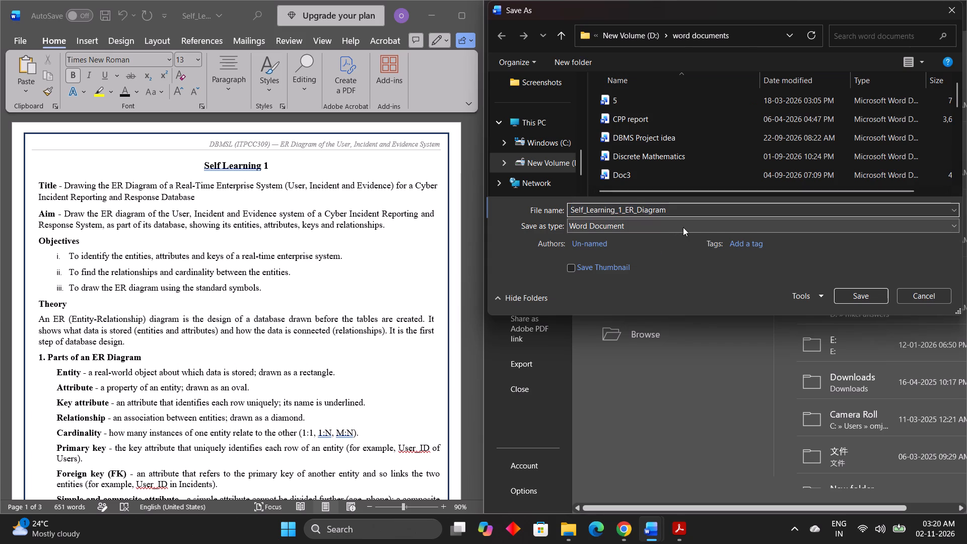
click(640, 300)
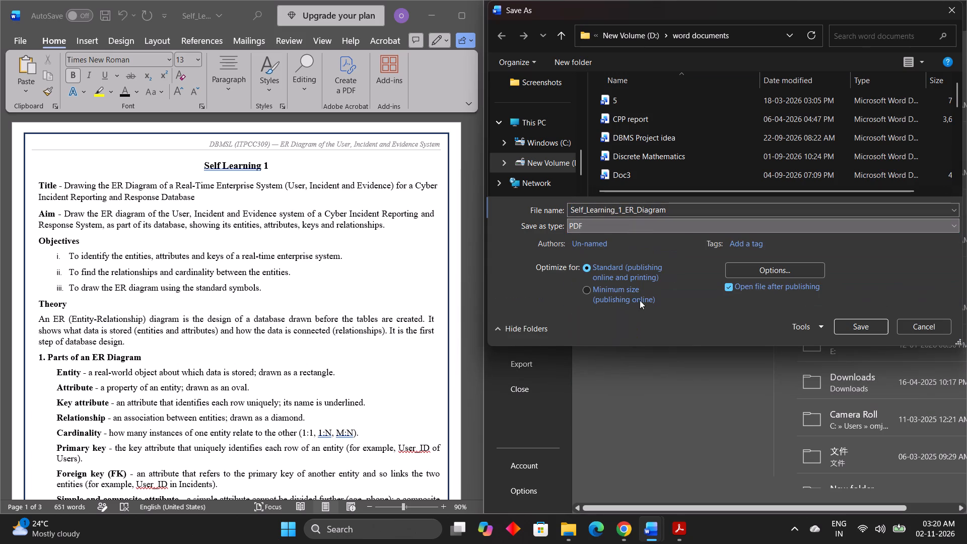
click(670, 212)
click(670, 212)
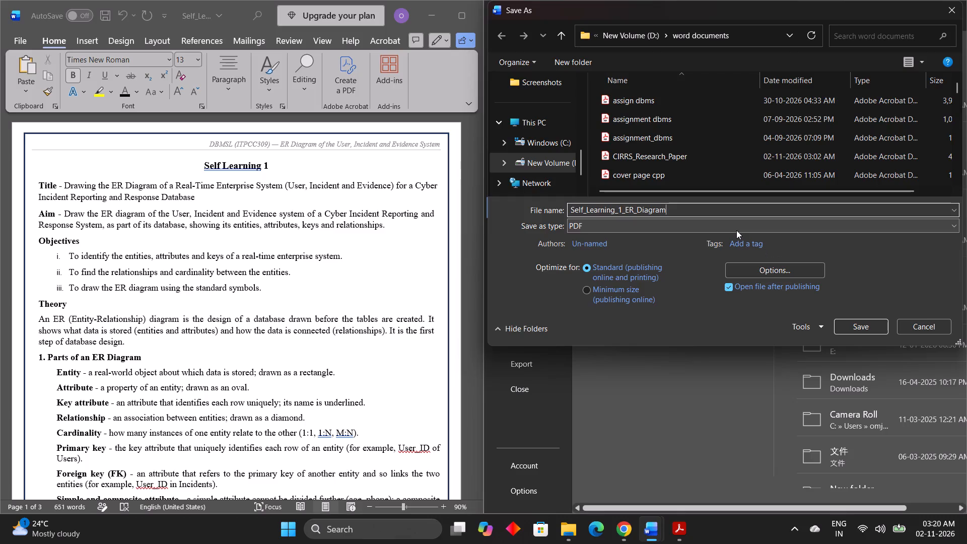
text(_dbms)
key(Return)
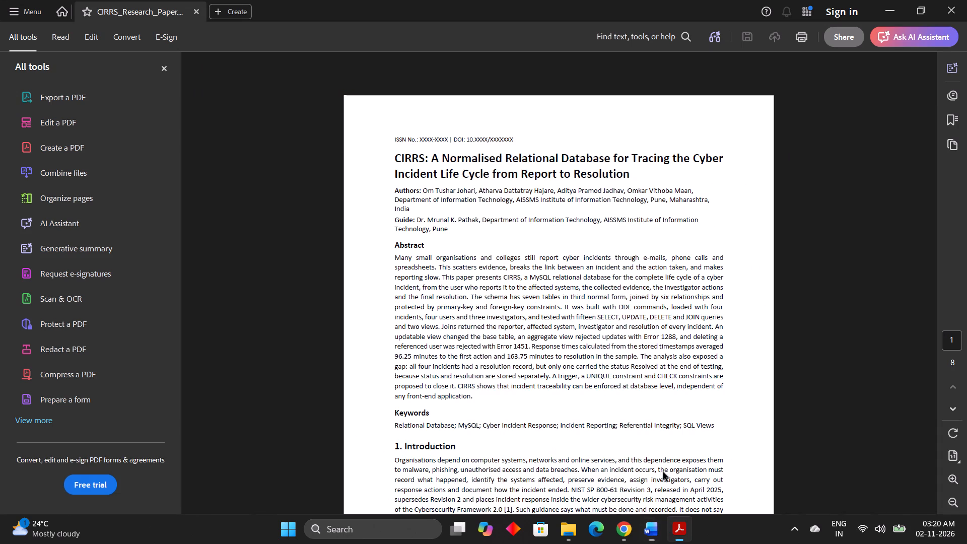
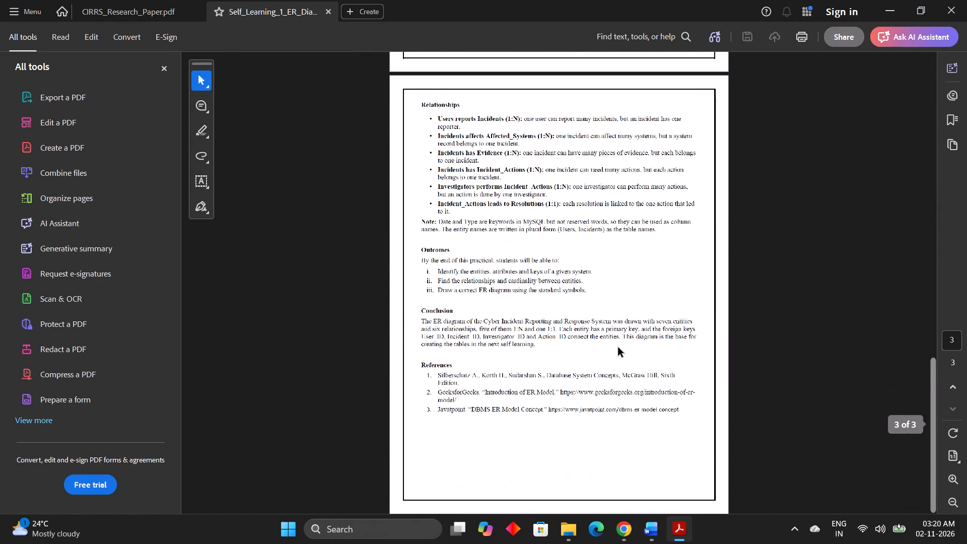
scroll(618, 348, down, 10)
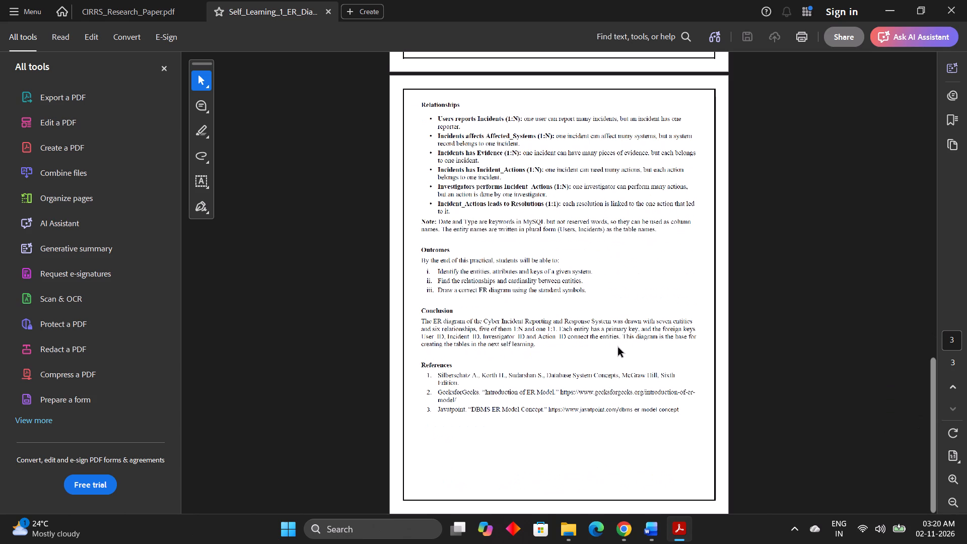
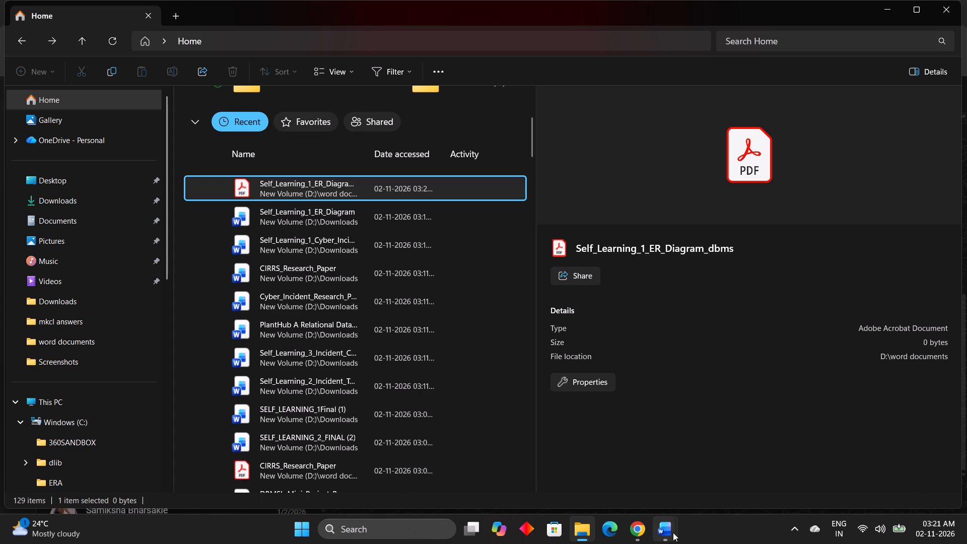
Close the two open Self Learning 1 Word documents.
click(852, 459)
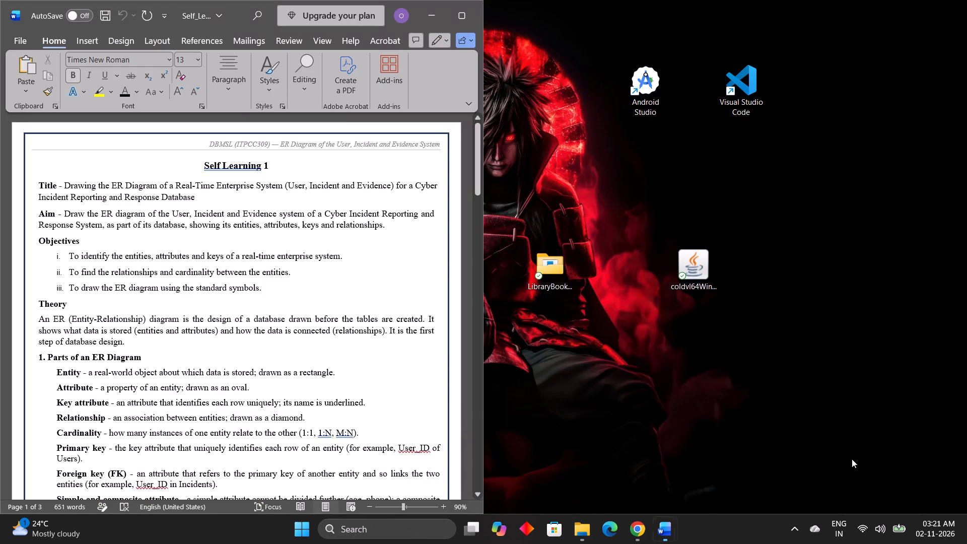
scroll(194, 301, up, 1)
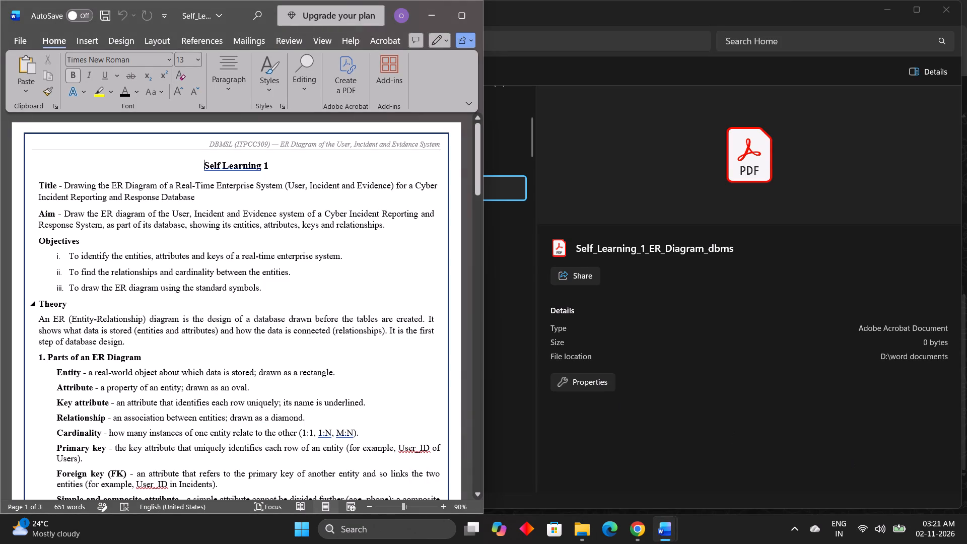
click(467, 12)
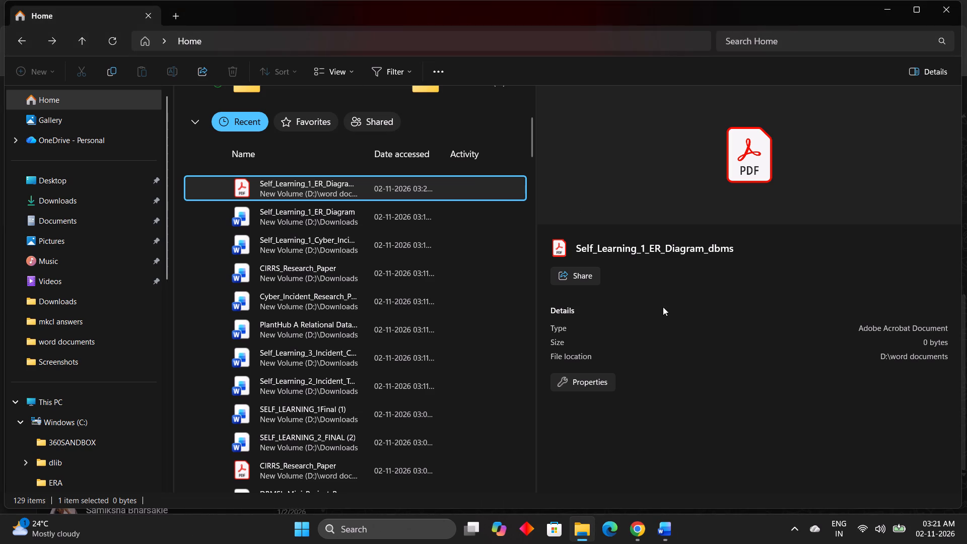
click(782, 471)
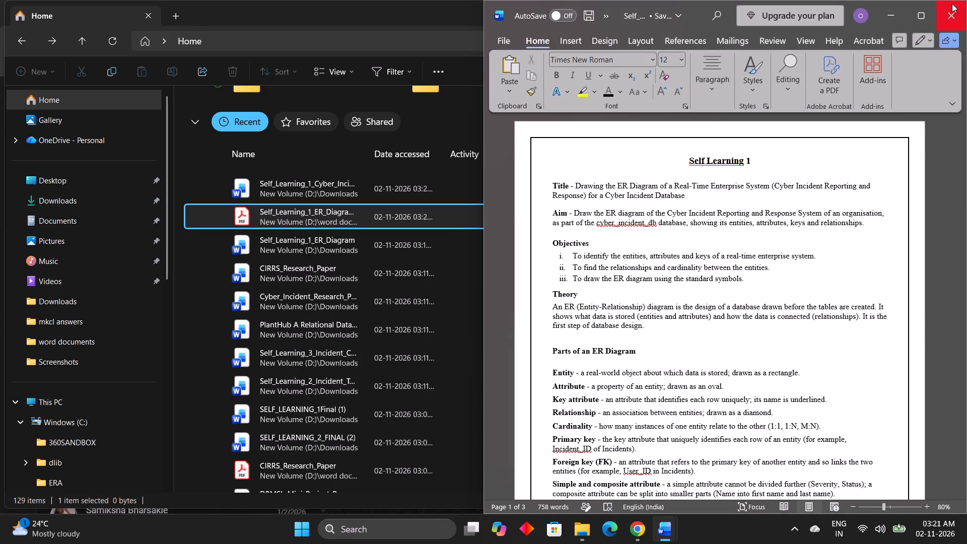
click(952, 4)
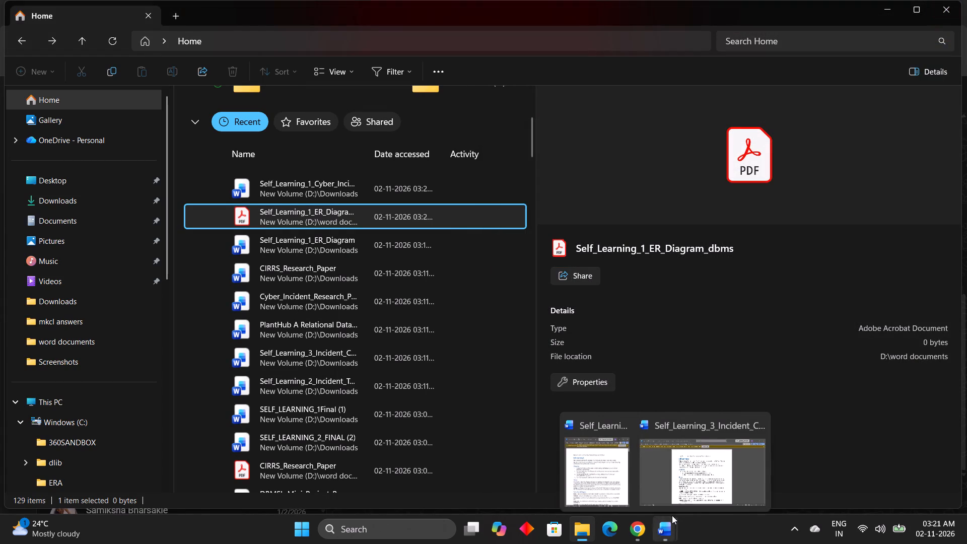
Bring up the Self_Learning_2_Incident_Tables document, maximize it and enable it for editing.
click(607, 462)
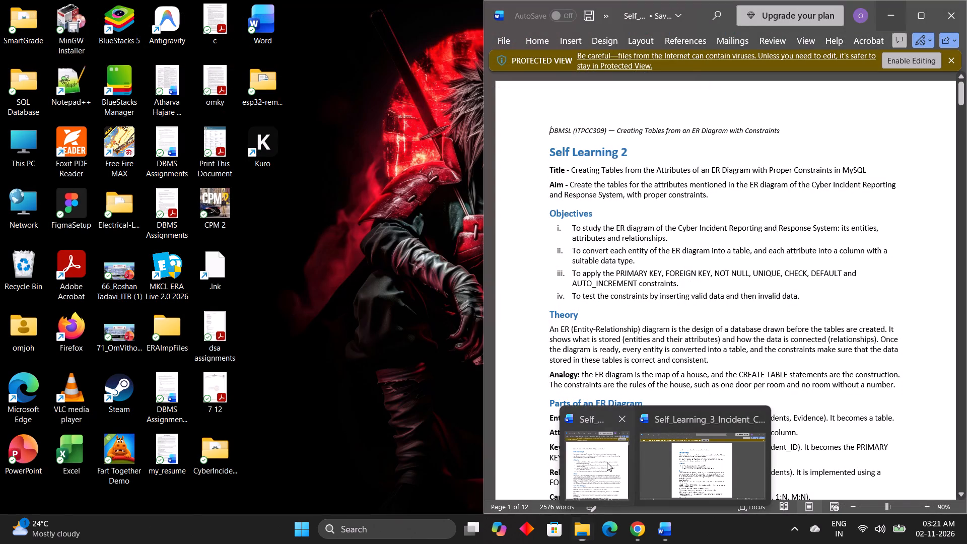
click(919, 11)
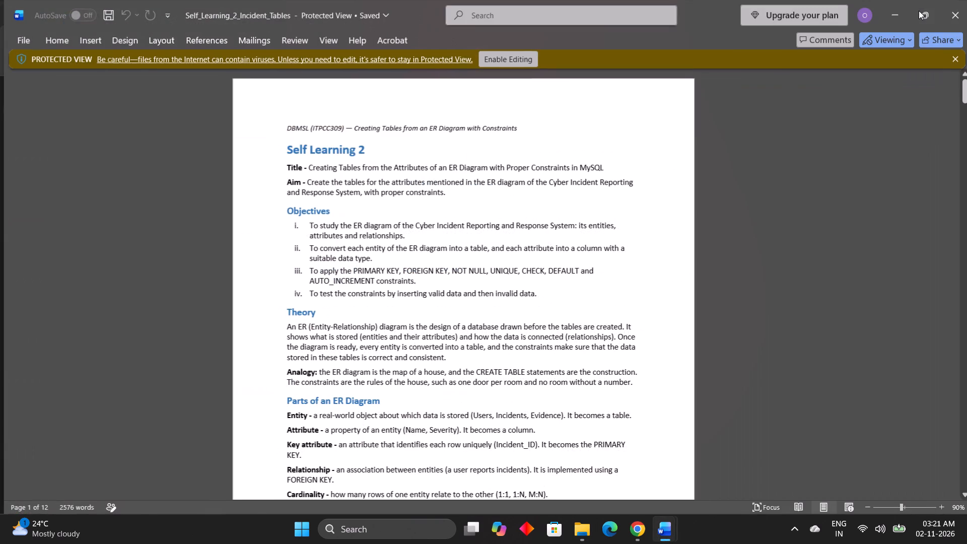
drag(393, 156, 304, 150)
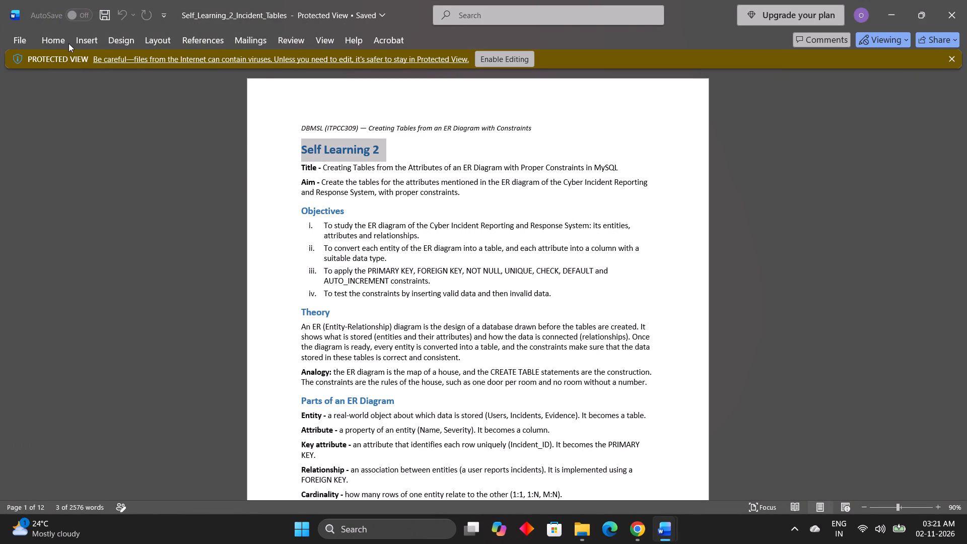
click(68, 43)
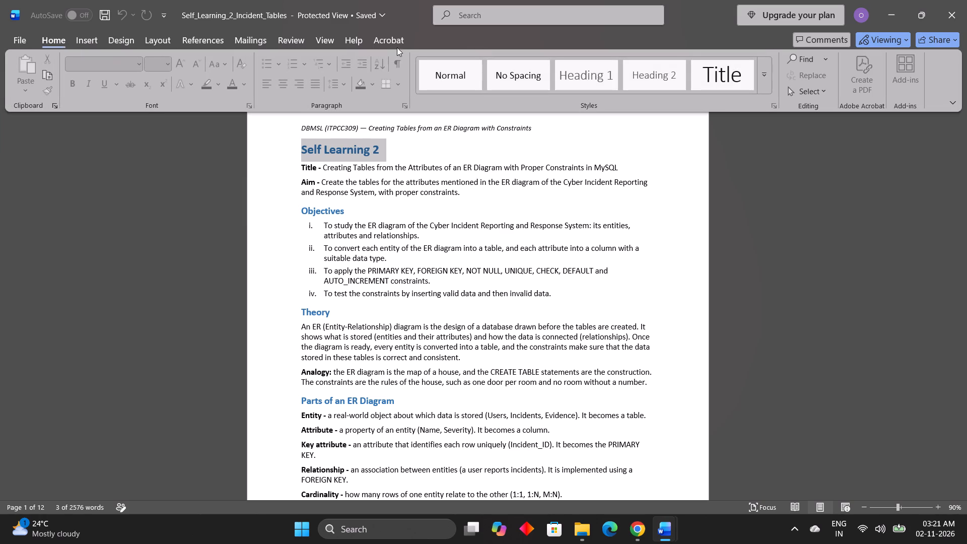
click(456, 213)
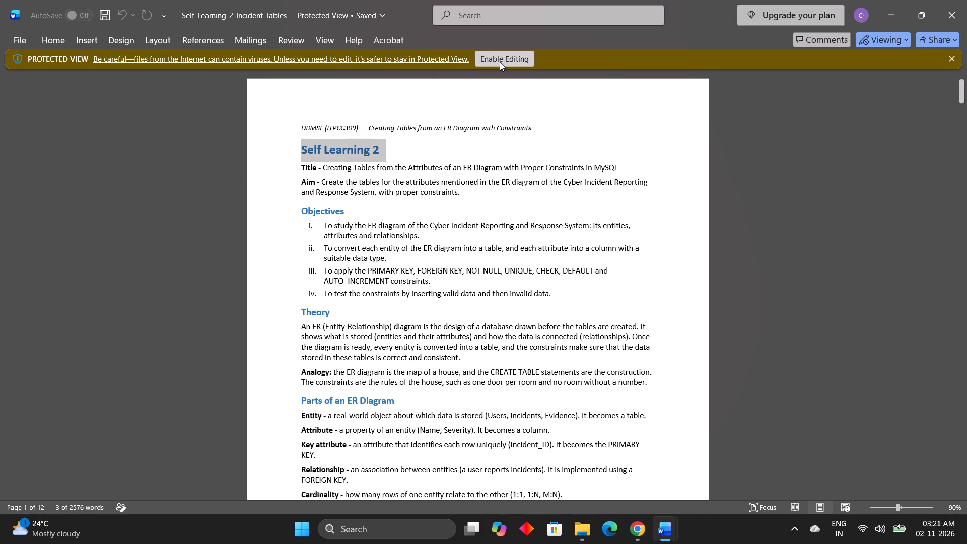
click(504, 57)
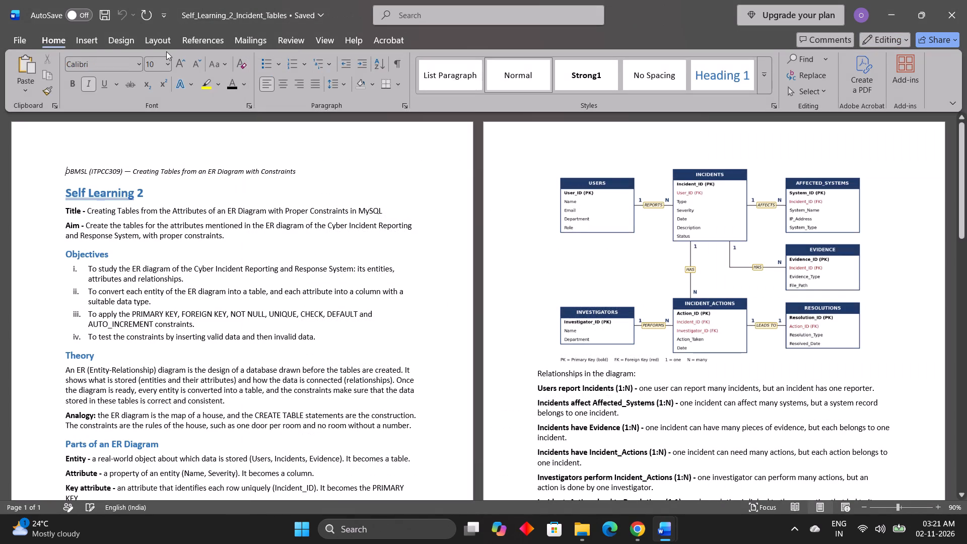
Set custom top and bottom page margins of 1.6 cm for the whole Self Learning 2 document.
click(67, 43)
click(83, 40)
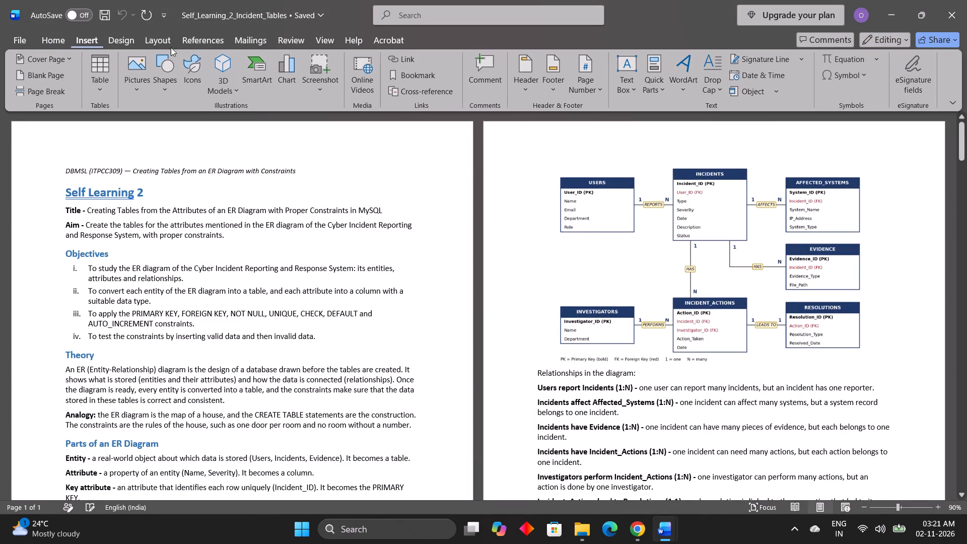
click(123, 39)
click(143, 39)
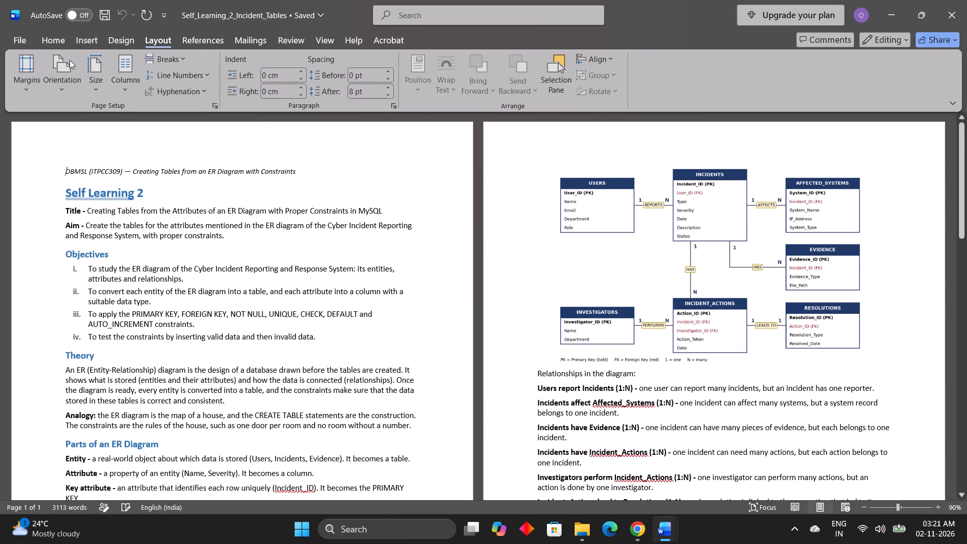
click(26, 57)
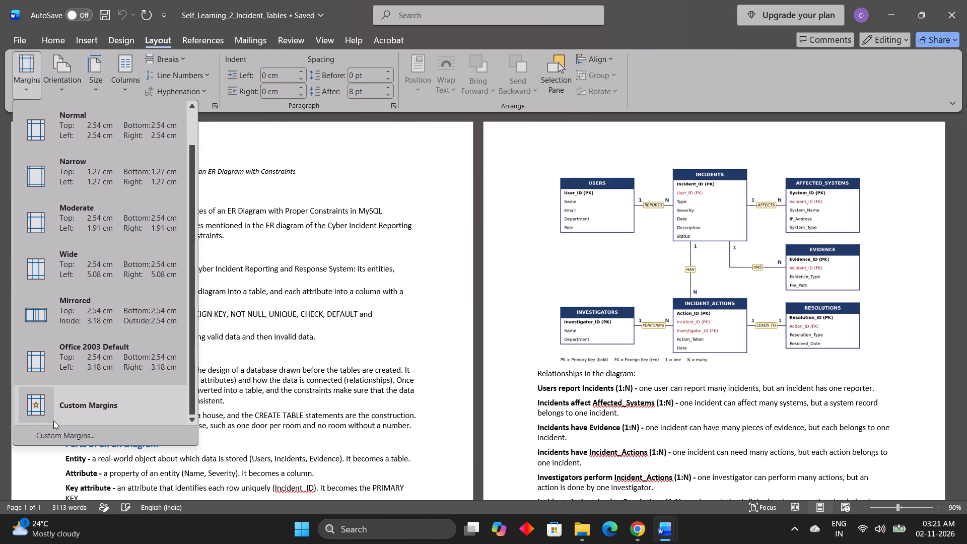
click(58, 431)
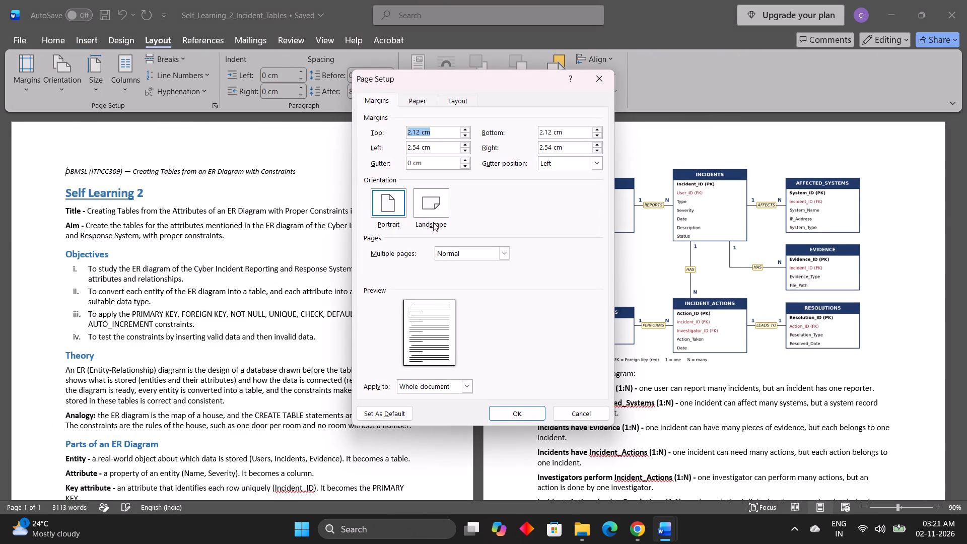
triple_click(464, 136)
double_click(464, 136)
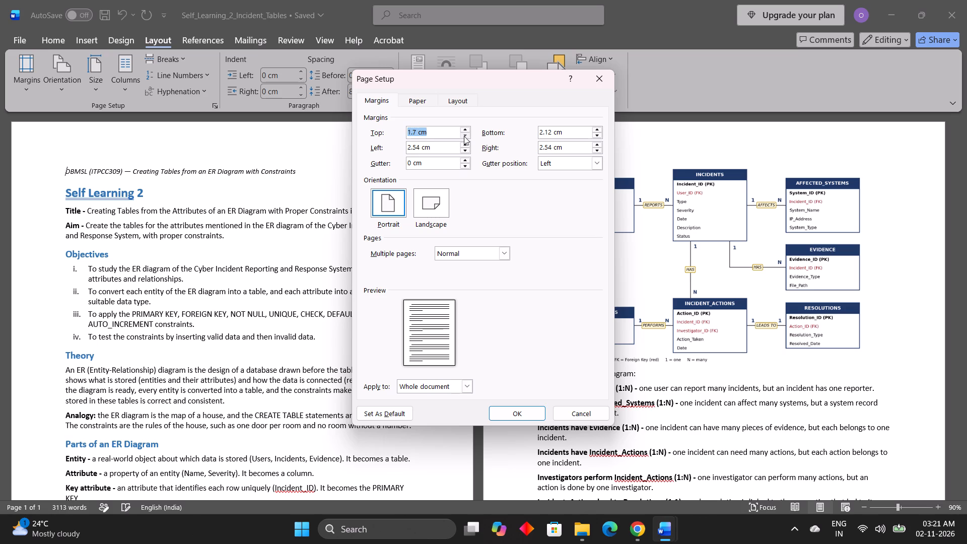
click(464, 136)
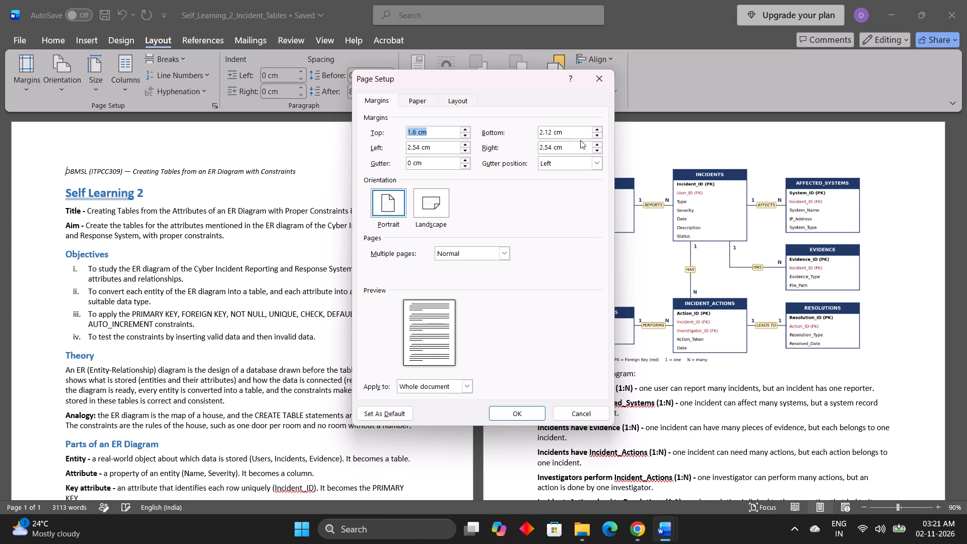
triple_click(600, 135)
triple_click(600, 135)
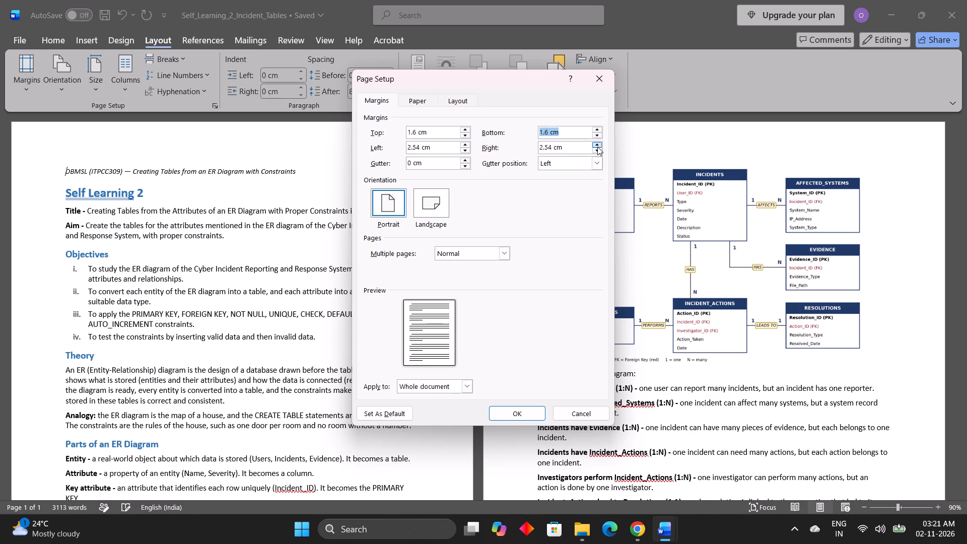
Set the right and left page margins to 1.7 cm and apply the page setup.
triple_click(597, 149)
triple_click(597, 149)
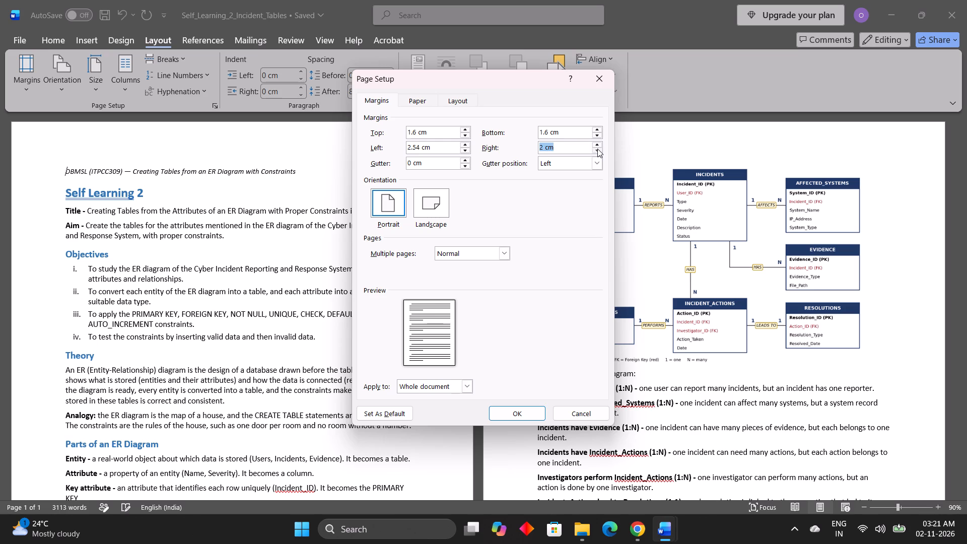
click(597, 149)
double_click(597, 149)
triple_click(467, 151)
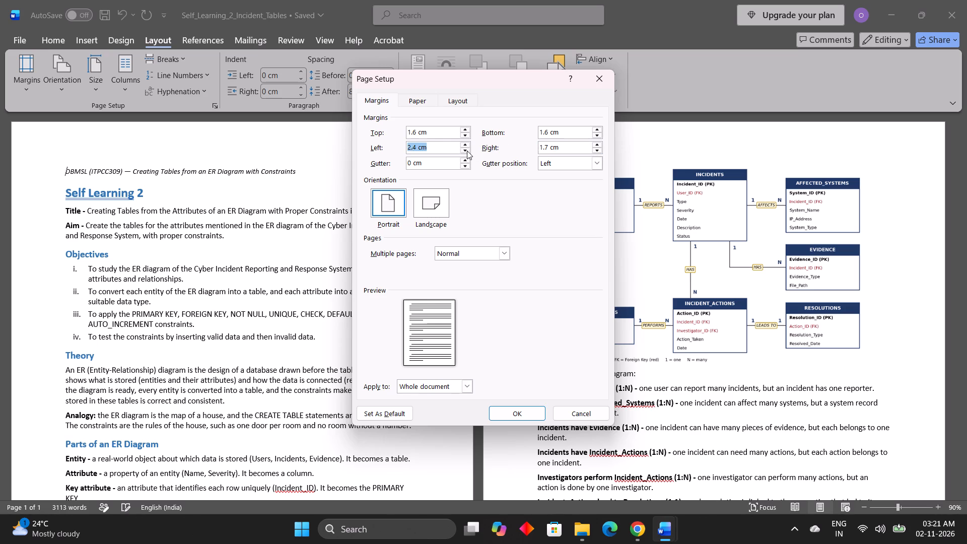
triple_click(467, 151)
triple_click(467, 151)
click(467, 151)
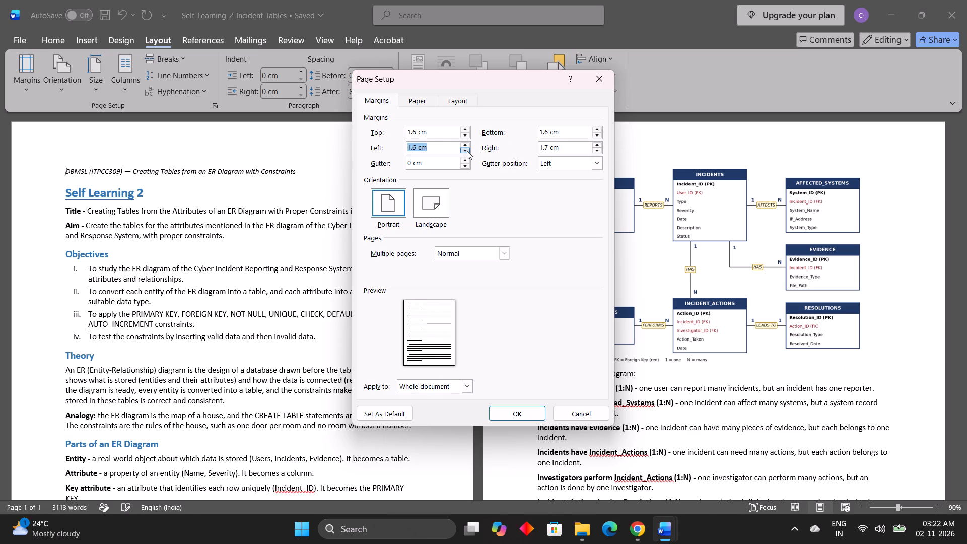
click(466, 146)
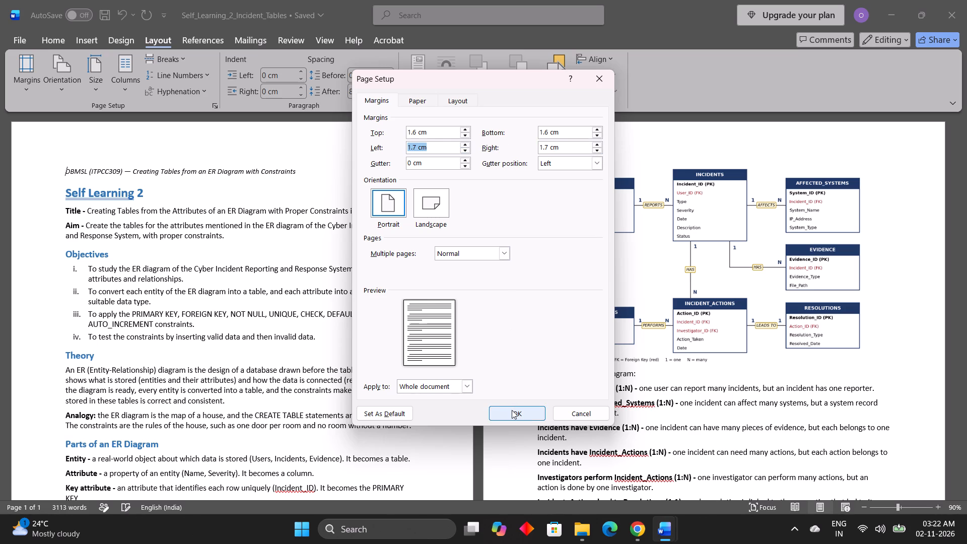
click(512, 410)
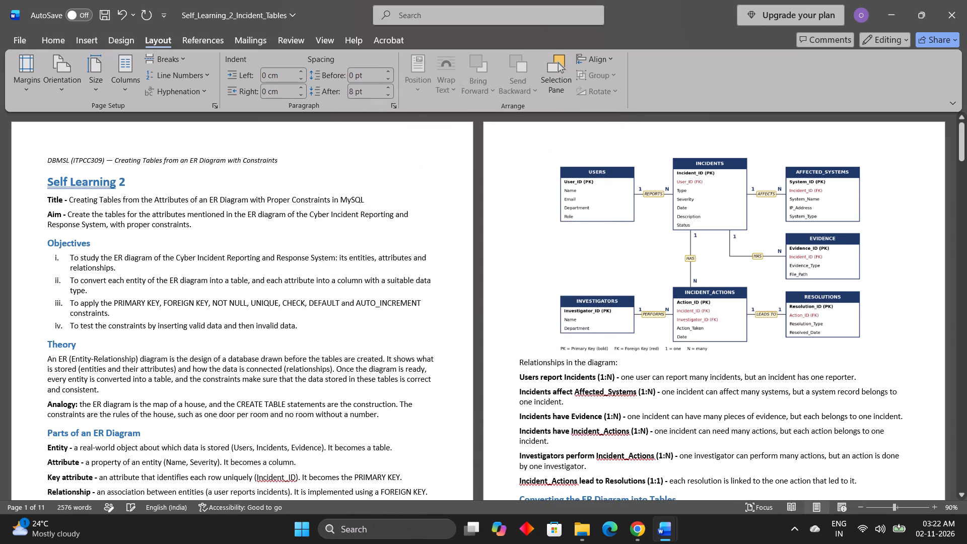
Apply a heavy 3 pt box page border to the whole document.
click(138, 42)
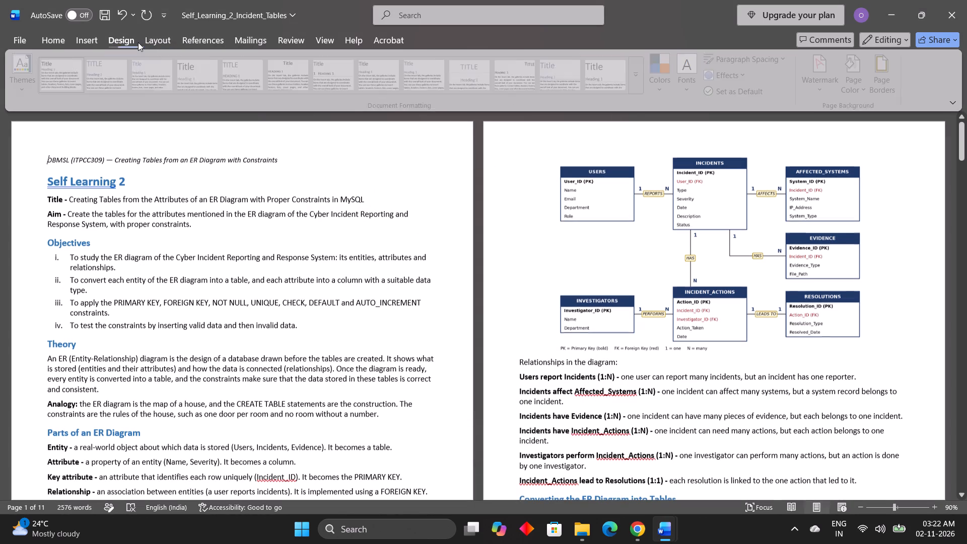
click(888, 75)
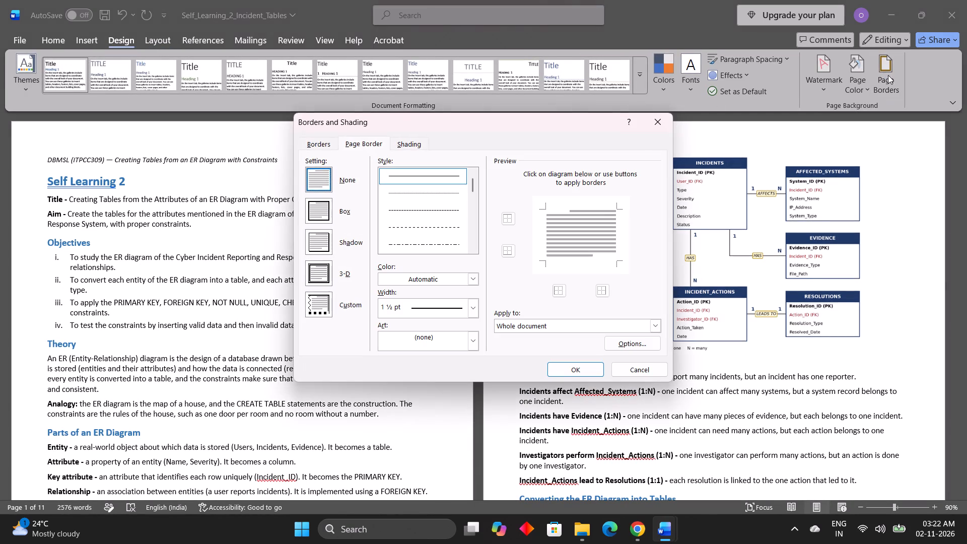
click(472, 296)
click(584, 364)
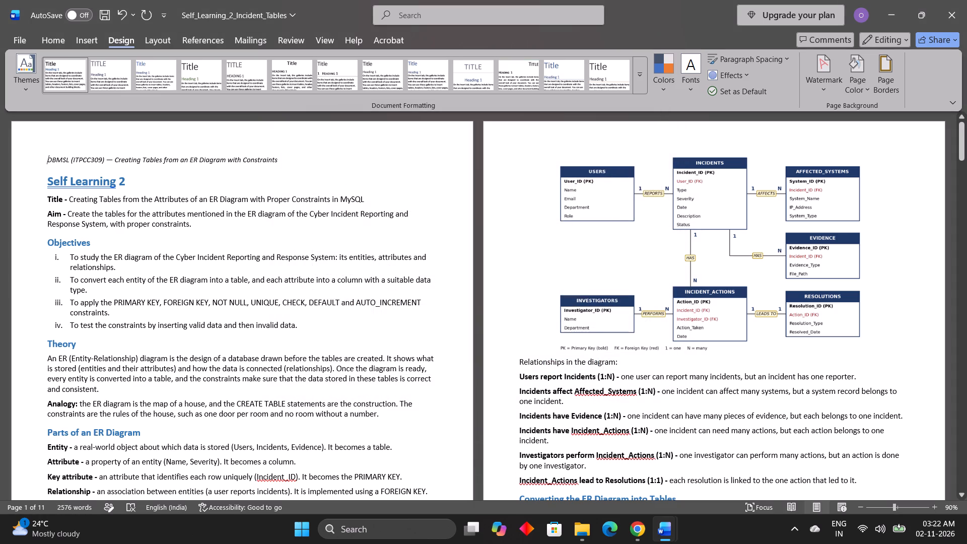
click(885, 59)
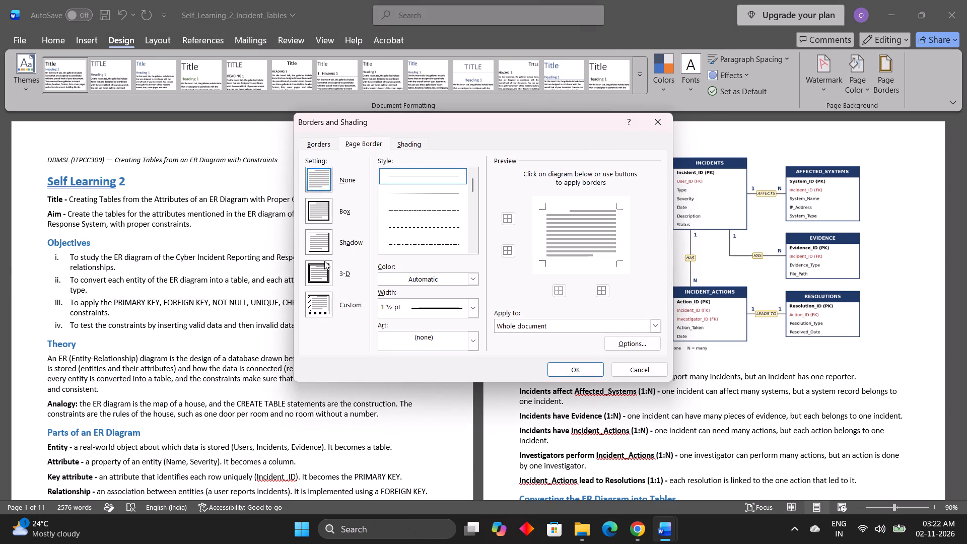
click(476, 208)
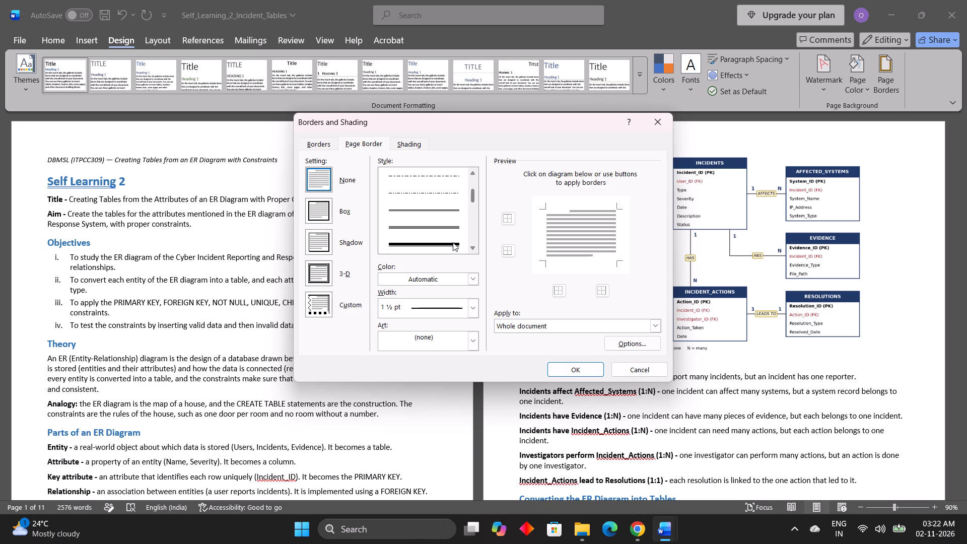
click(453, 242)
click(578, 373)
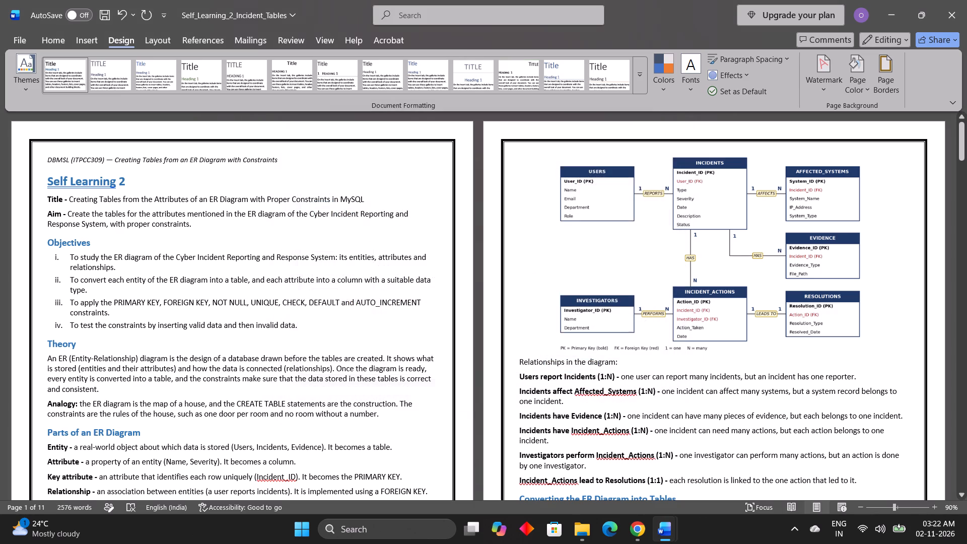
Set the box page border to a single solid line, 1 ½ pt wide, for the whole document.
click(878, 70)
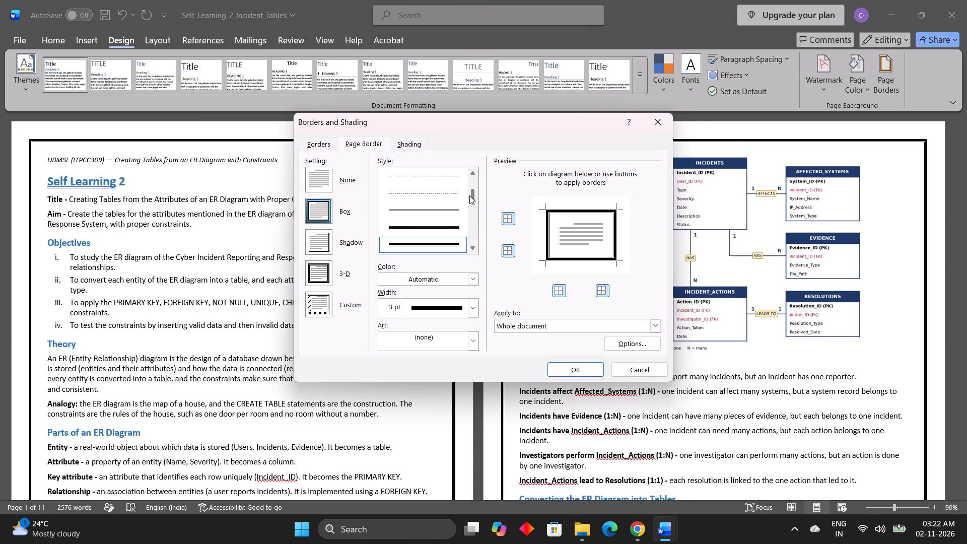
drag(469, 195, 481, 174)
click(436, 174)
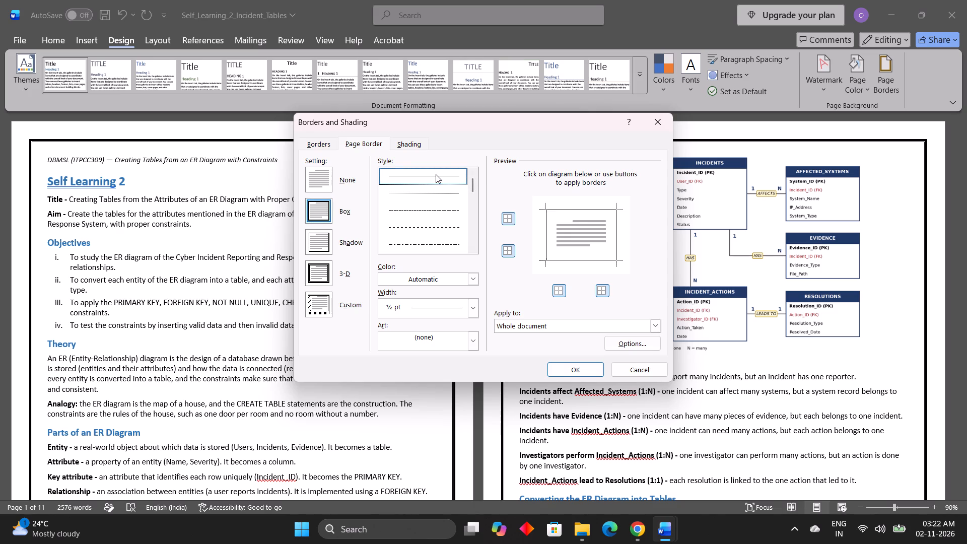
drag(474, 305, 453, 391)
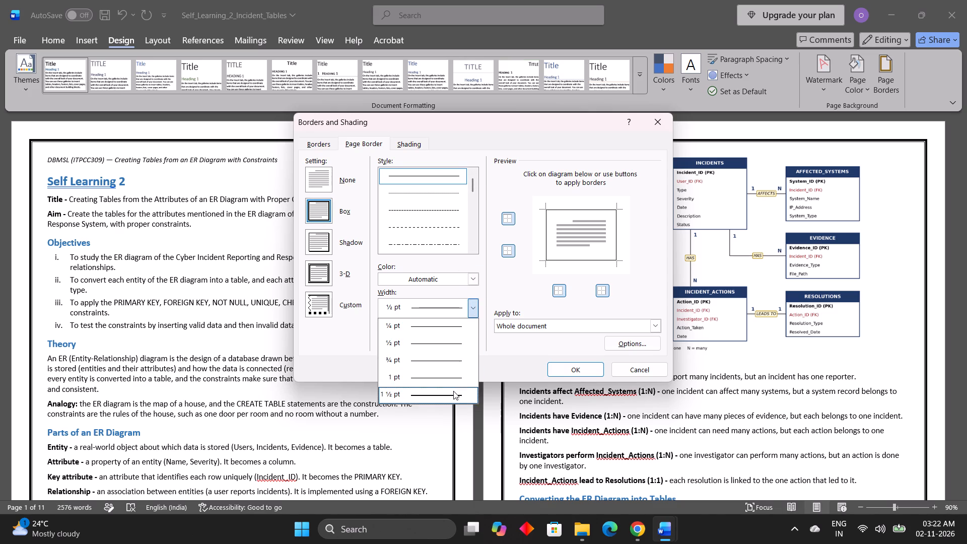
drag(453, 391, 453, 397)
click(453, 397)
click(570, 368)
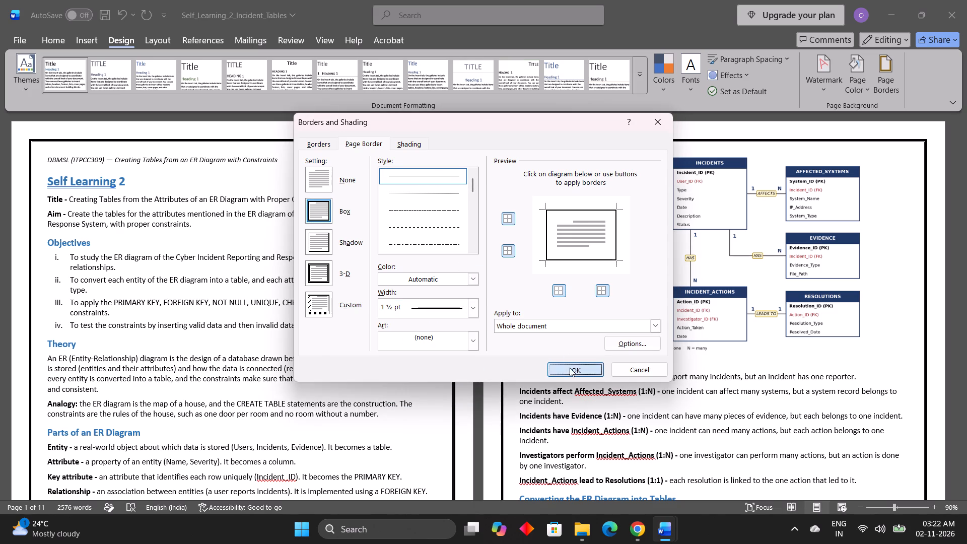
click(360, 332)
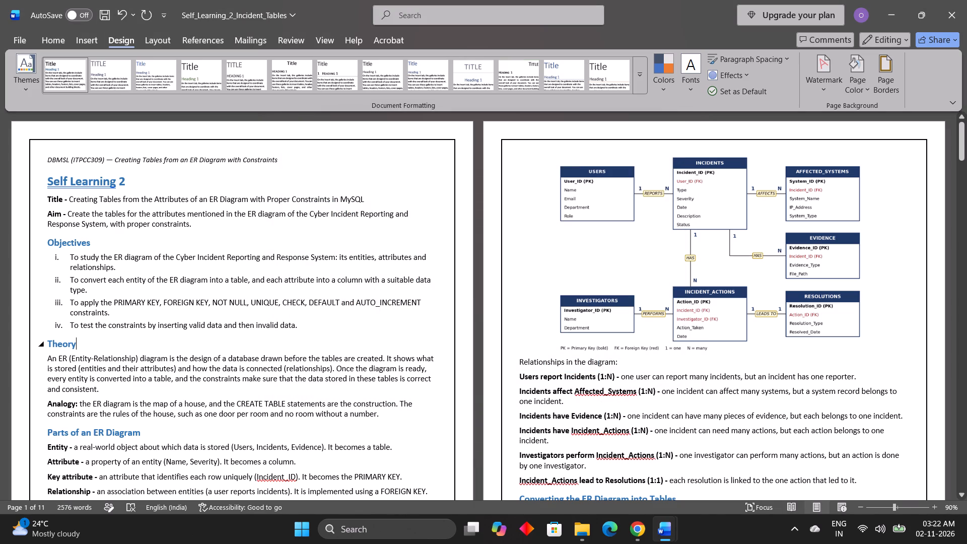
Delete the italic line "DBMSL (ITPCC309) — Creating Tables from an ER Diagram with Constraints" above the Self Learning 2 heading.
scroll(360, 332, up, 1)
ctrl+scroll(360, 332, up, 2)
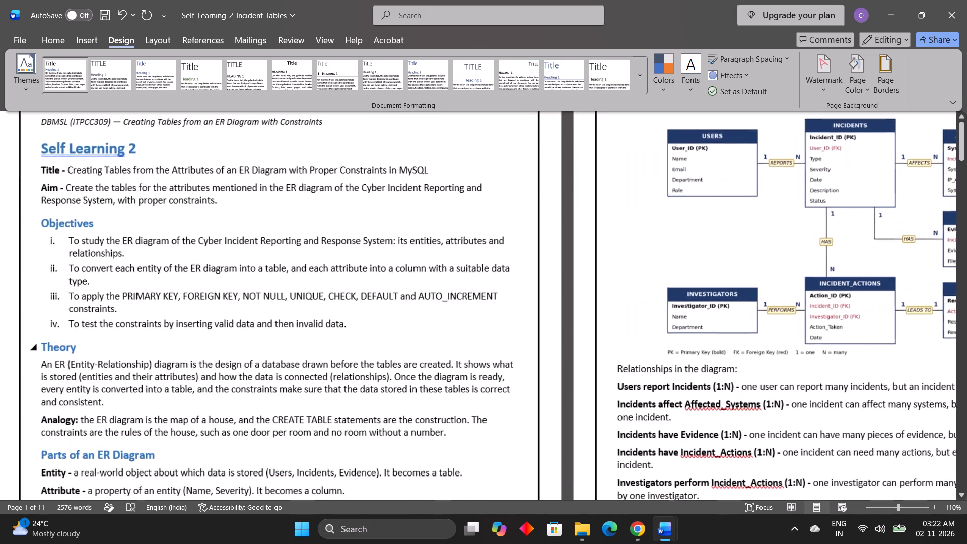
scroll(360, 332, up, 3)
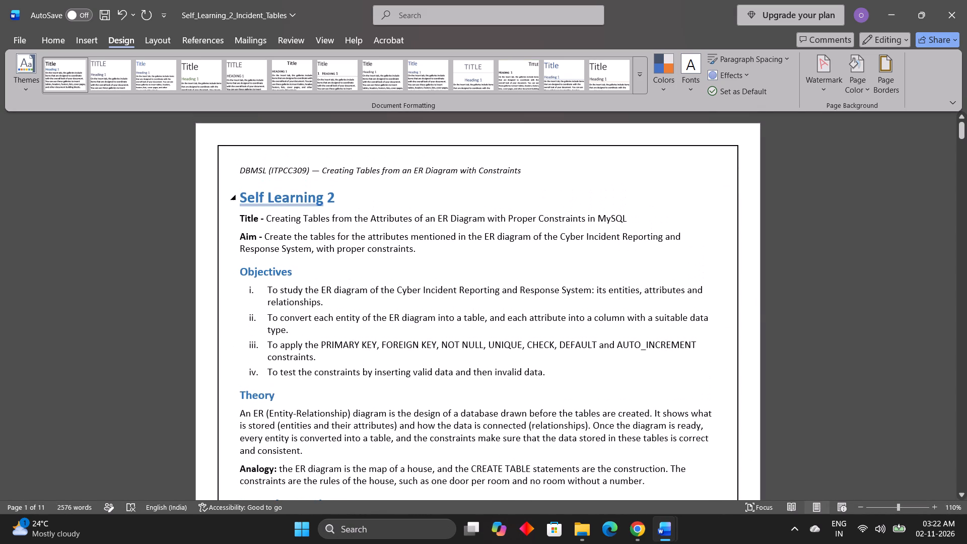
drag(525, 167, 332, 170)
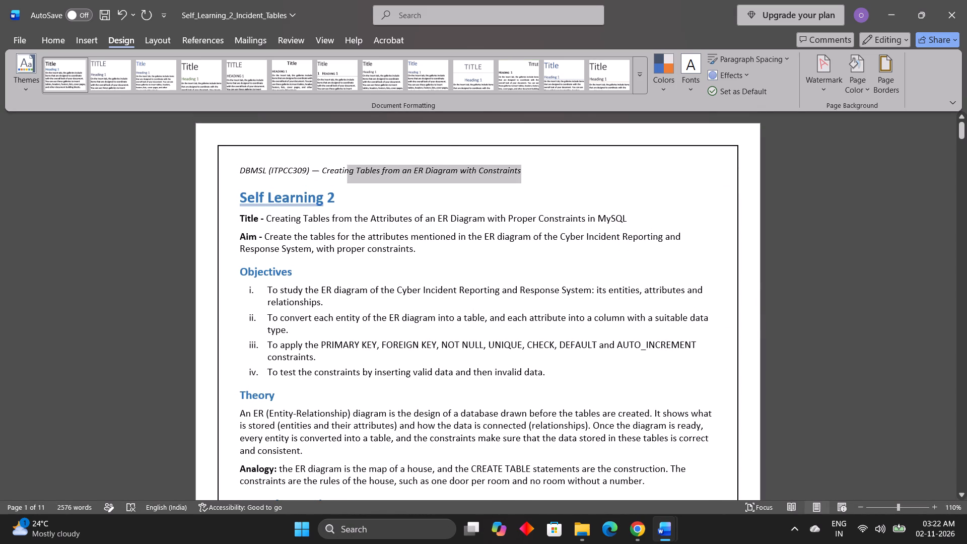
drag(332, 170, 235, 167)
key(BackSpace)
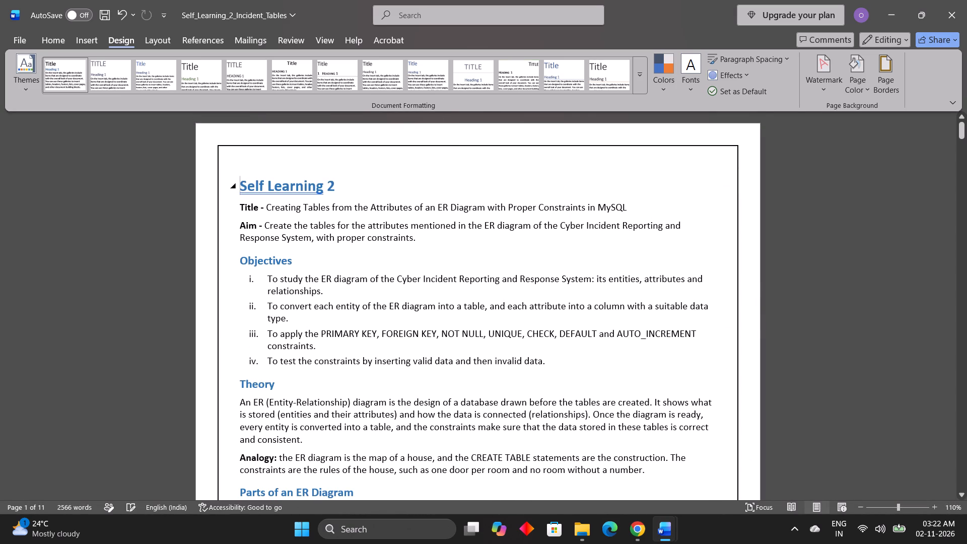
Format the Self Learning 2 heading as 14 pt bold black text and centre it.
scroll(235, 167, down, 3)
scroll(235, 167, up, 2)
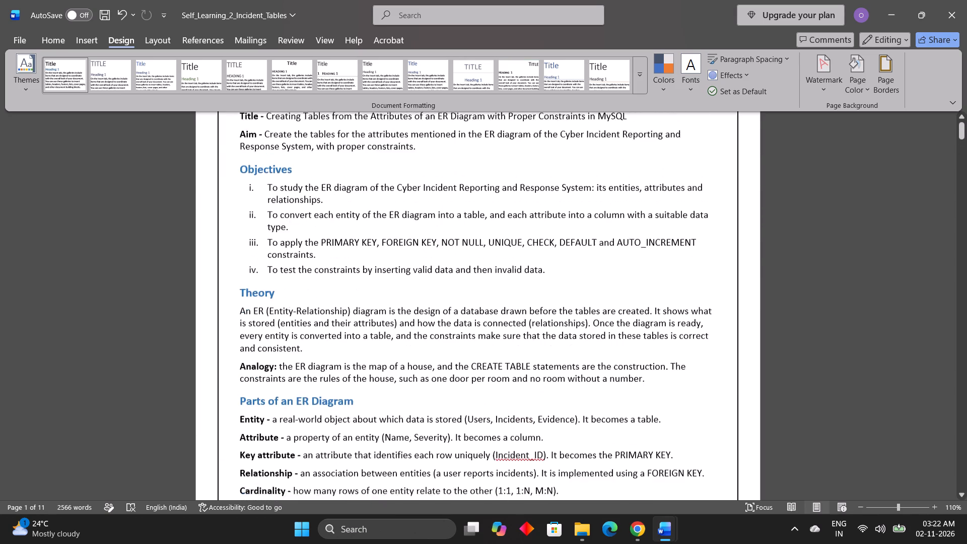
scroll(235, 167, up, 2)
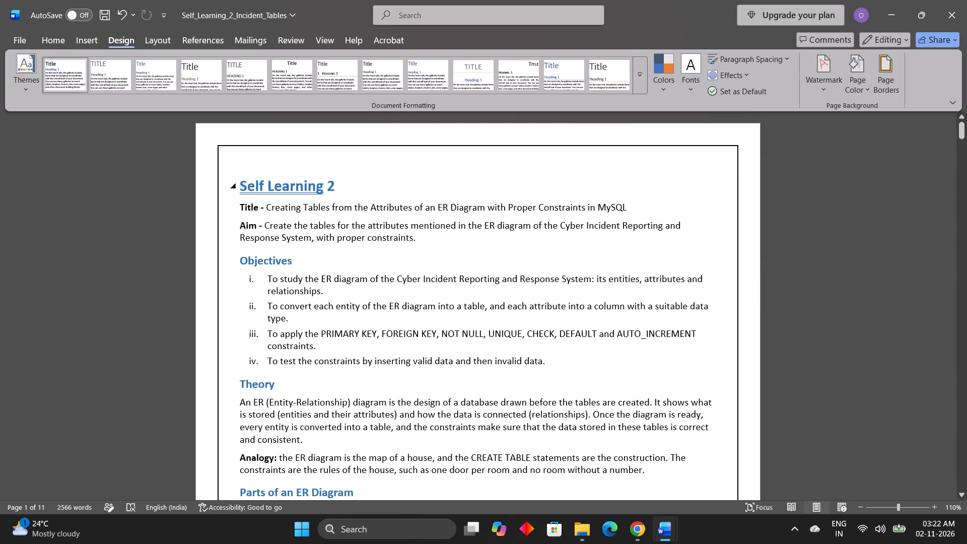
click(53, 40)
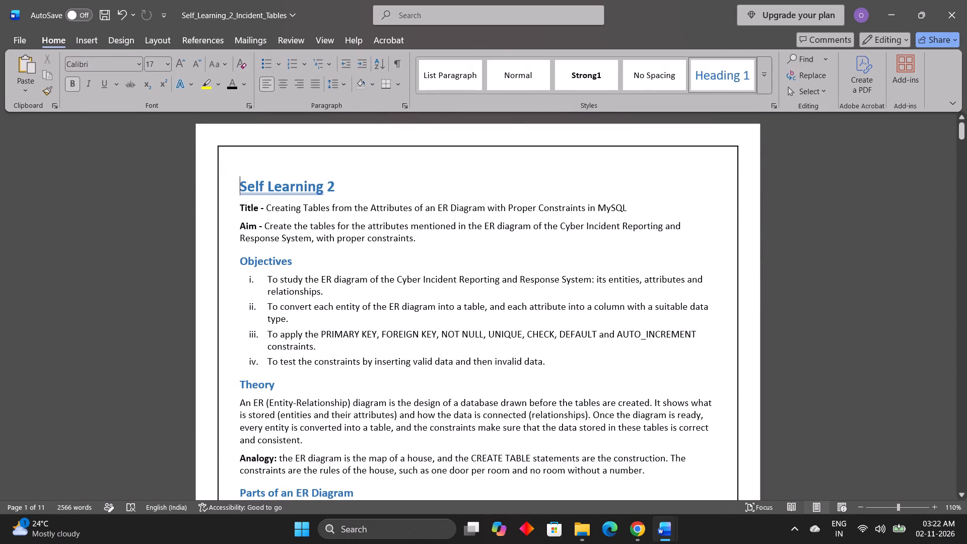
drag(353, 189, 231, 189)
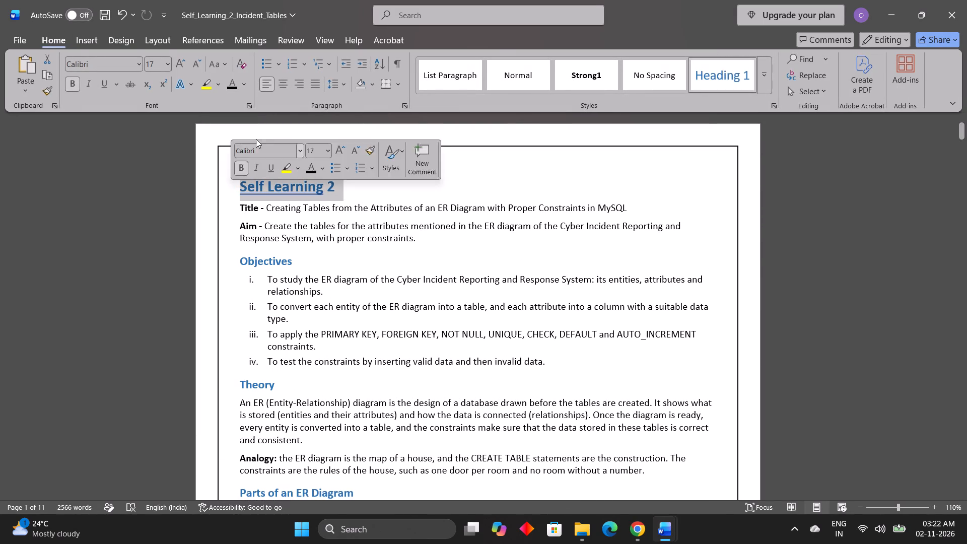
triple_click(192, 62)
click(192, 62)
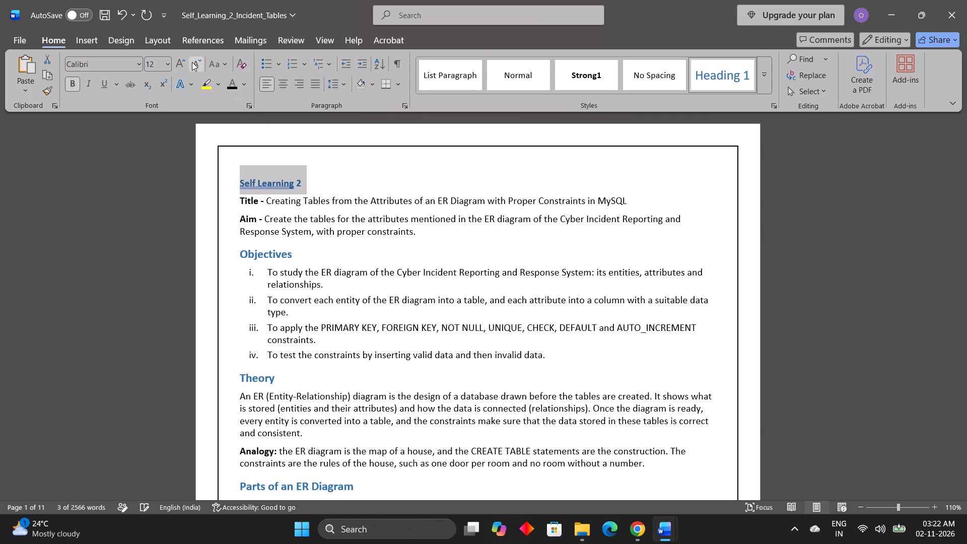
double_click(174, 64)
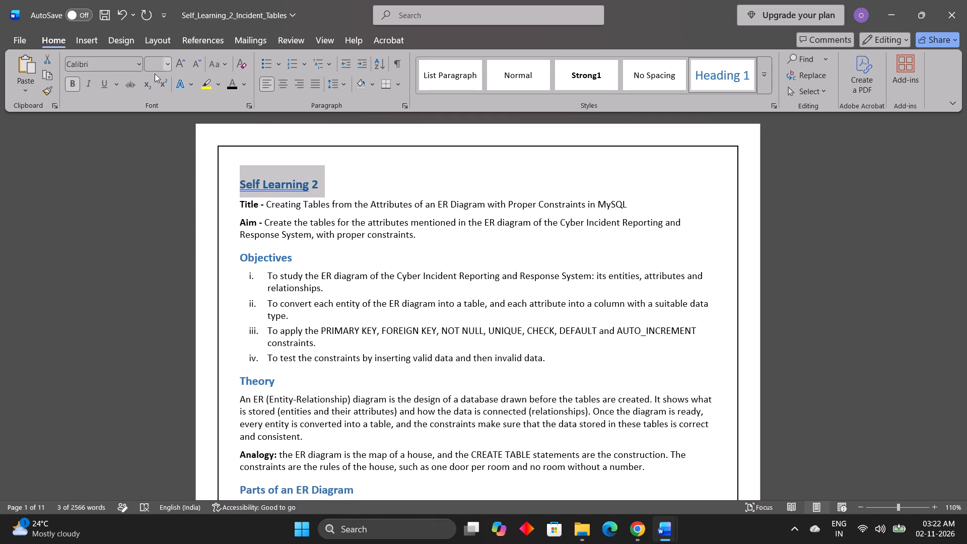
click(230, 85)
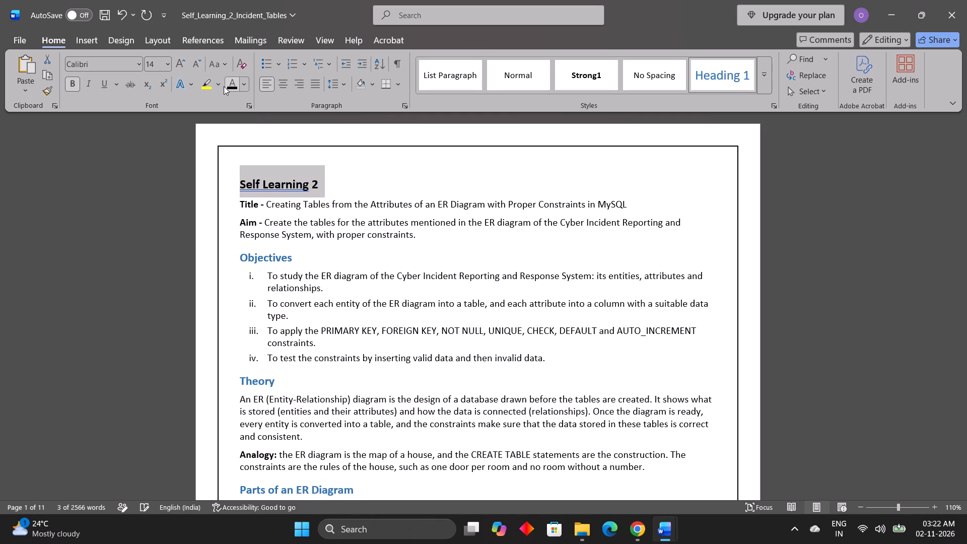
click(78, 86)
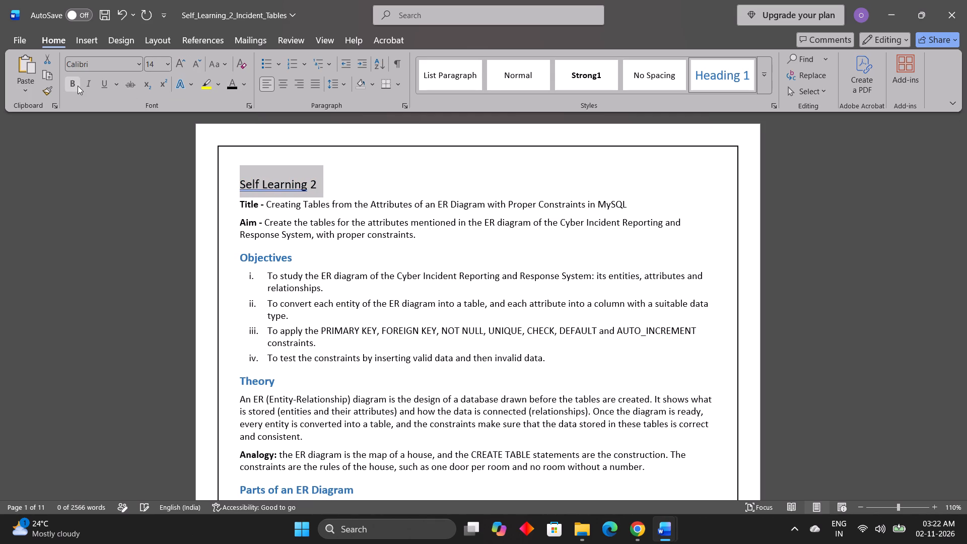
click(75, 86)
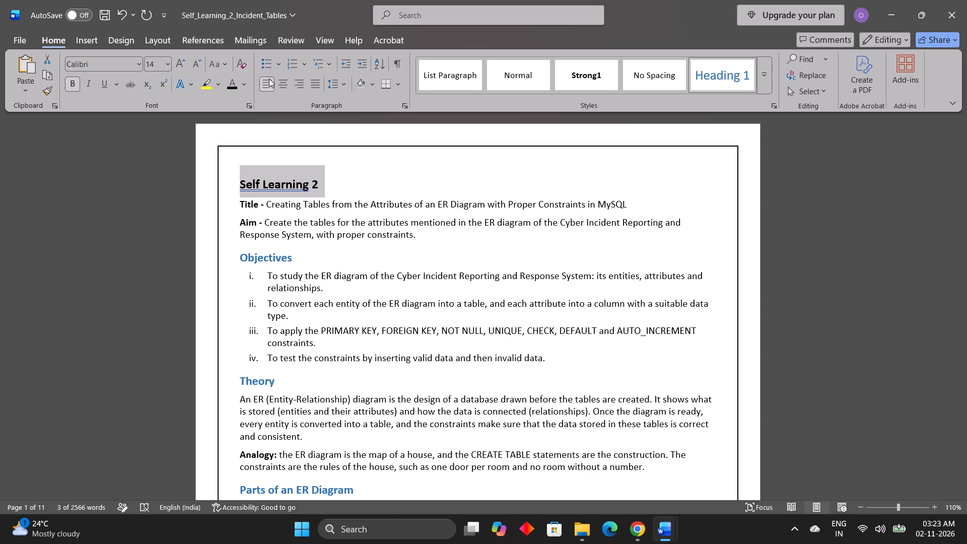
click(279, 81)
Ignore the proofing suggestion "Self-Learning" on the Self Learning 2 heading.
click(461, 192)
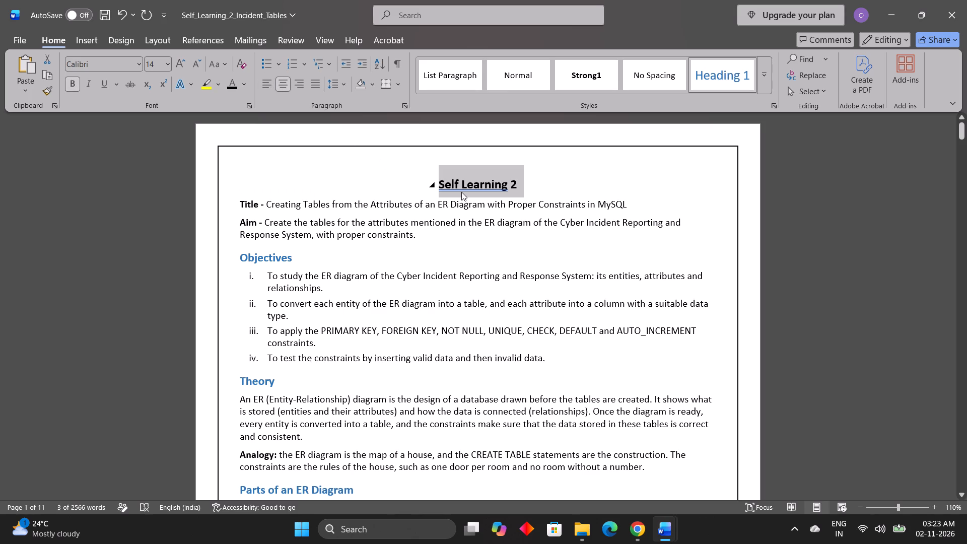
right_click(461, 192)
click(459, 228)
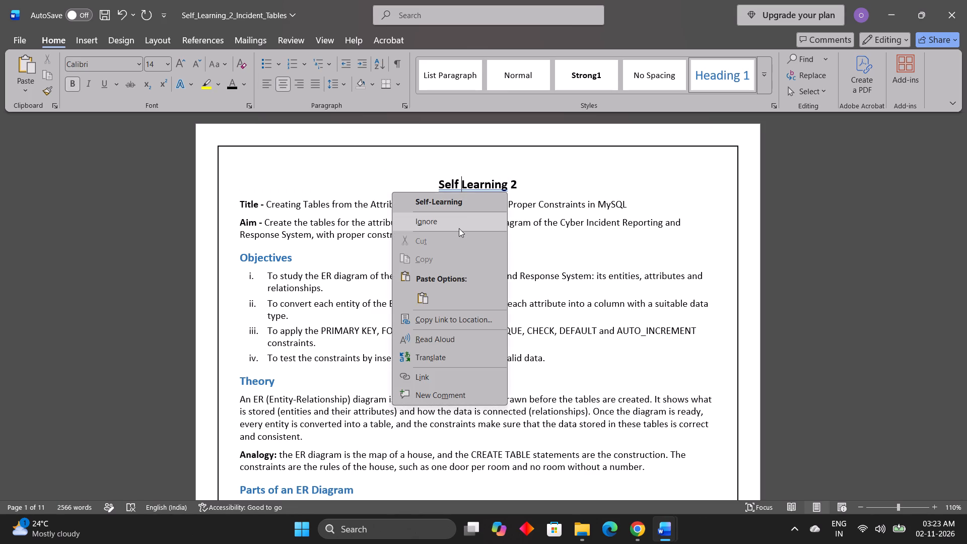
click(409, 251)
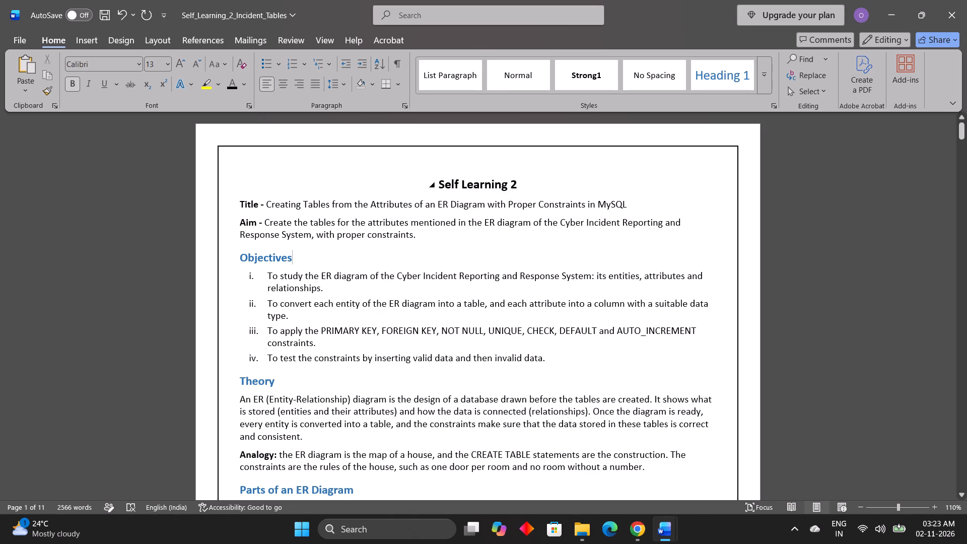
Change the font to Times New Roman for all text from the Self Learning 2 heading through the end of the References list.
drag(439, 185, 461, 198)
drag(461, 198, 533, 540)
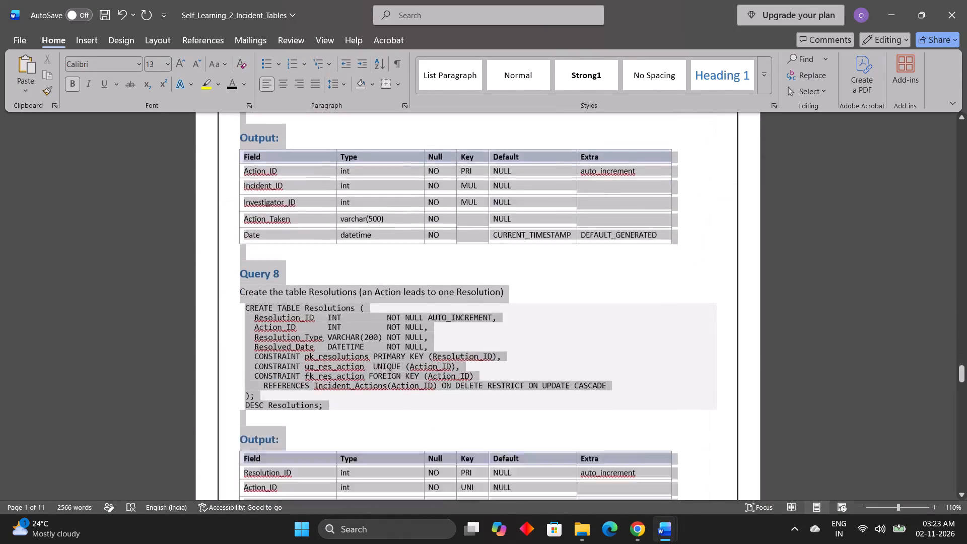
drag(533, 540, 542, 38)
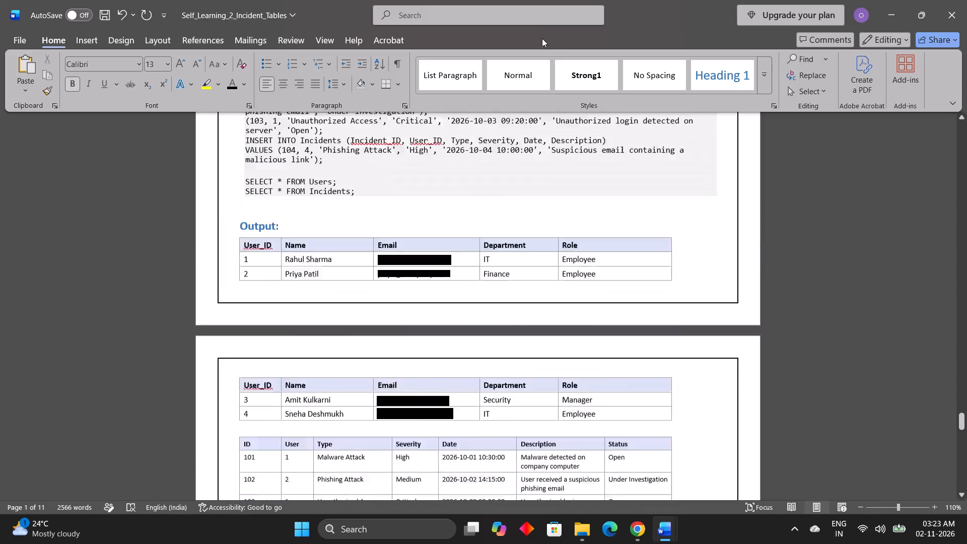
drag(542, 38, 538, 23)
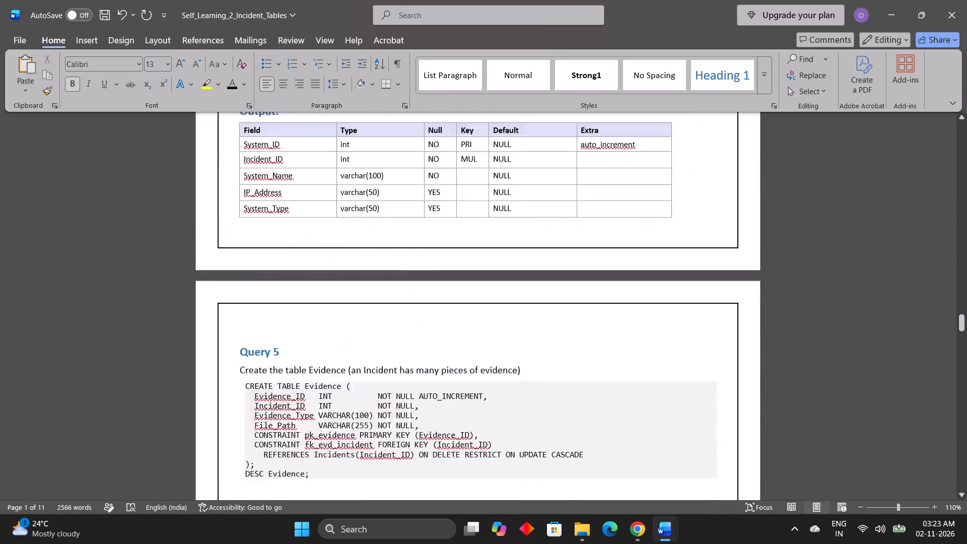
drag(538, 23, 533, 84)
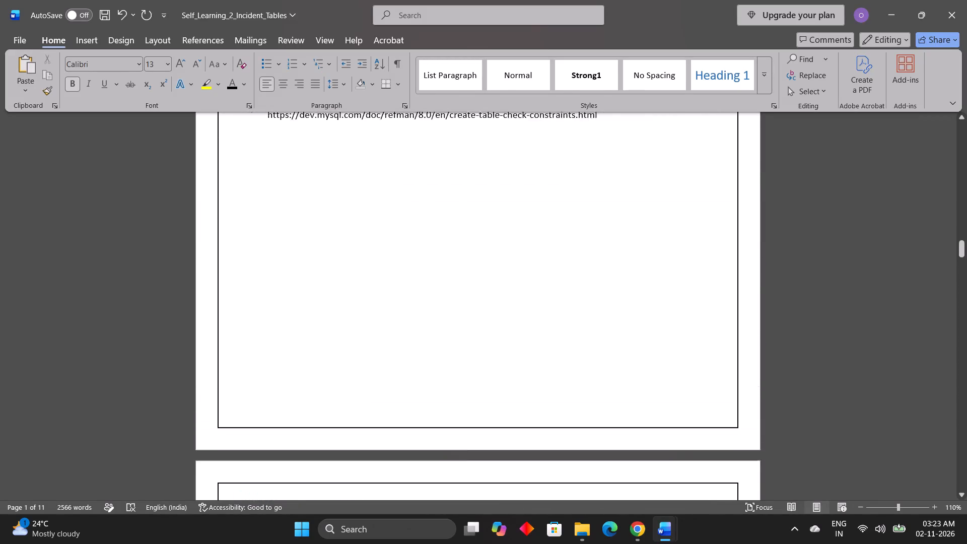
drag(533, 84, 521, 239)
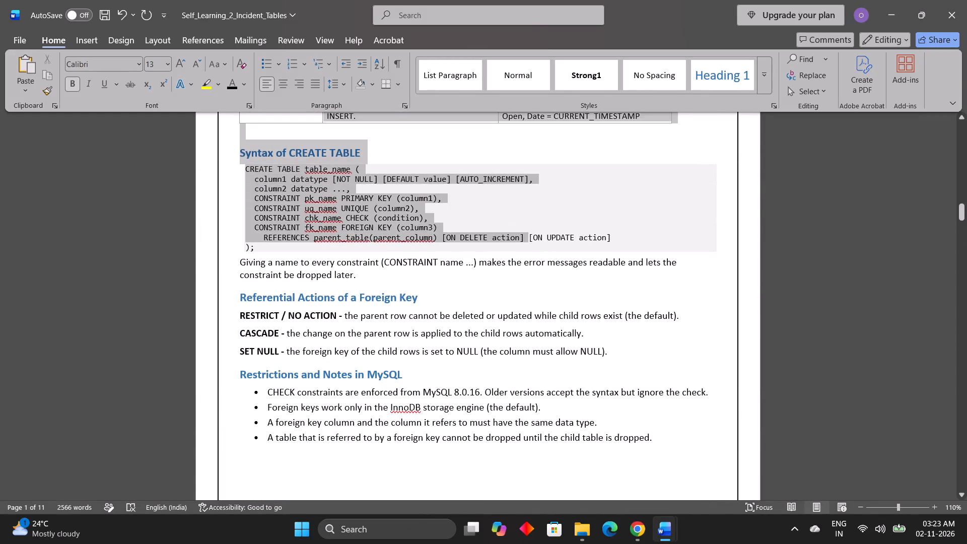
drag(521, 239, 578, 494)
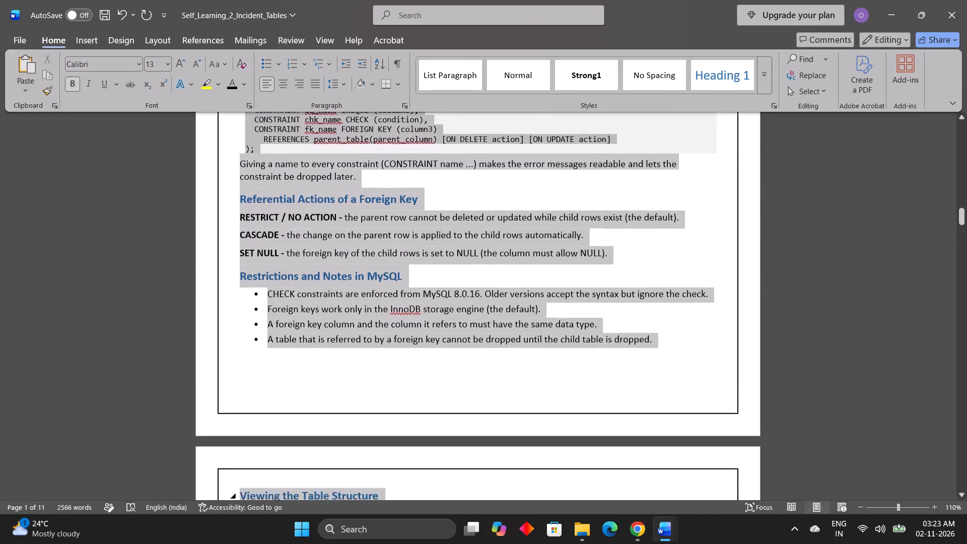
drag(578, 494, 540, 301)
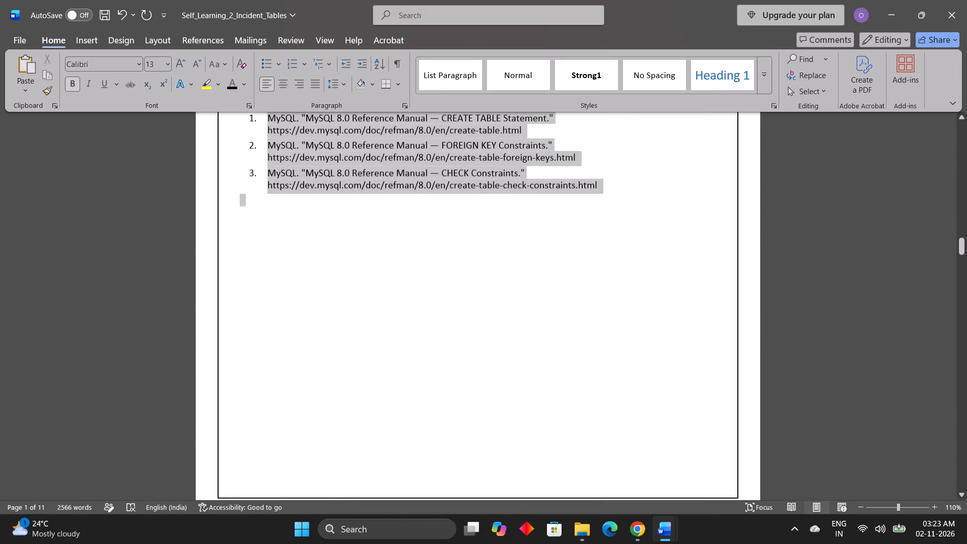
drag(540, 301, 545, 205)
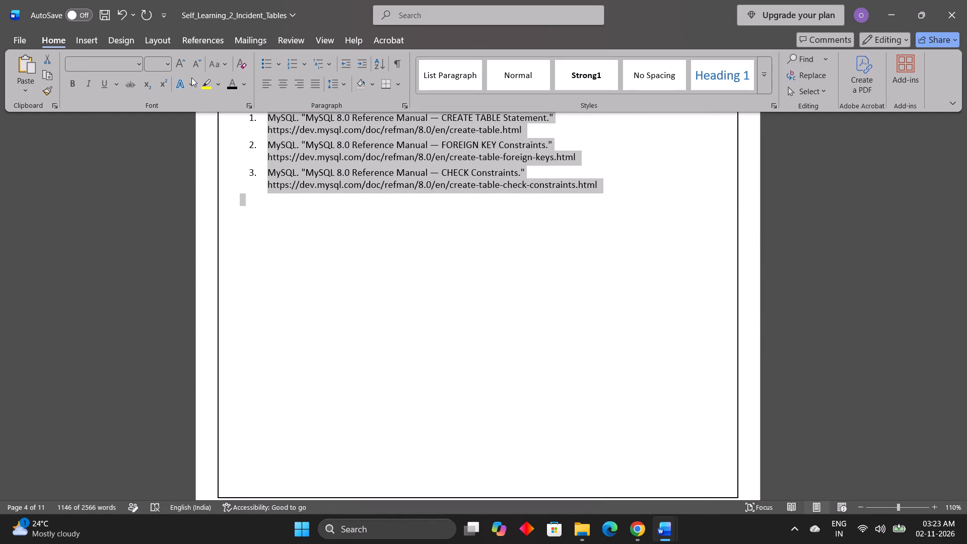
click(140, 61)
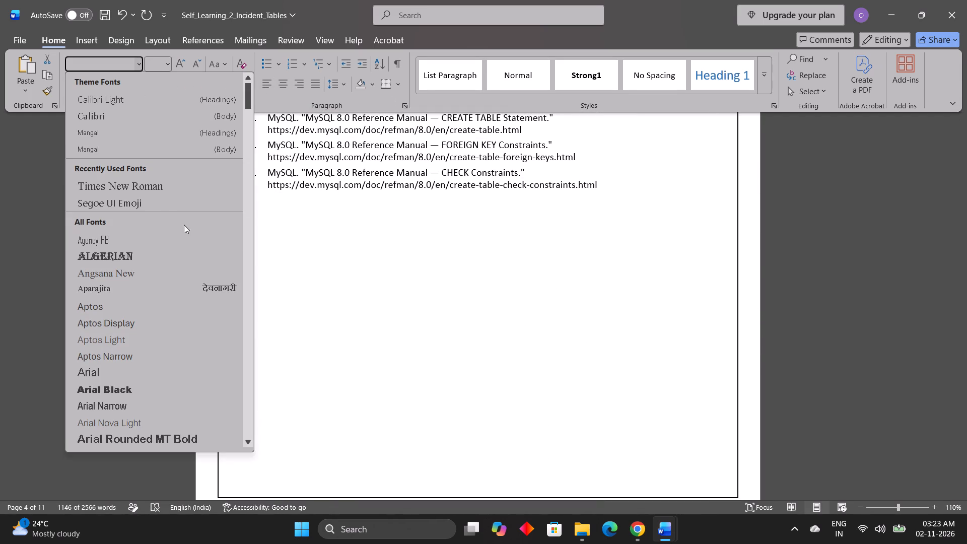
click(195, 183)
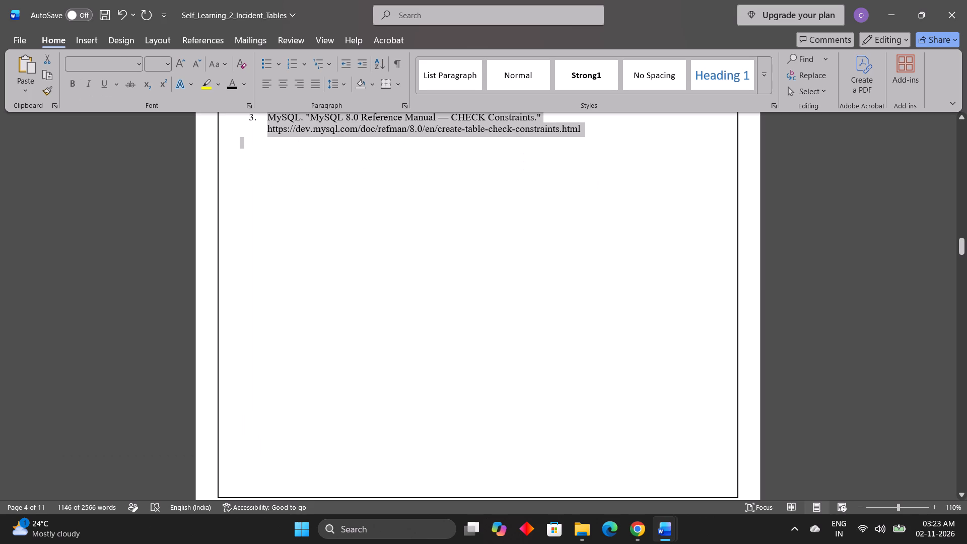
click(282, 148)
Add a blank line using a line break after the Self Learning 2 heading, the Title line and the Aim paragraph.
scroll(282, 148, up, 4)
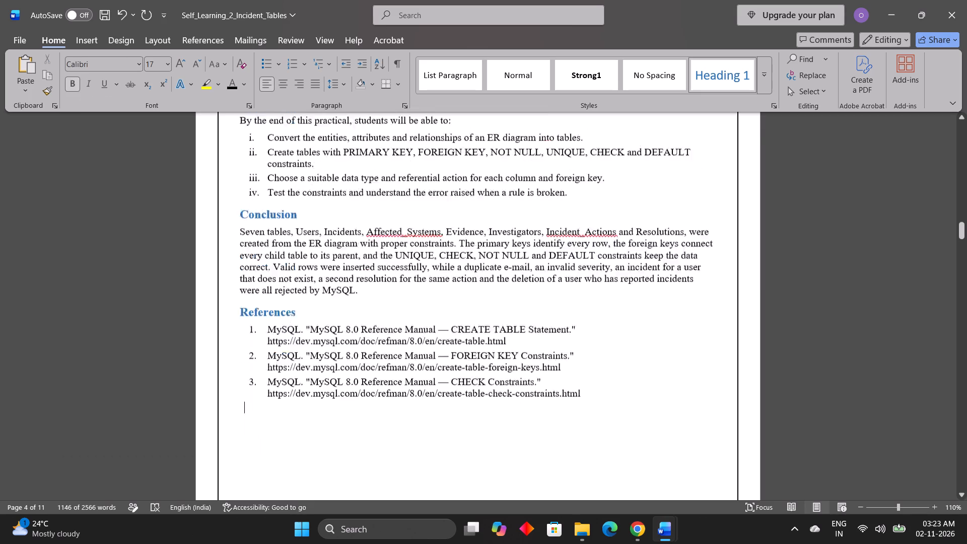
scroll(282, 148, up, 20)
scroll(282, 148, up, 7)
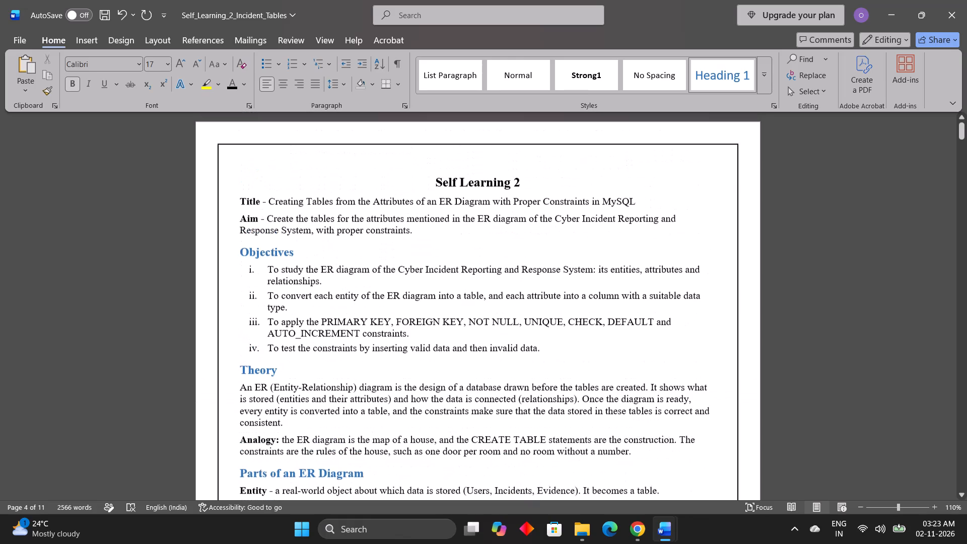
scroll(282, 148, up, 10)
ctrl+scroll(282, 148, up, 3)
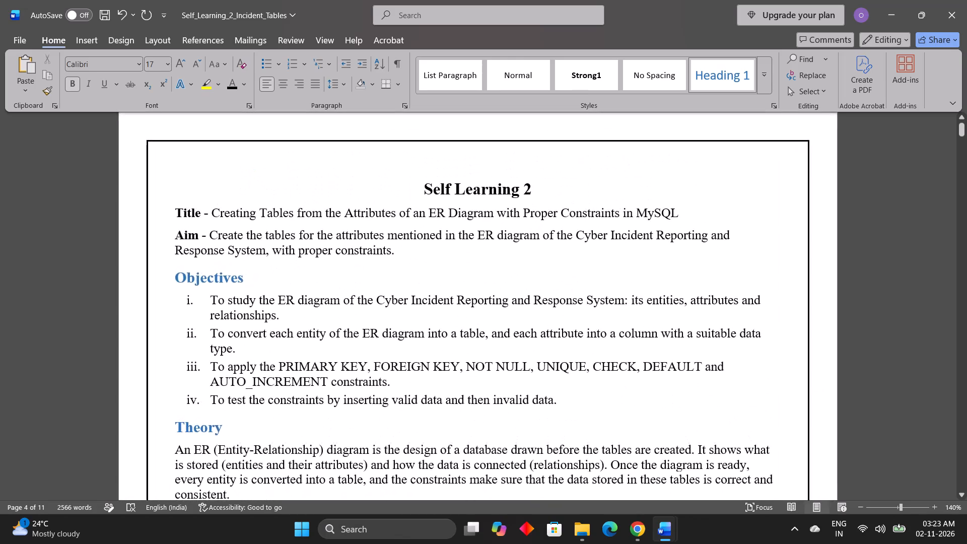
click(545, 196)
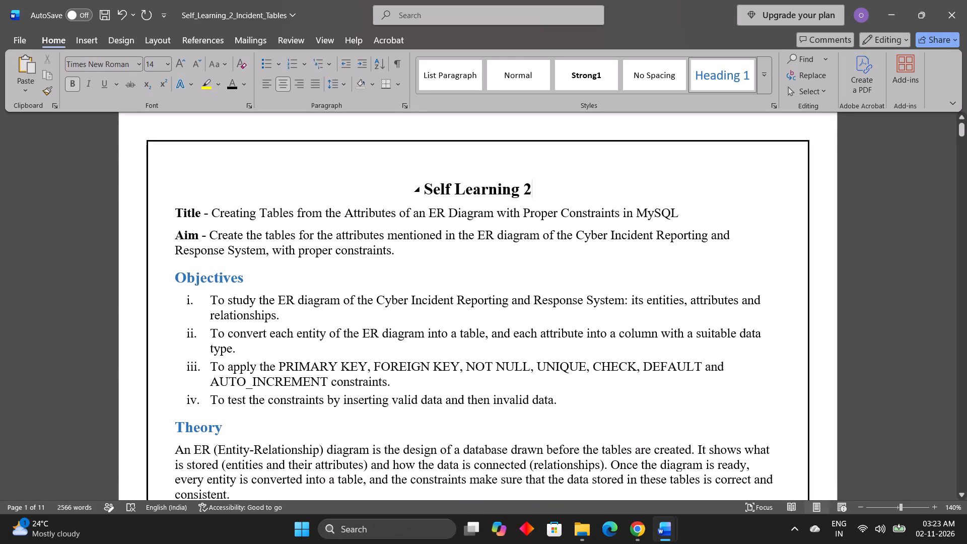
key(shift+Return)
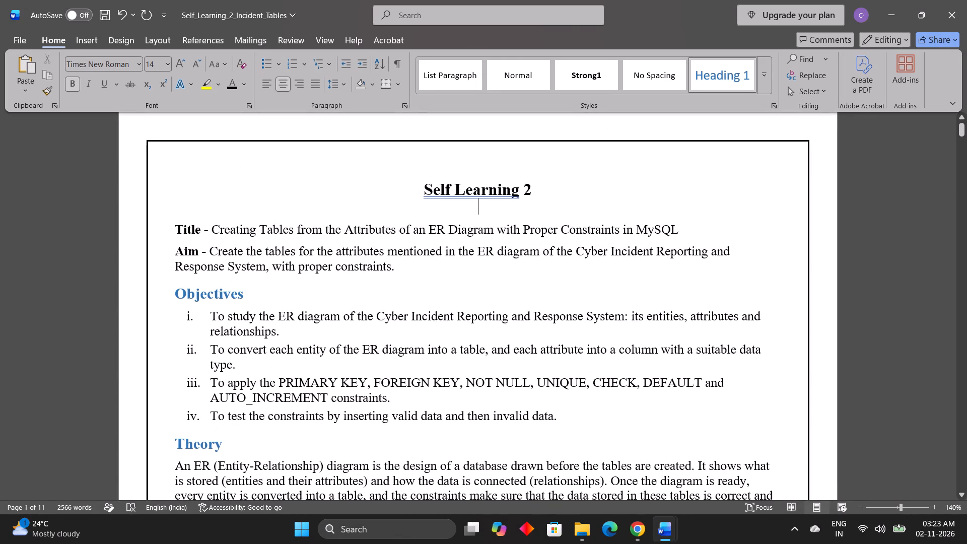
click(704, 229)
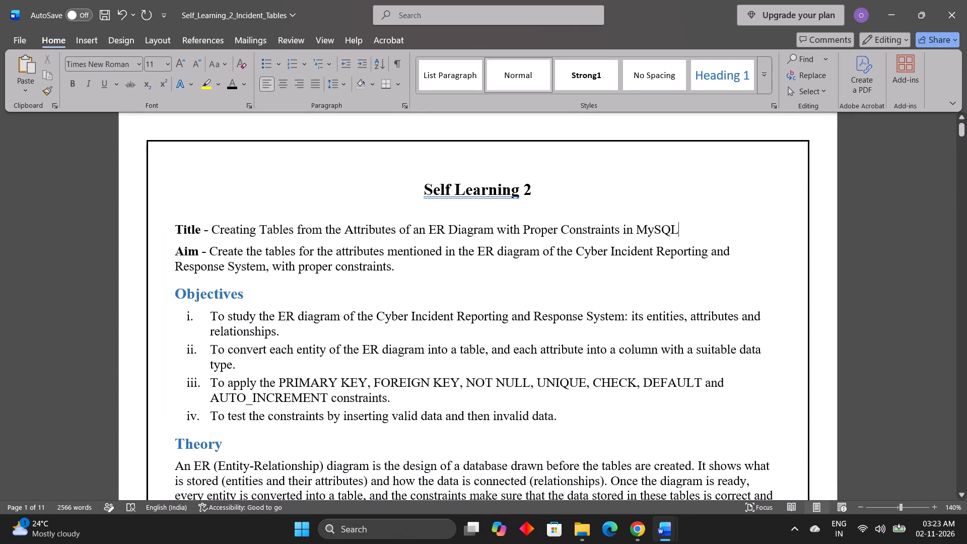
key(shift+Return)
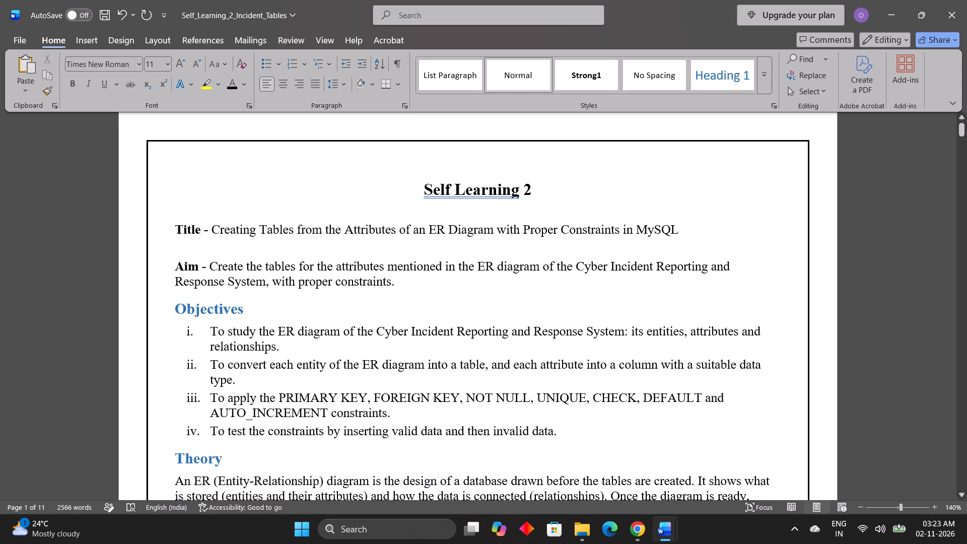
click(453, 278)
key(shift+Return)
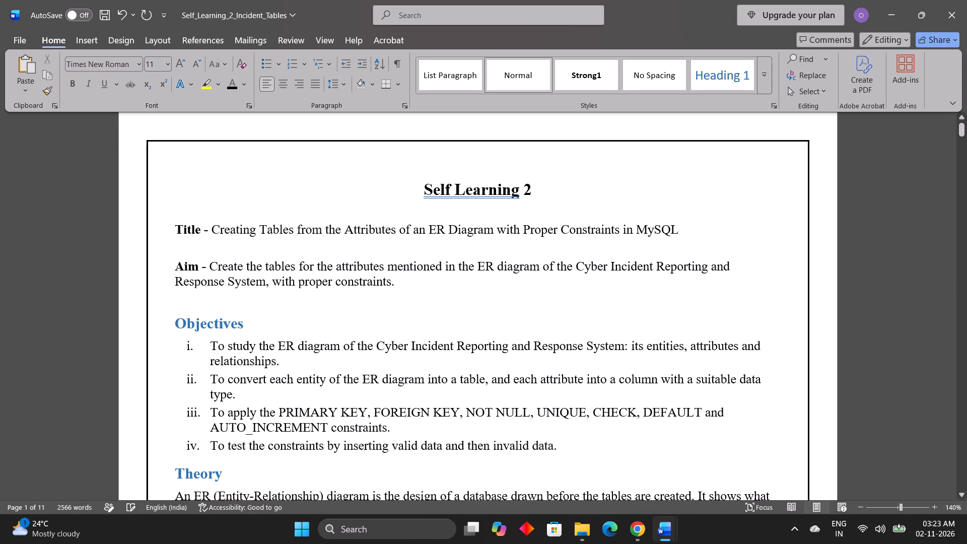
Change the Objectives heading's font colour from blue to black.
drag(271, 333, 187, 333)
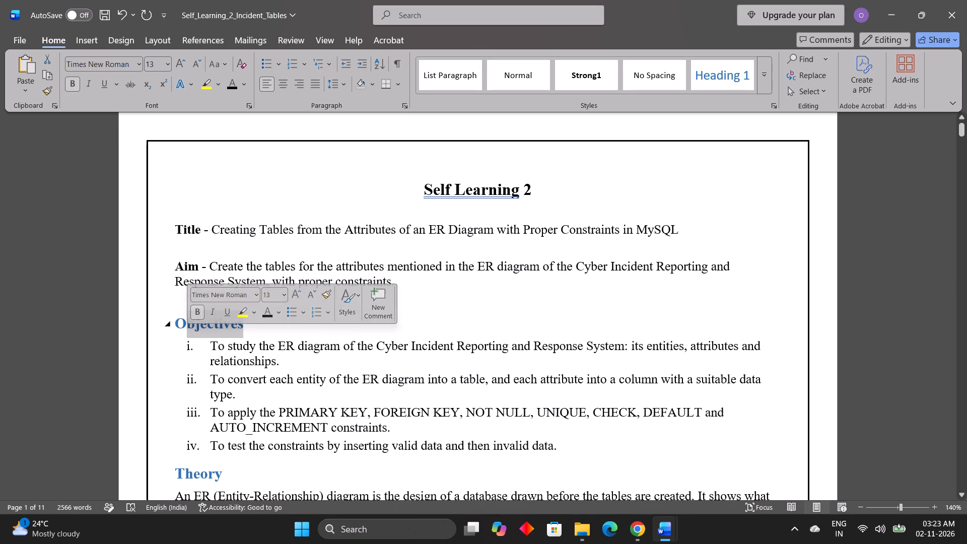
drag(171, 330, 268, 325)
click(346, 302)
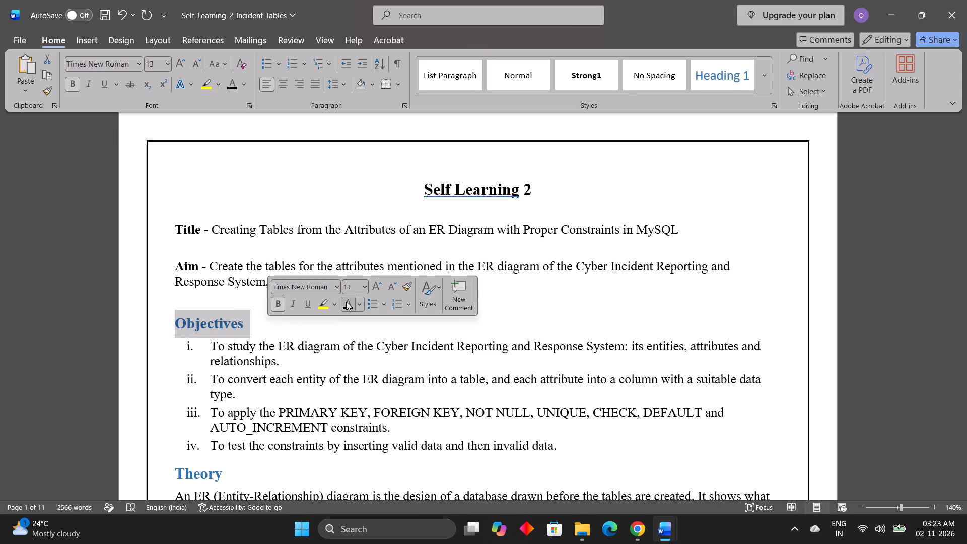
click(307, 377)
Shrink the blank line between the Aim paragraph and the Objectives heading to 5 pt.
scroll(307, 377, down, 1)
scroll(307, 377, up, 1)
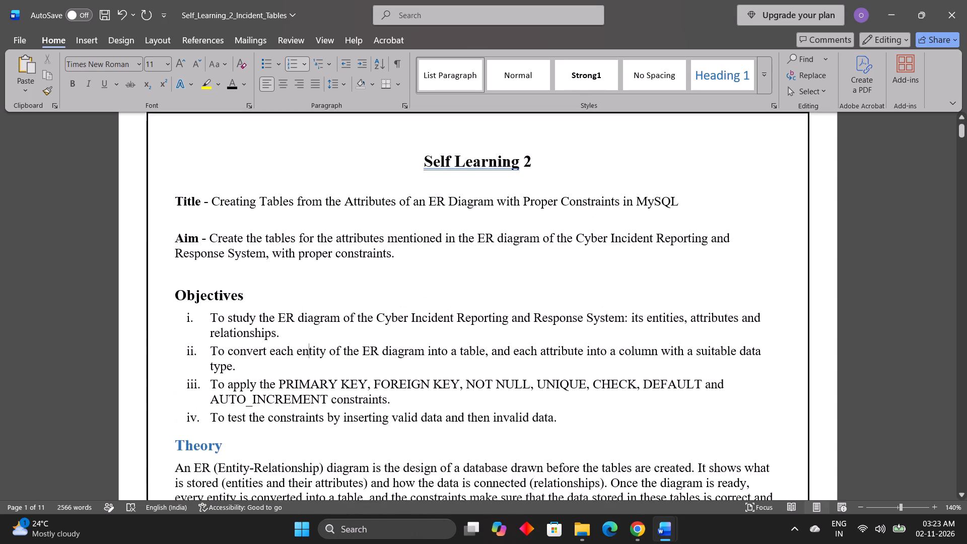
click(245, 278)
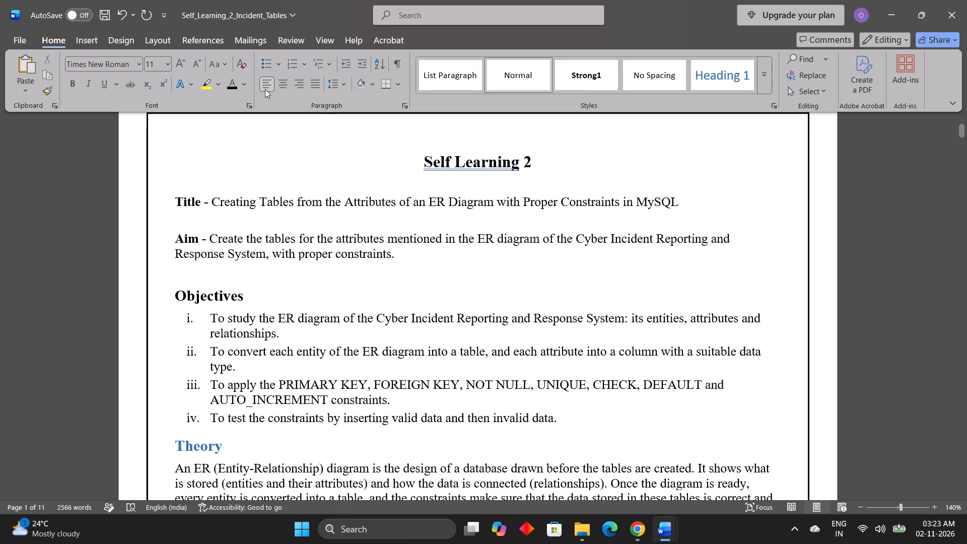
triple_click(201, 65)
triple_click(201, 65)
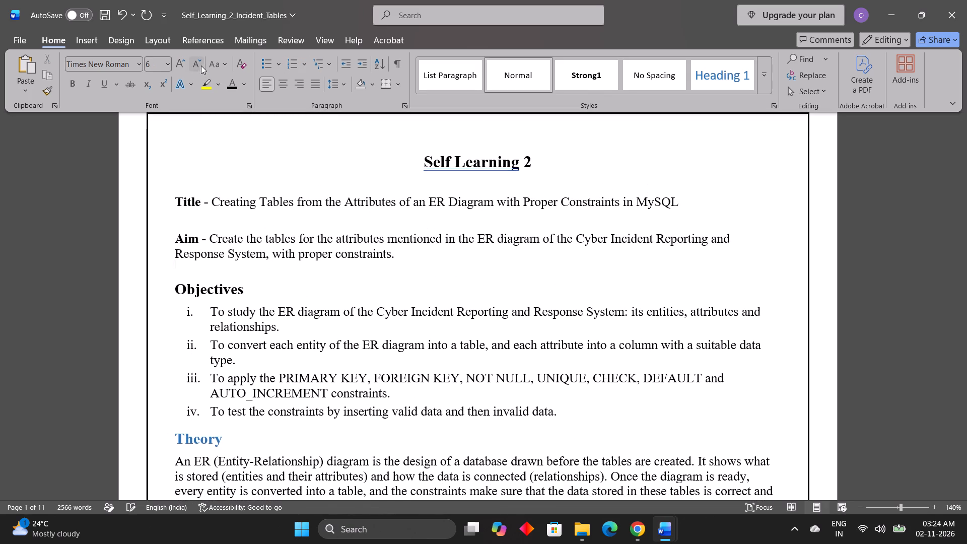
Add a blank line using a line break after the fourth objective.
click(576, 410)
key(shift+Return)
Change the Theory, Parts of an ER Diagram and ER Diagram of the System headings to black.
scroll(576, 410, down, 1)
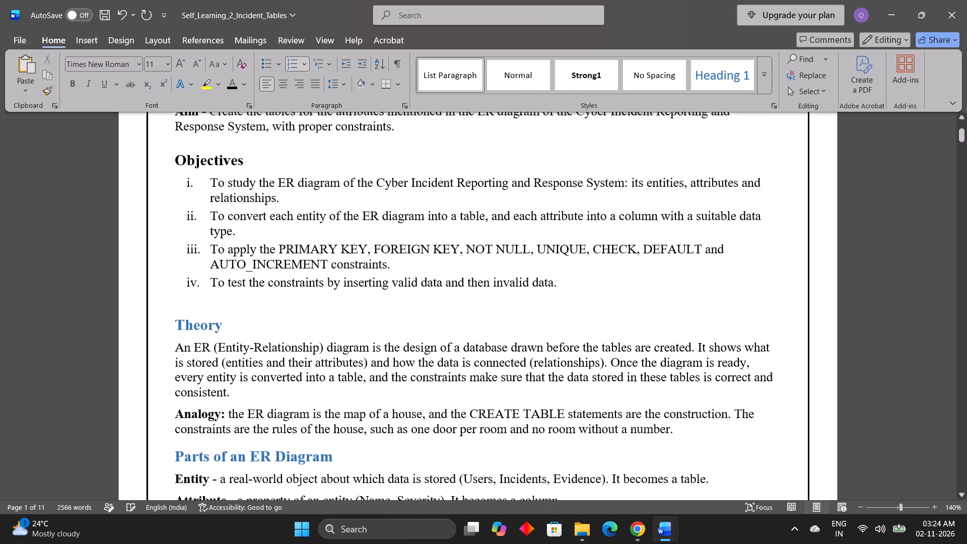
drag(226, 324, 161, 328)
click(244, 308)
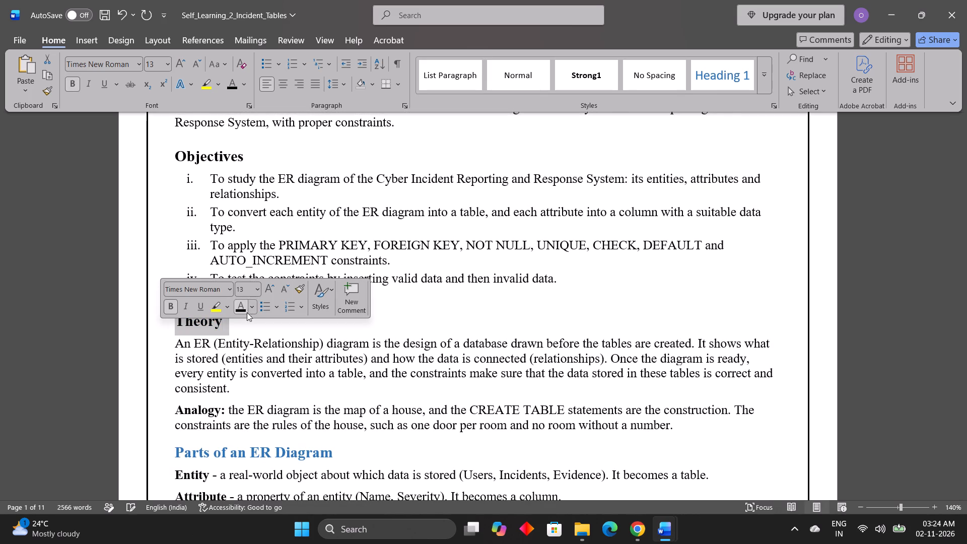
click(289, 365)
scroll(289, 365, down, 1)
drag(332, 348, 315, 348)
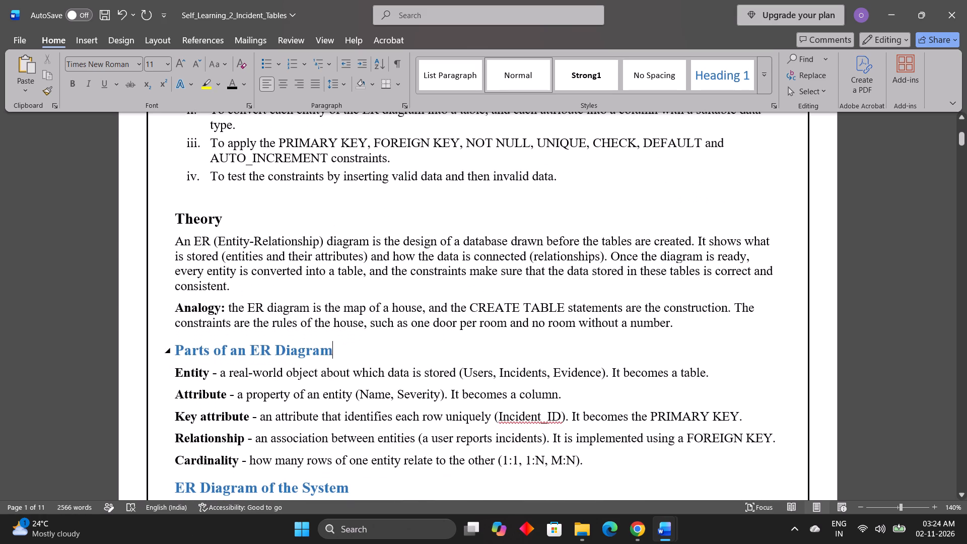
drag(315, 348, 169, 350)
click(250, 332)
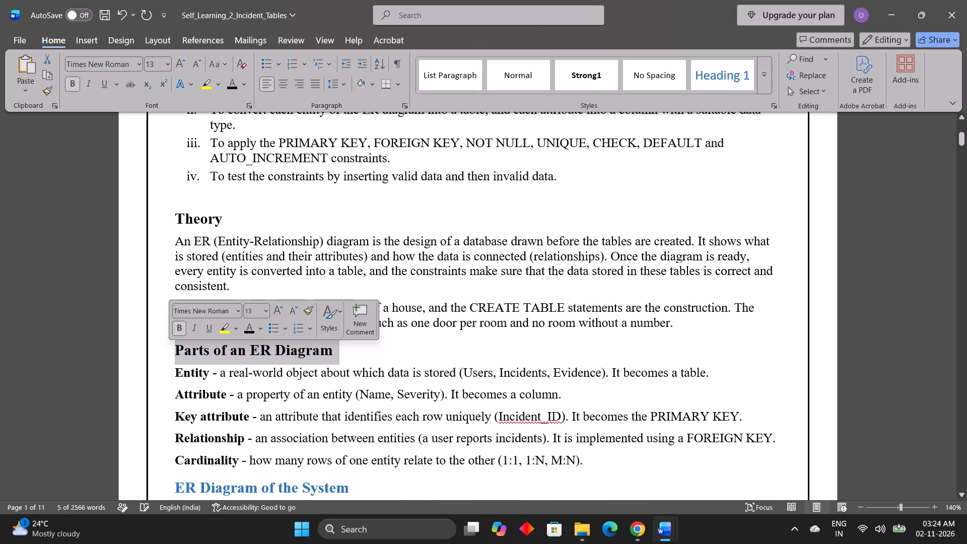
click(278, 388)
scroll(278, 388, down, 1)
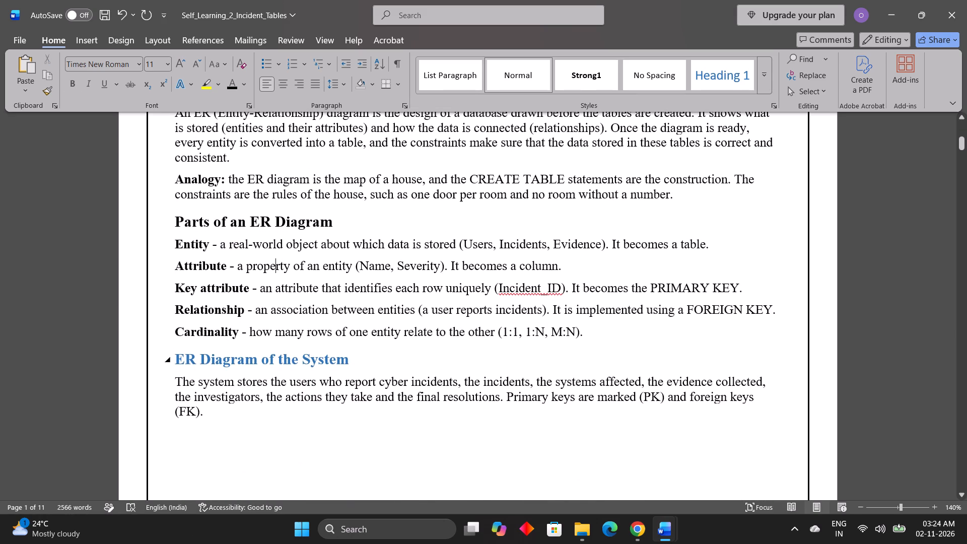
drag(358, 359, 159, 365)
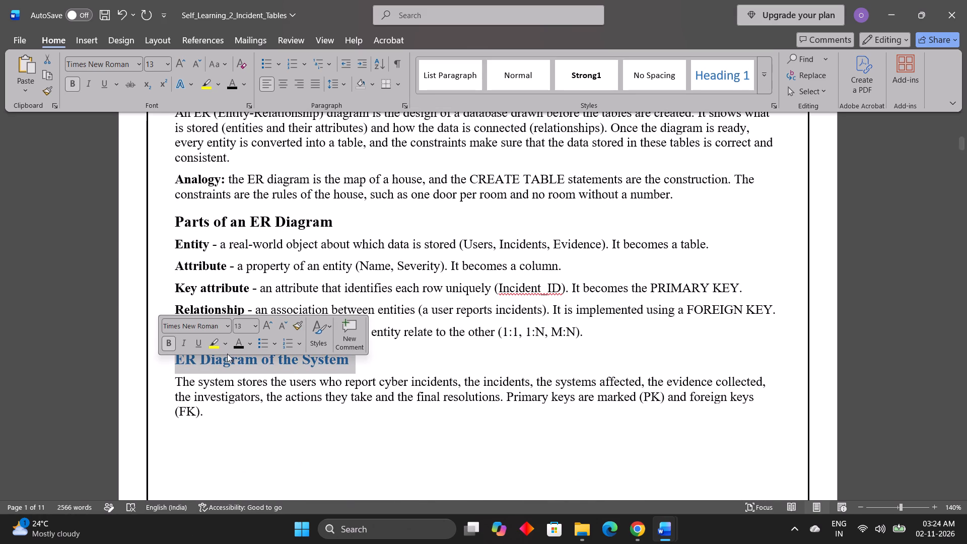
click(234, 346)
click(422, 367)
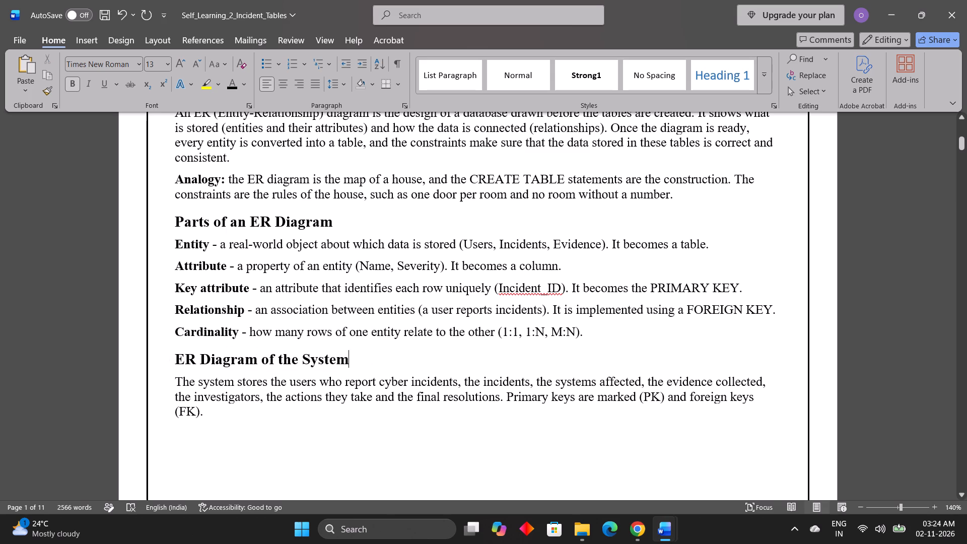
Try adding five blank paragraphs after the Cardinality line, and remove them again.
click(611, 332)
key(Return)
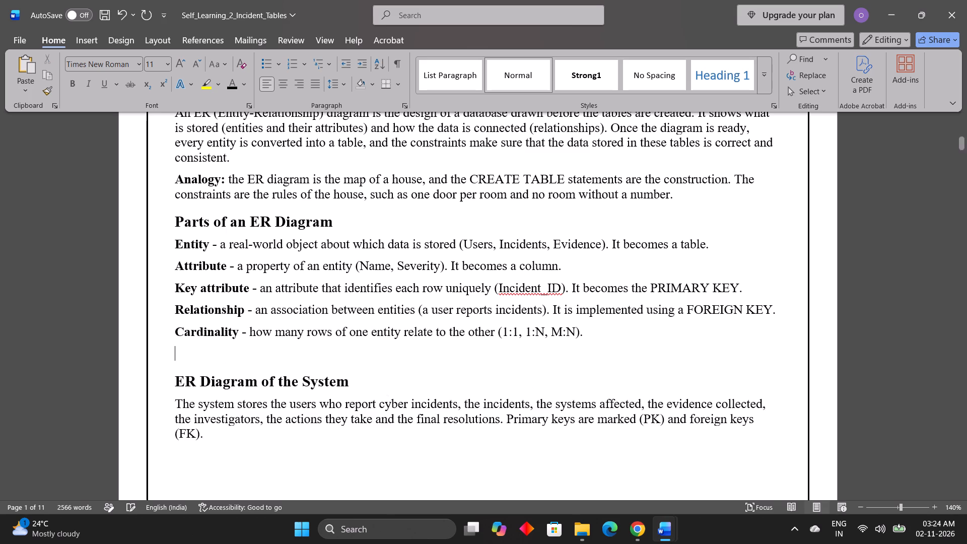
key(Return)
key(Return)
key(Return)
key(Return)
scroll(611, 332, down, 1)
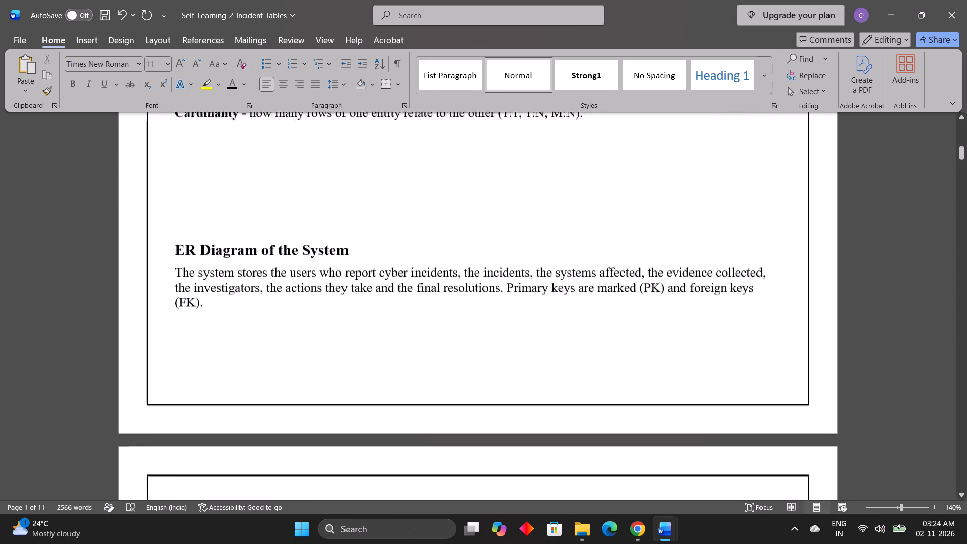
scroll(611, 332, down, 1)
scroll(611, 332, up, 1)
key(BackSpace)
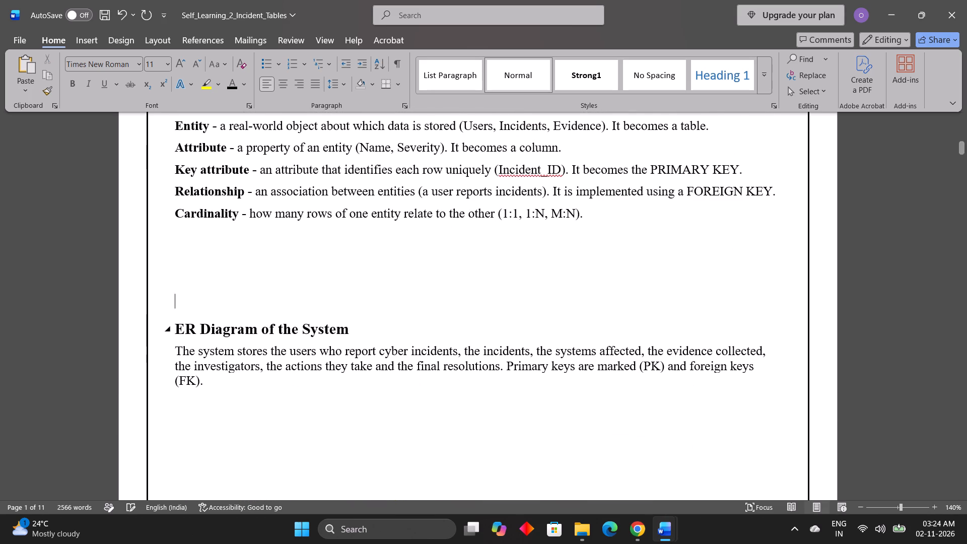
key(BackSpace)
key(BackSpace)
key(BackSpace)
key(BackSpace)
Insert blank paragraphs after the Cardinality line to move the ER Diagram of the System heading to the top of page 2.
scroll(611, 332, down, 1)
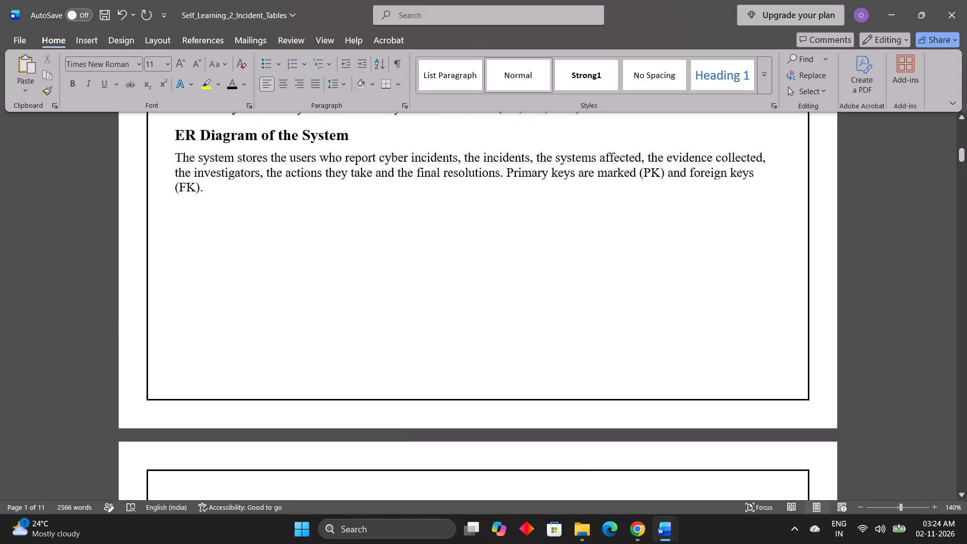
scroll(611, 332, down, 2)
scroll(611, 332, up, 2)
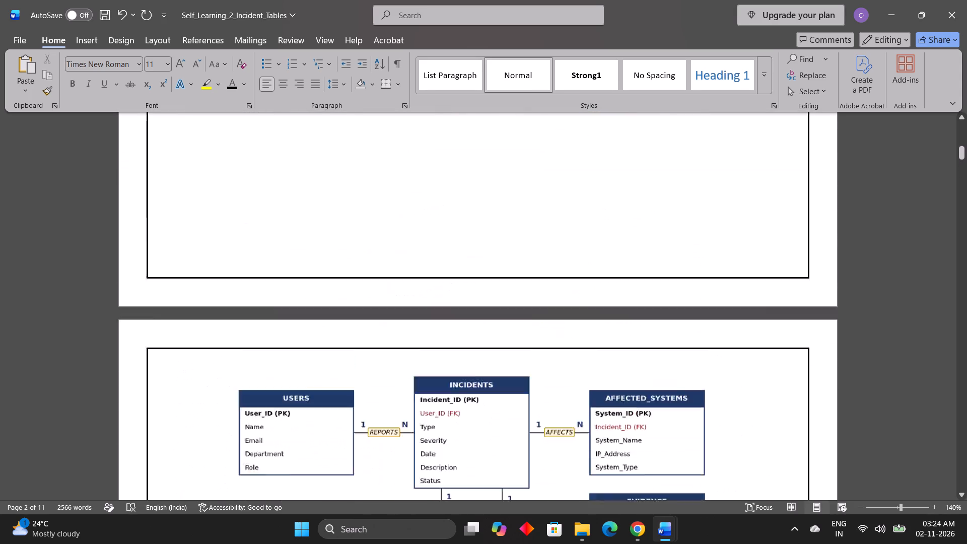
scroll(611, 332, up, 2)
key(Return)
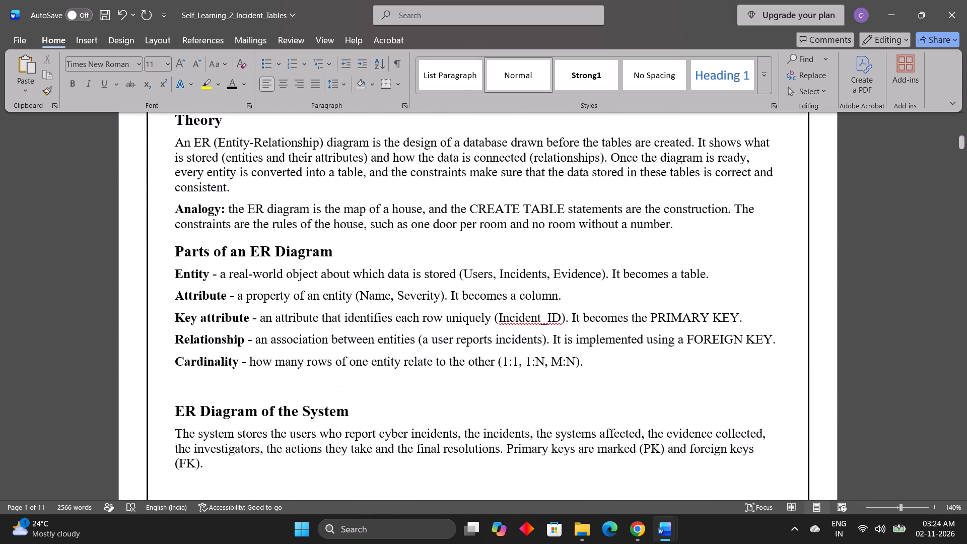
key(Return)
key(Return)
key(Return)
key(Return)
key(Return)
key(Return)
key(Return)
key(Return)
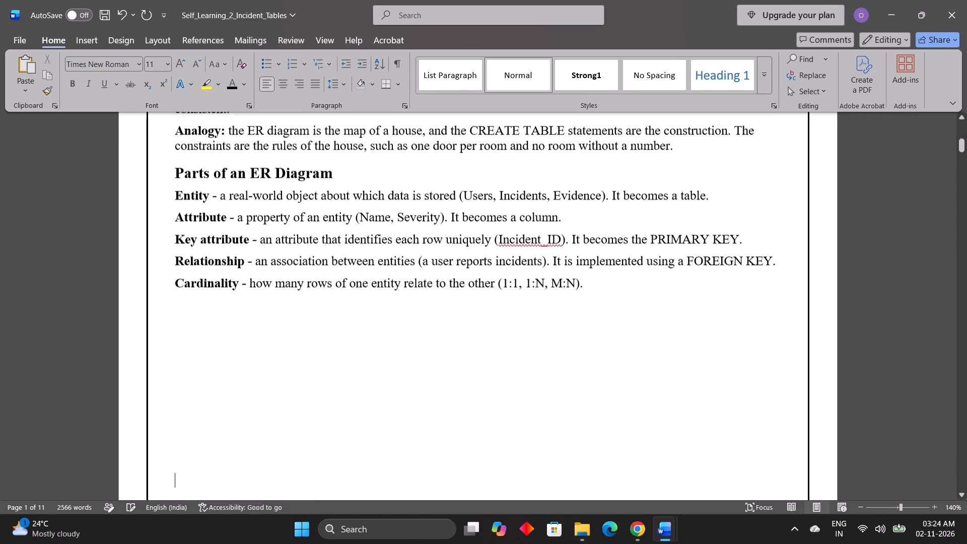
key(Return)
key(Return)
key(Return)
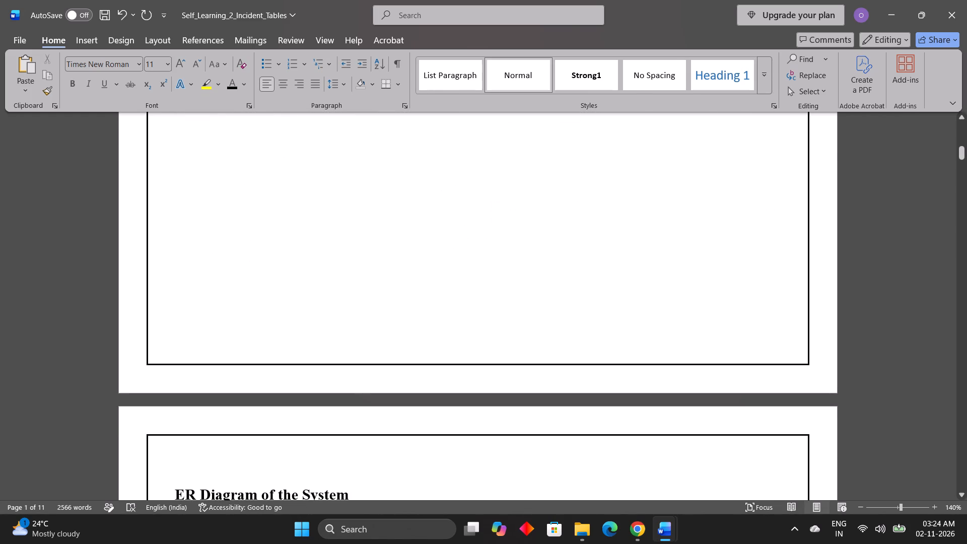
key(BackSpace)
Set the line spacing of the Theory text, including the Analogy paragraph, to 1.5.
scroll(611, 332, up, 2)
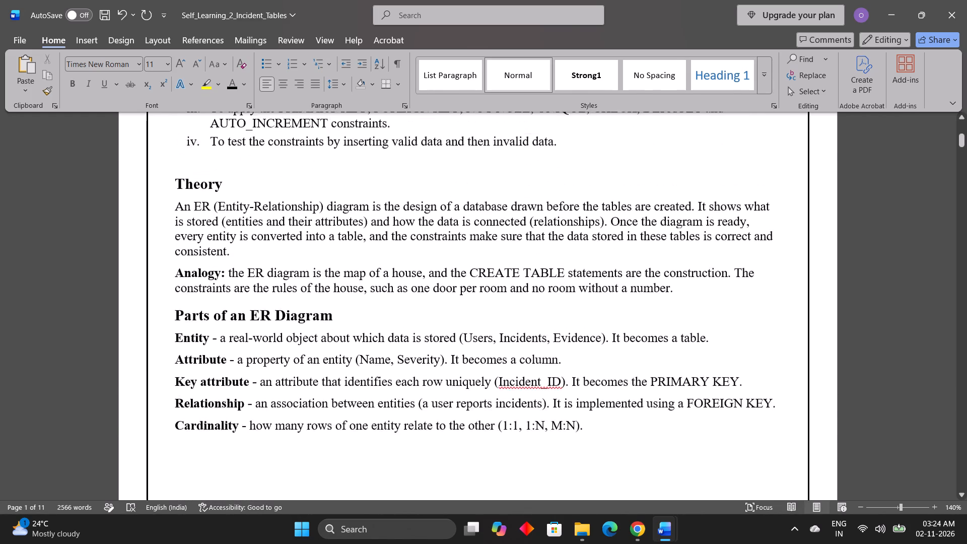
scroll(611, 332, up, 1)
scroll(611, 332, down, 2)
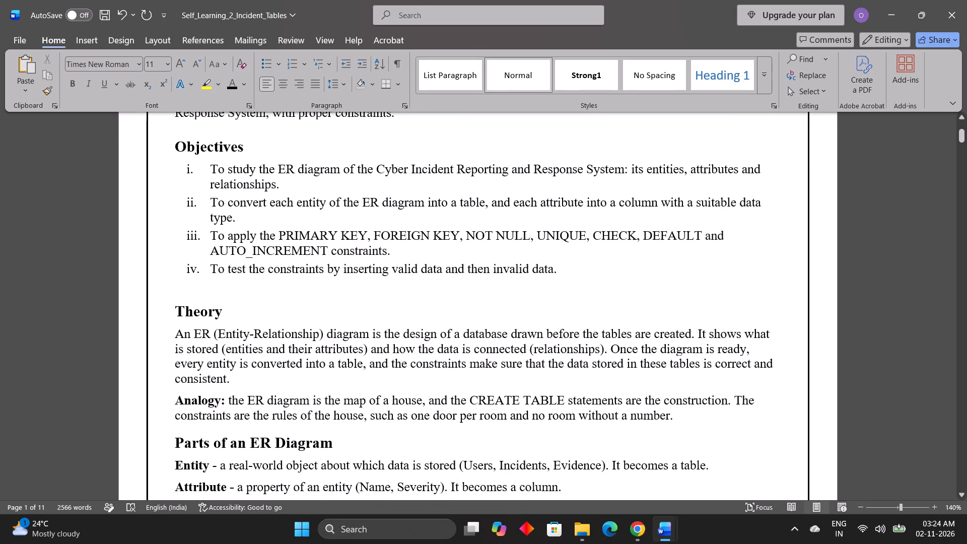
drag(174, 339, 346, 343)
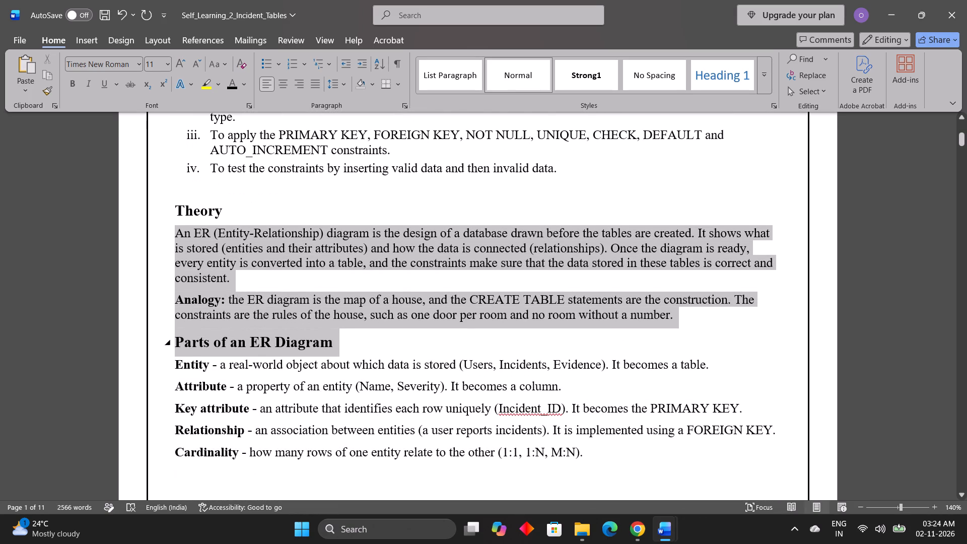
drag(346, 343, 365, 324)
click(344, 85)
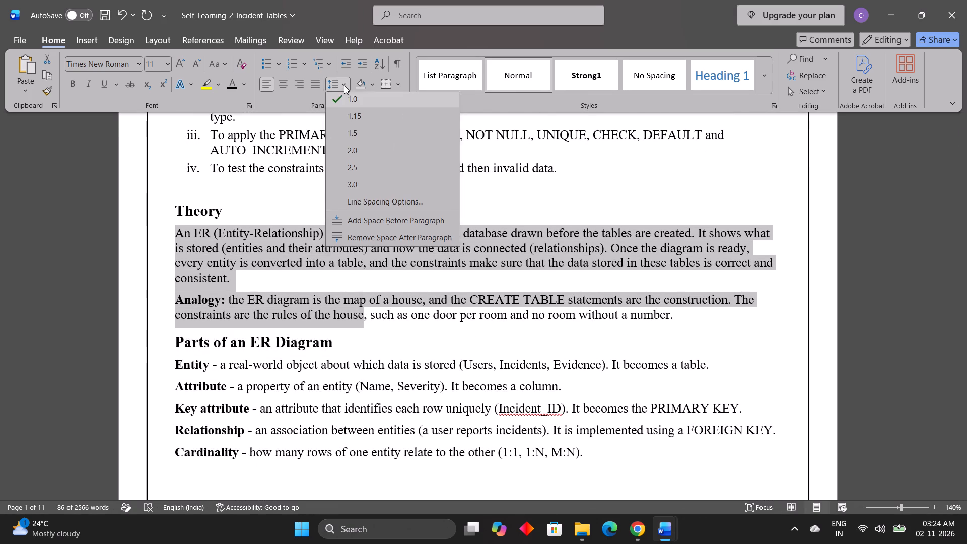
click(365, 133)
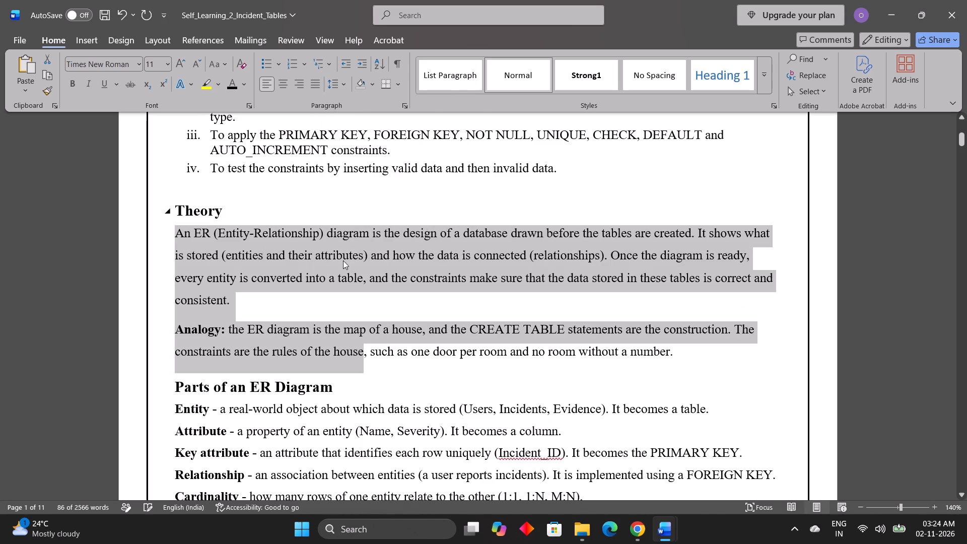
click(340, 283)
Set the line spacing of the Entity through Cardinality definitions under Parts of an ER Diagram to 1.5.
scroll(340, 283, down, 2)
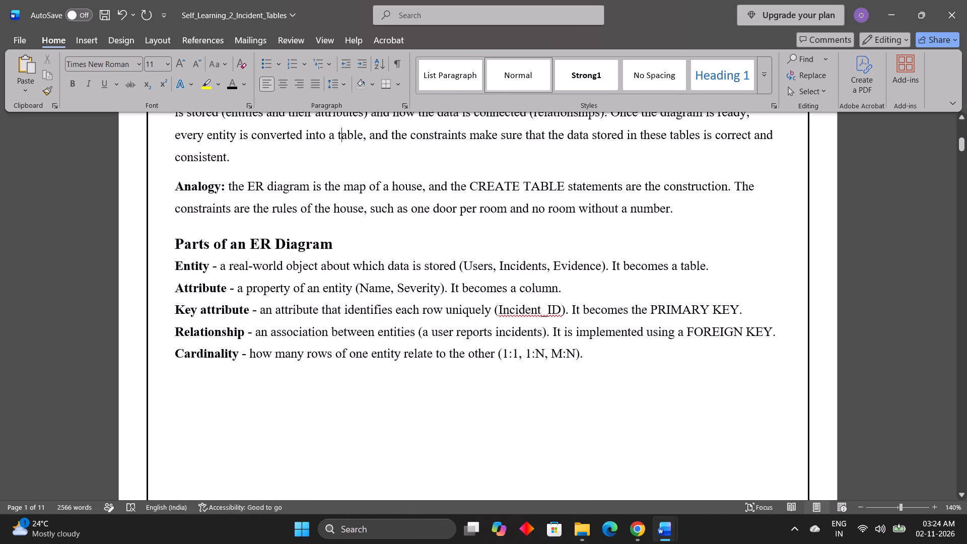
scroll(266, 274, down, 1)
drag(210, 199, 299, 272)
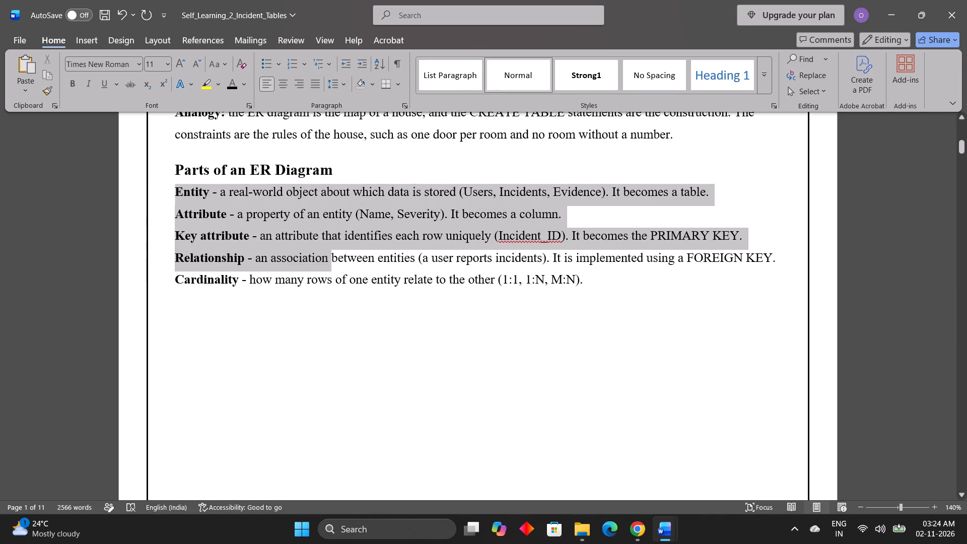
drag(299, 272, 301, 276)
click(336, 81)
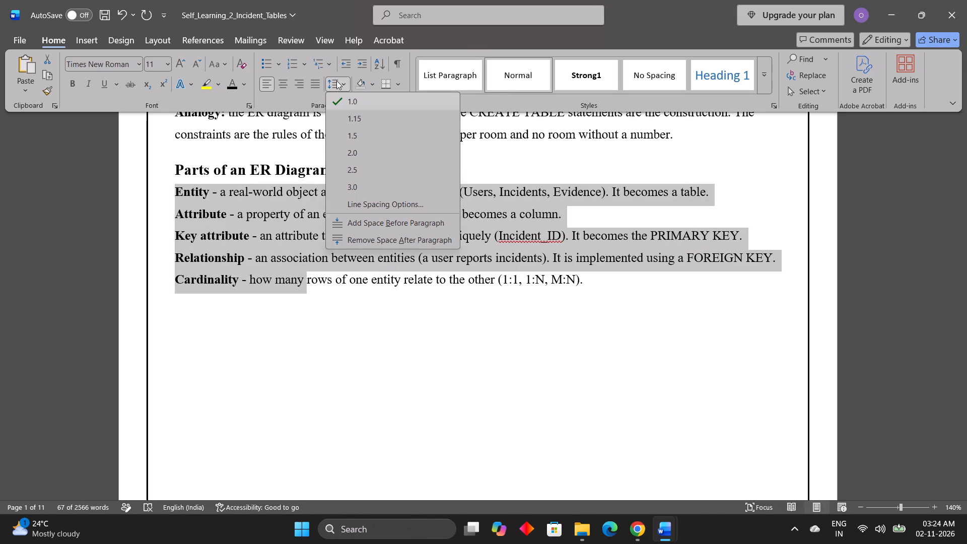
click(366, 130)
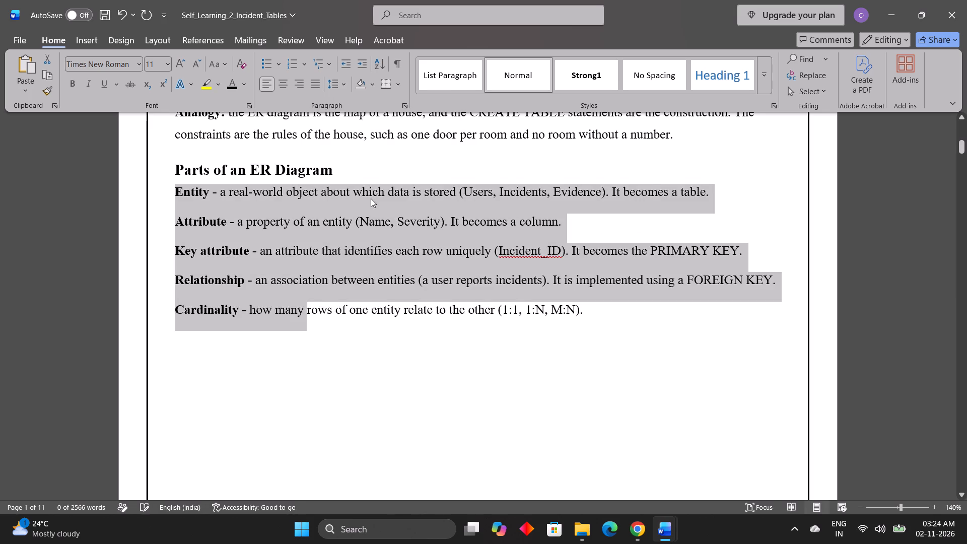
Set the line spacing of the first three objectives to 1.5.
scroll(371, 198, up, 1)
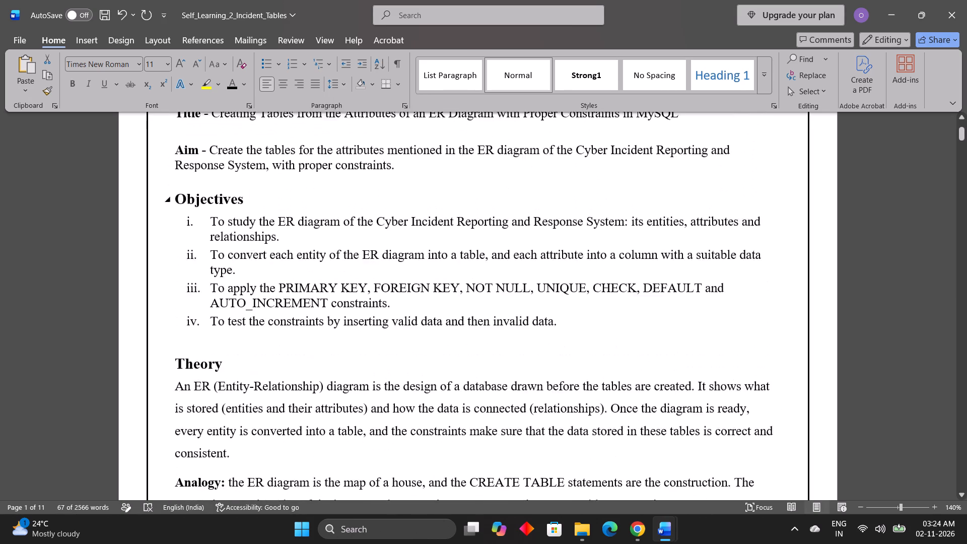
scroll(371, 198, up, 1)
click(303, 269)
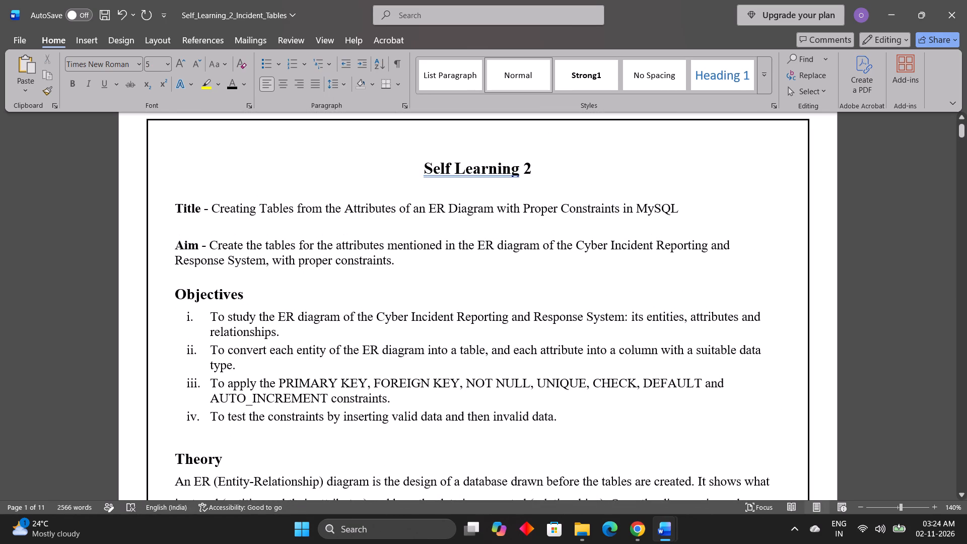
drag(235, 317, 324, 403)
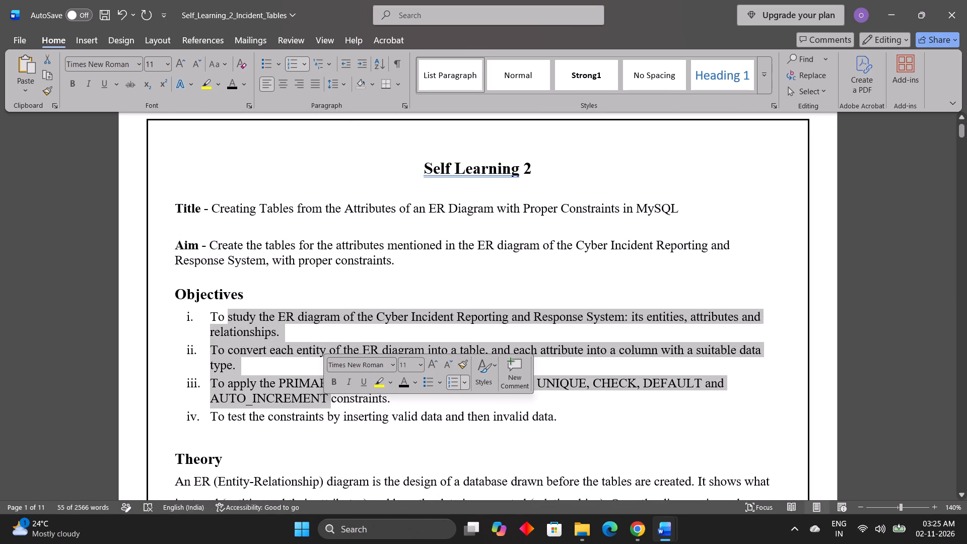
drag(338, 90, 349, 125)
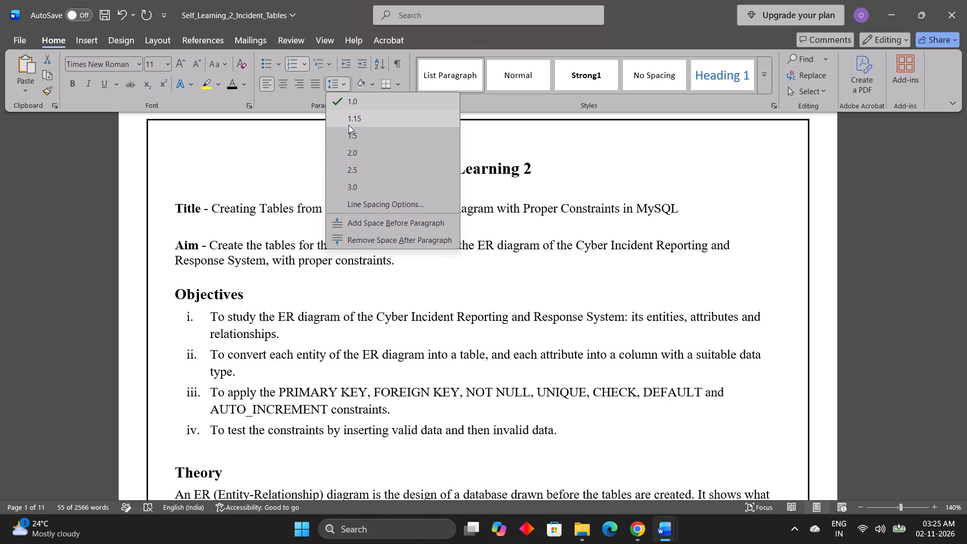
drag(349, 125, 352, 131)
click(365, 320)
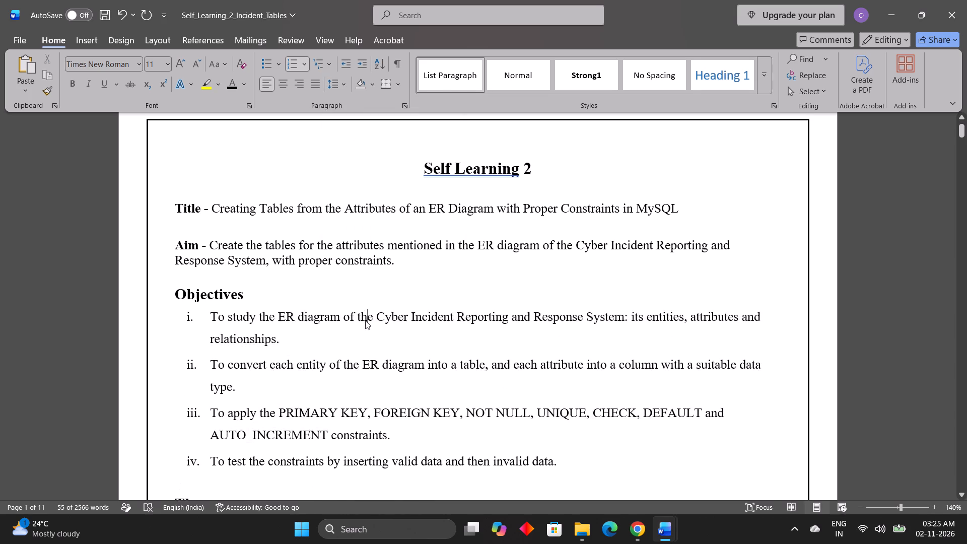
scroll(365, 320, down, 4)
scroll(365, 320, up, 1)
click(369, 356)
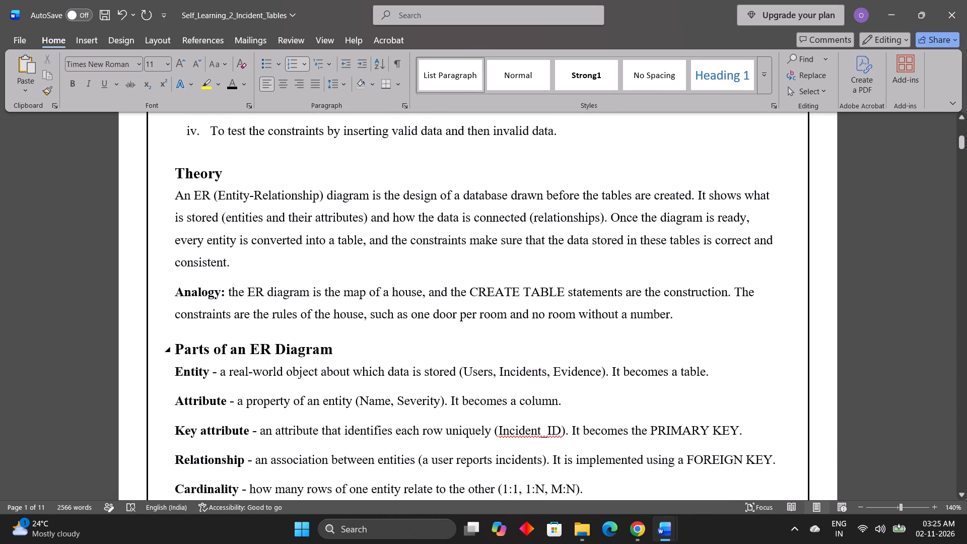
Insert a line break after the Parts of an ER Diagram heading to leave a blank line above the Entity definition.
key(shift+Return)
Delete the blank paragraphs above the ER Diagram of the System heading so it sits at the top of page 2.
scroll(369, 356, down, 1)
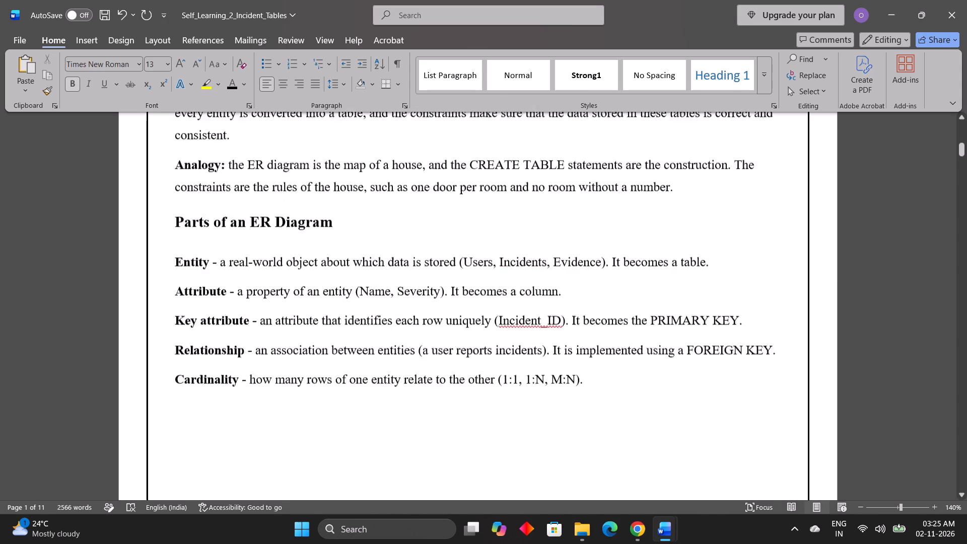
scroll(369, 356, down, 1)
scroll(369, 356, up, 1)
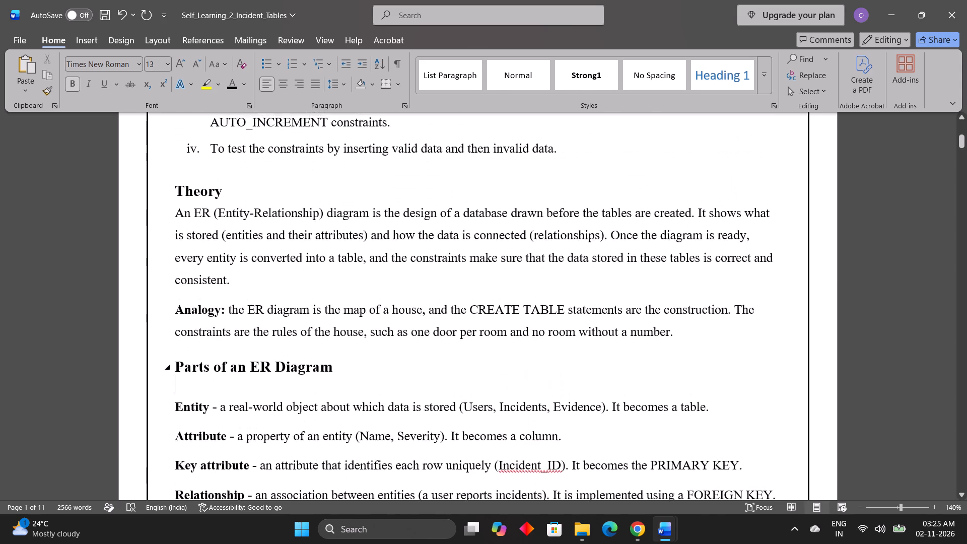
scroll(369, 356, up, 2)
scroll(369, 356, down, 4)
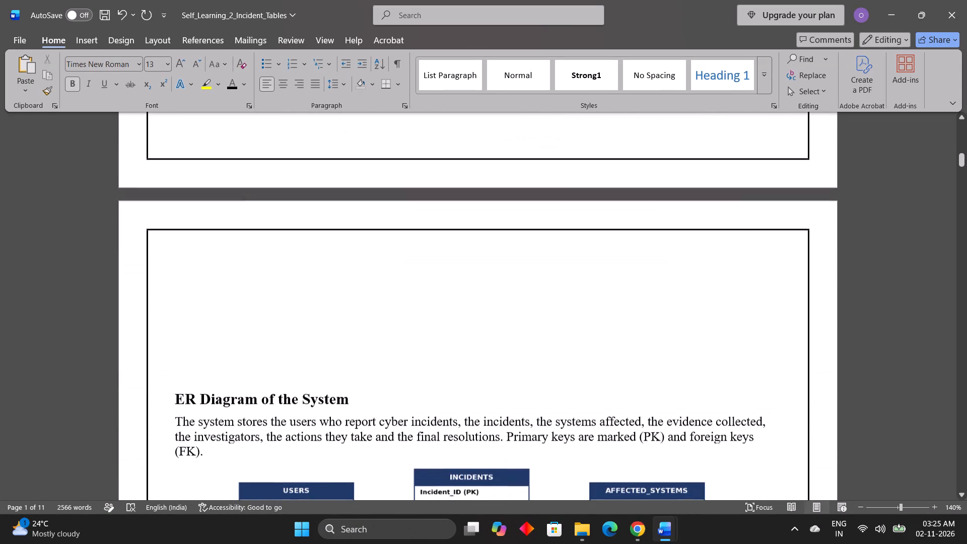
click(335, 372)
key(BackSpace)
key(BackSpace)
key(BackSpace)
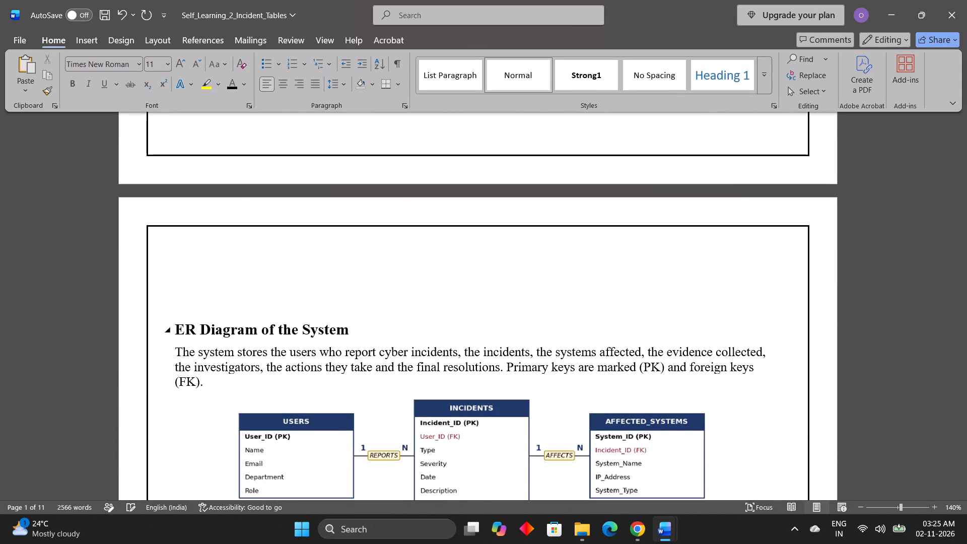
key(BackSpace)
key(BackSpace)
key(BackSpace)
Review the layout of pages 1 and 2, from the title through the diagram and its relationships.
scroll(335, 372, up, 1)
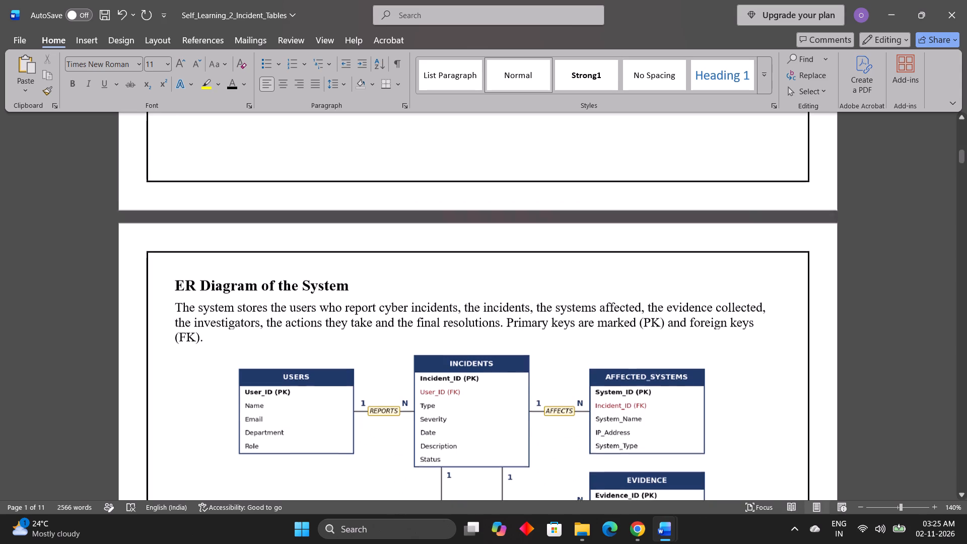
scroll(335, 372, up, 2)
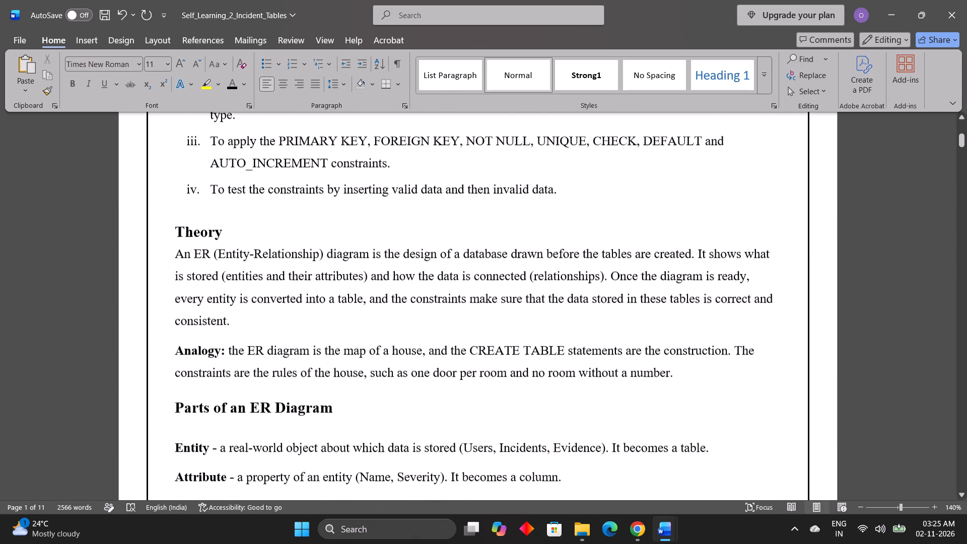
scroll(335, 372, up, 2)
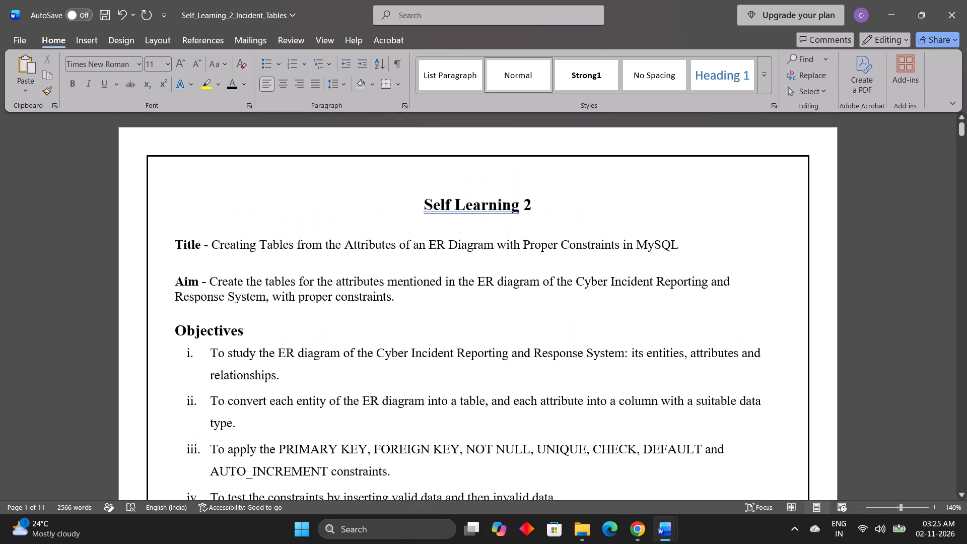
scroll(335, 372, down, 4)
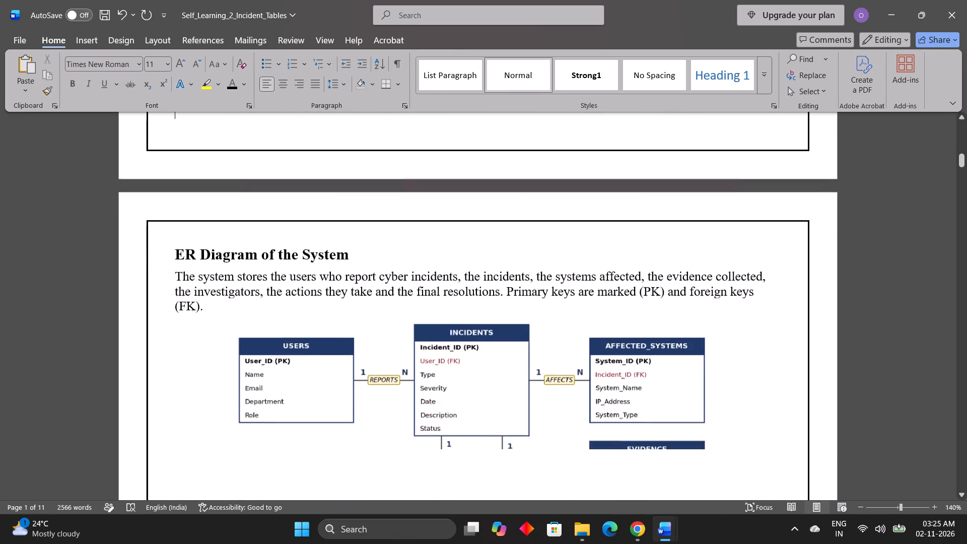
scroll(335, 372, down, 2)
scroll(335, 372, up, 1)
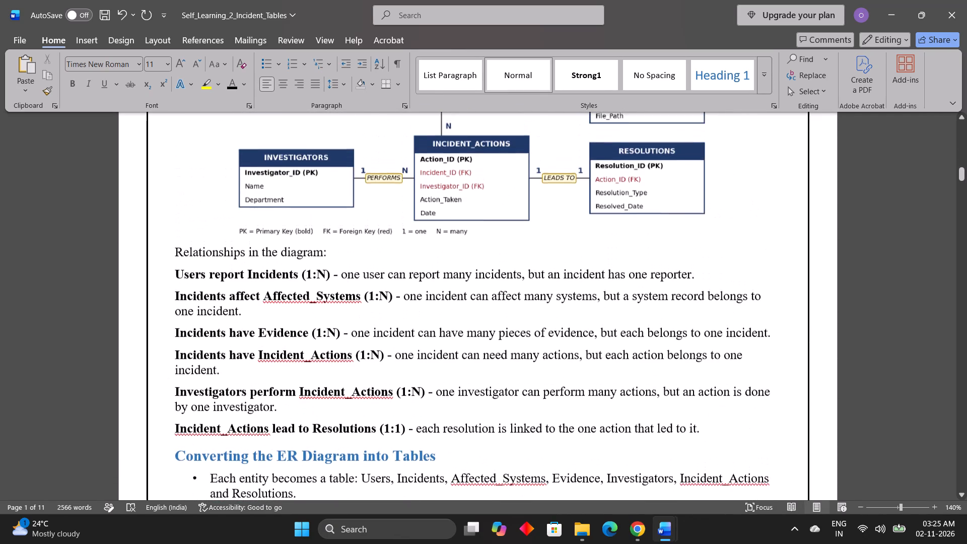
scroll(335, 372, down, 1)
scroll(514, 425, up, 1)
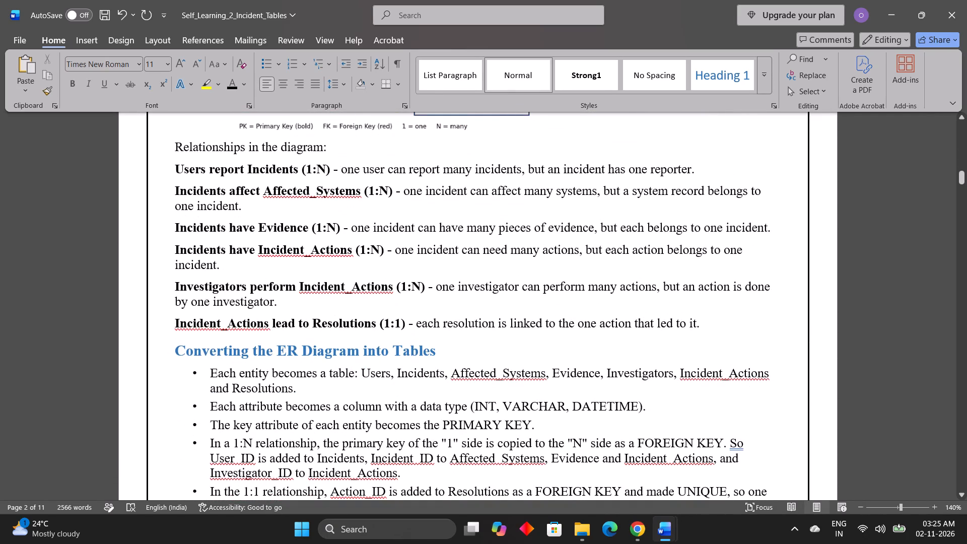
scroll(505, 491, up, 7)
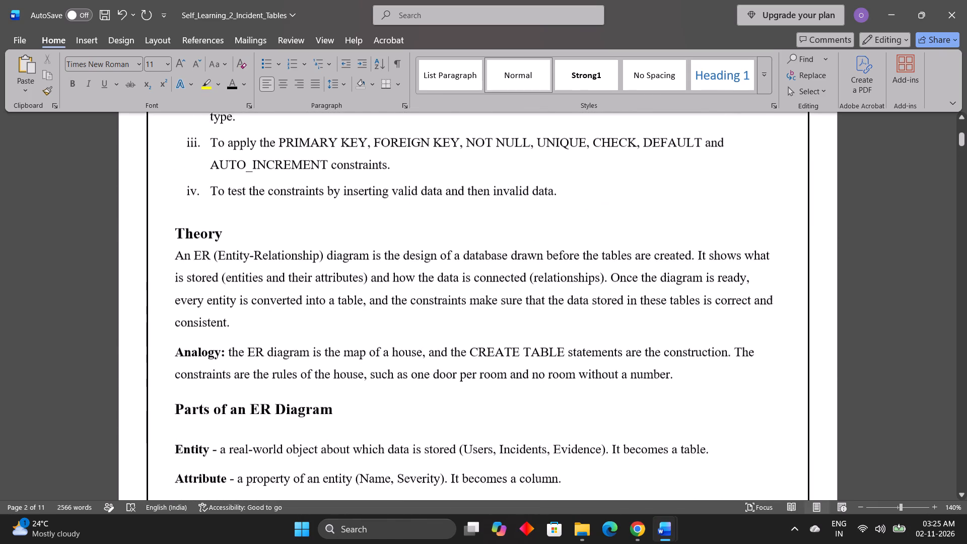
scroll(505, 491, up, 2)
scroll(505, 491, down, 3)
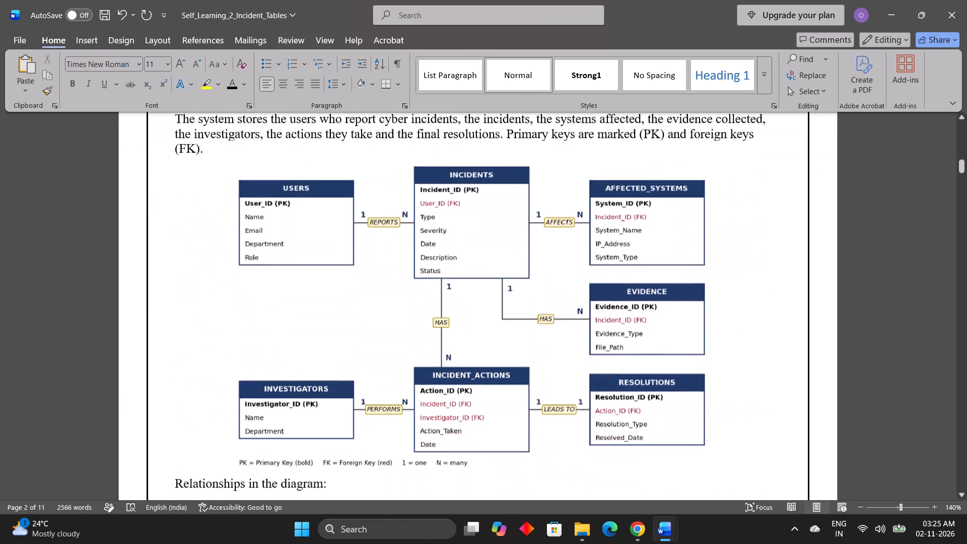
Set the font color of the Converting the ER Diagram into Tables heading to black.
scroll(505, 491, down, 2)
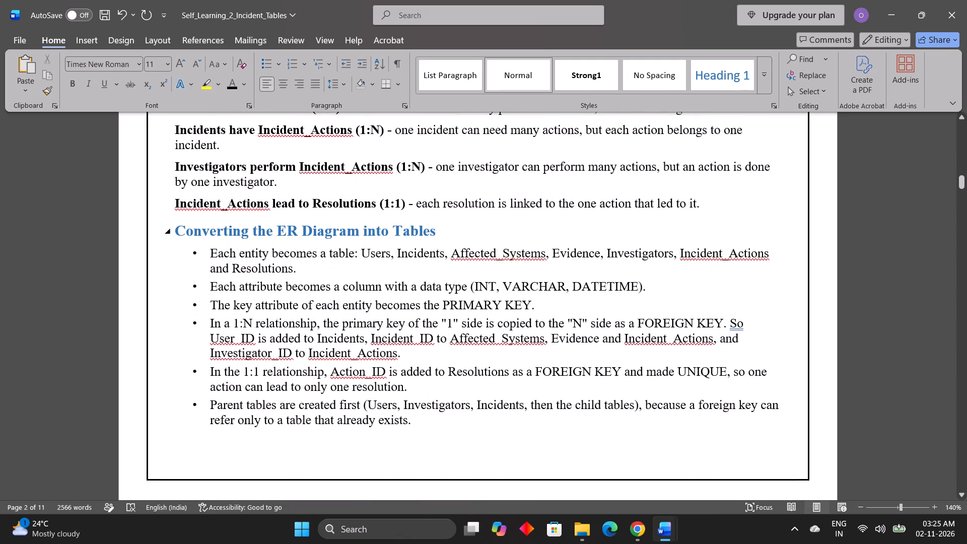
drag(437, 234, 162, 236)
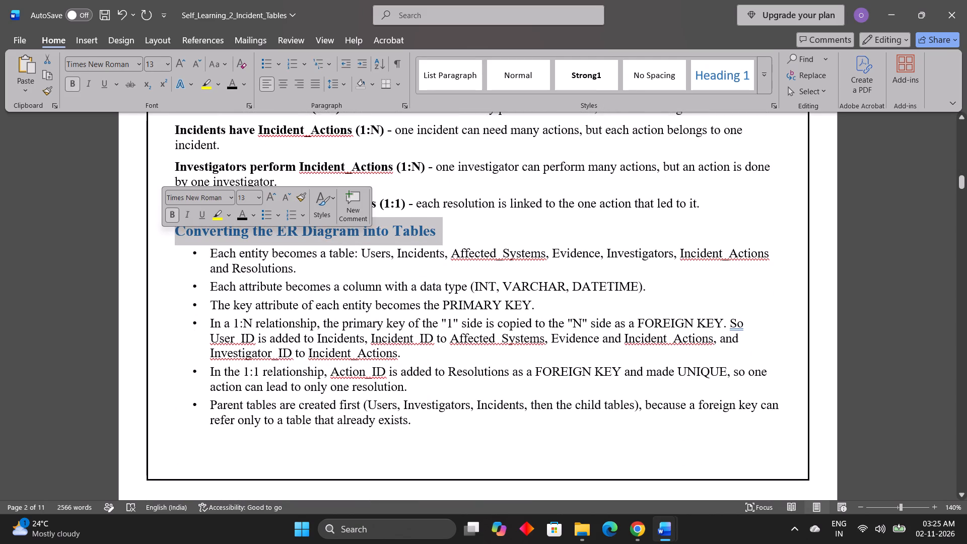
click(240, 215)
click(303, 330)
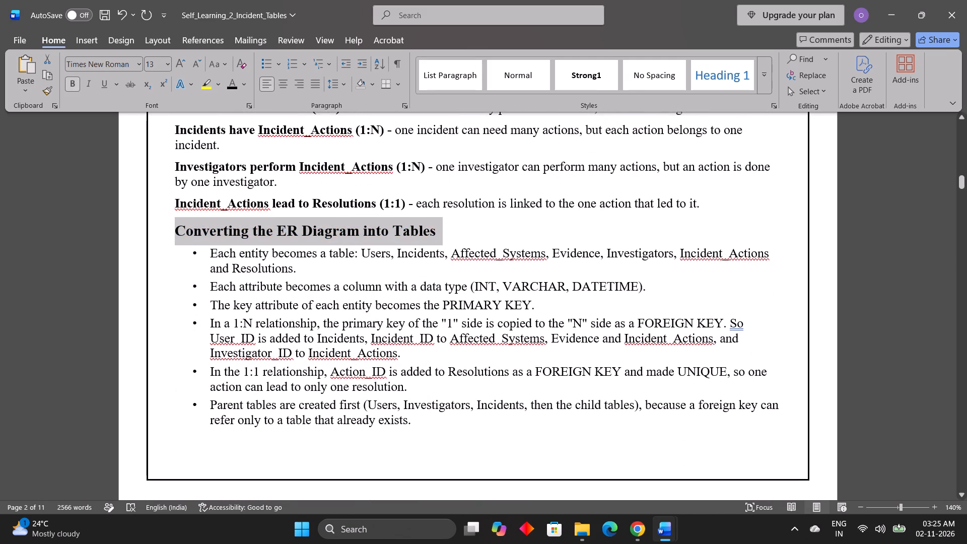
Justify the page 2 text from the Users report Incidents line through the Note about the Date keyword.
scroll(303, 330, down, 2)
scroll(303, 330, up, 1)
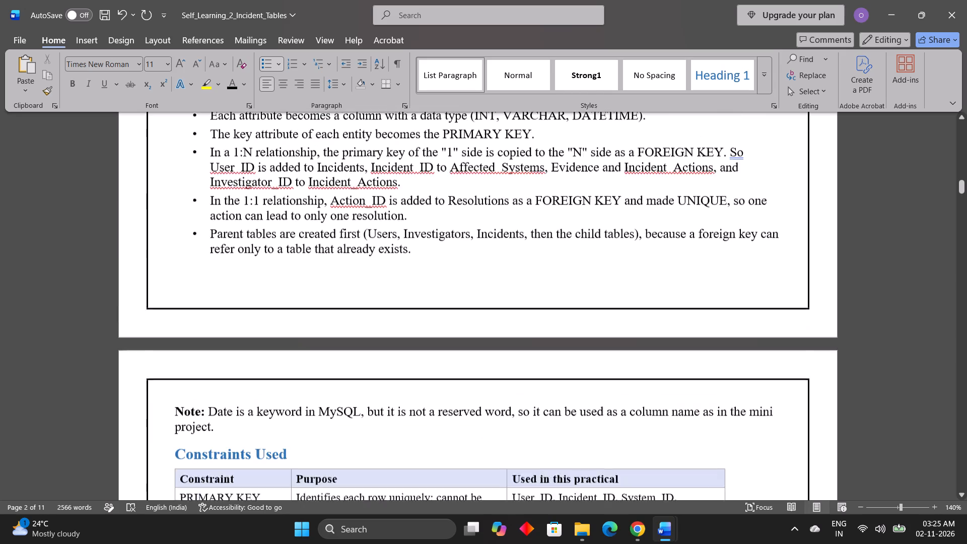
scroll(303, 330, up, 2)
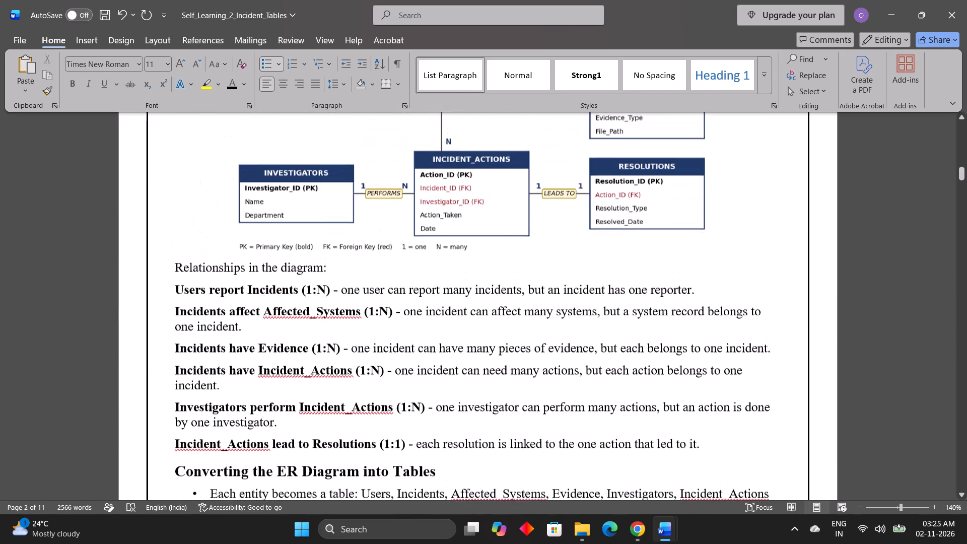
scroll(303, 330, up, 1)
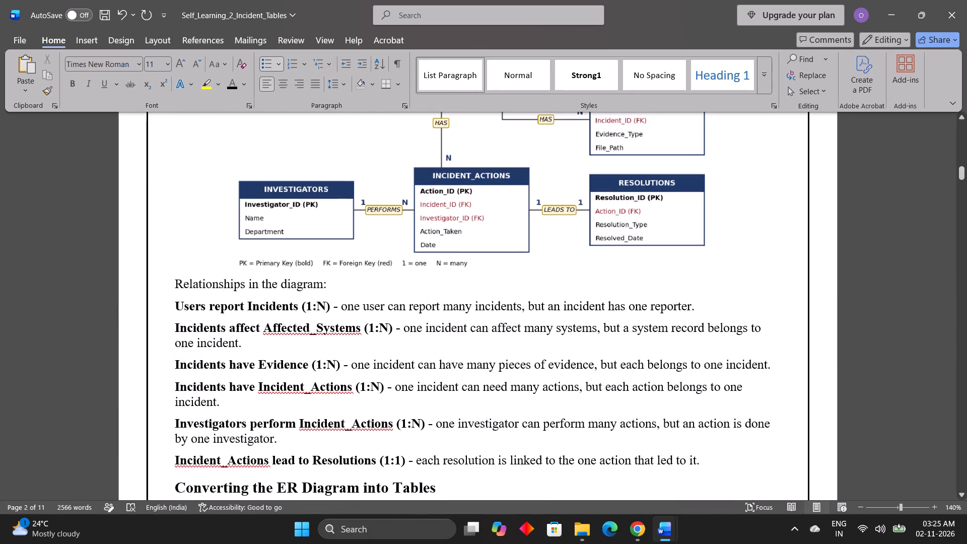
click(173, 303)
drag(173, 303, 474, 543)
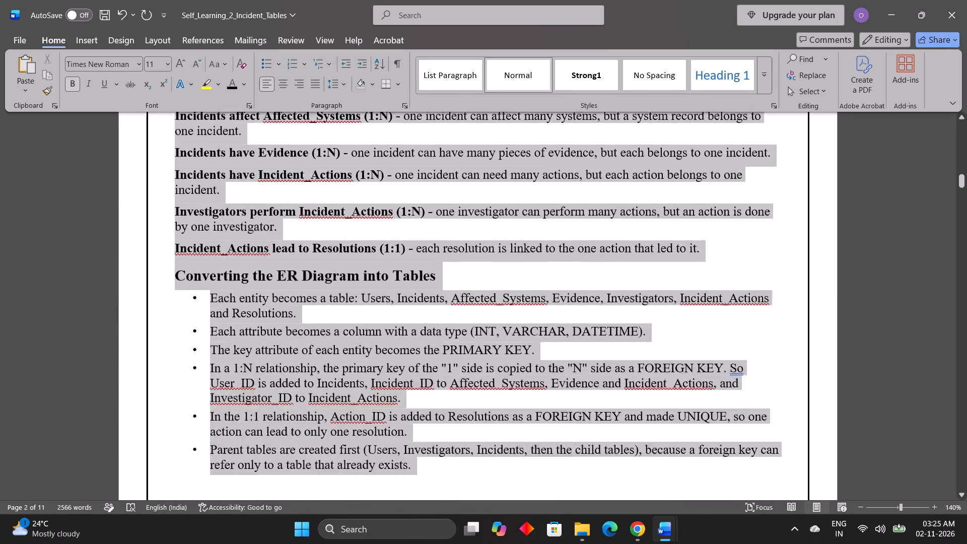
drag(474, 543, 375, 140)
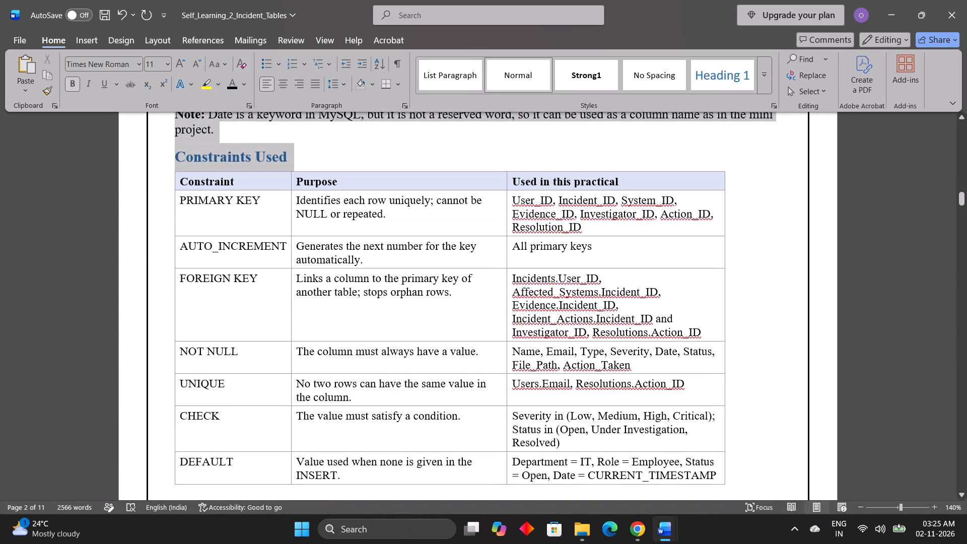
drag(375, 140, 373, 138)
click(319, 85)
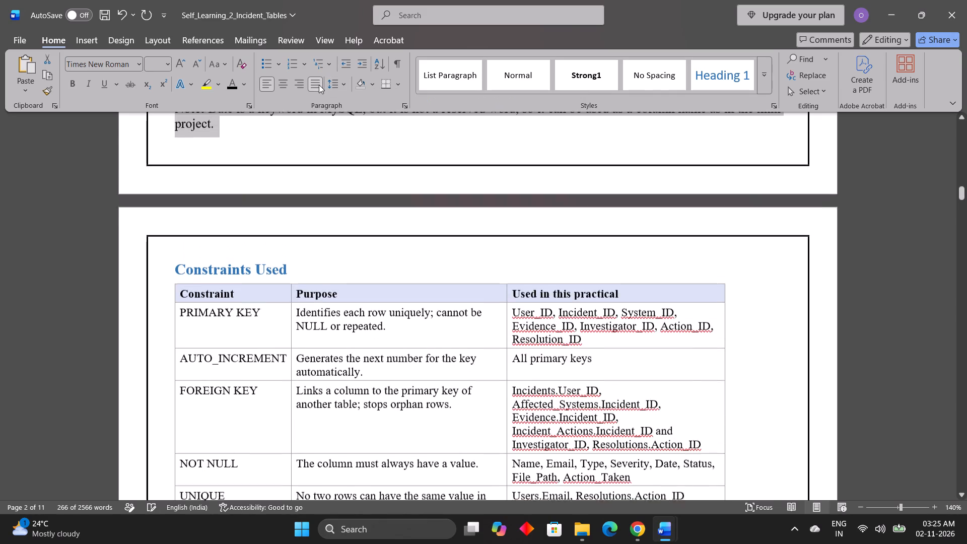
click(335, 191)
Check the alignment of the relationship lines, conversion bullets and Note on page 2.
scroll(335, 191, up, 1)
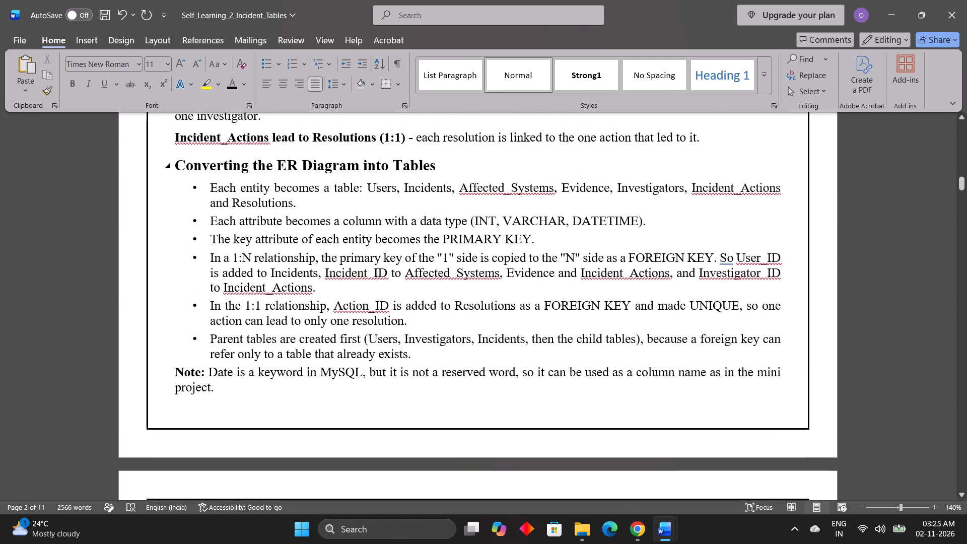
scroll(335, 191, up, 3)
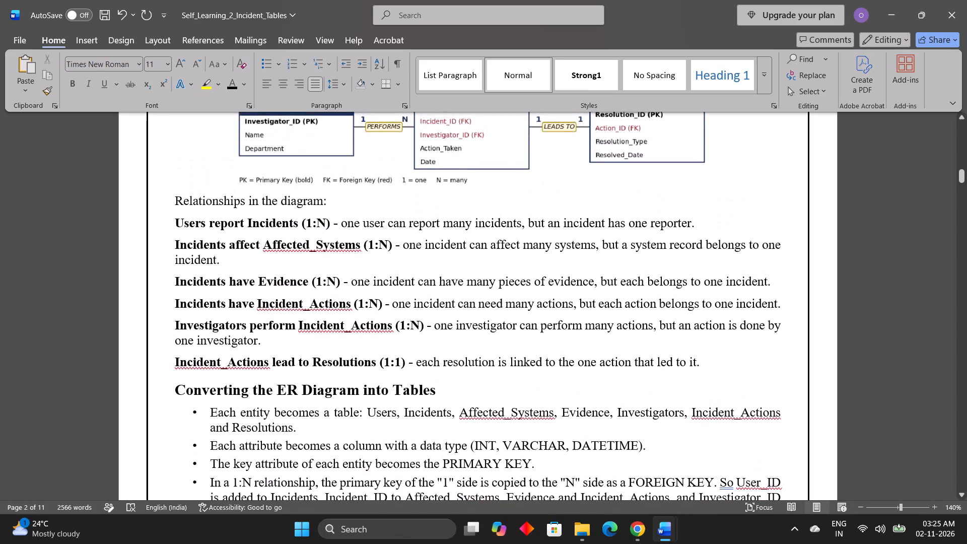
scroll(335, 191, down, 2)
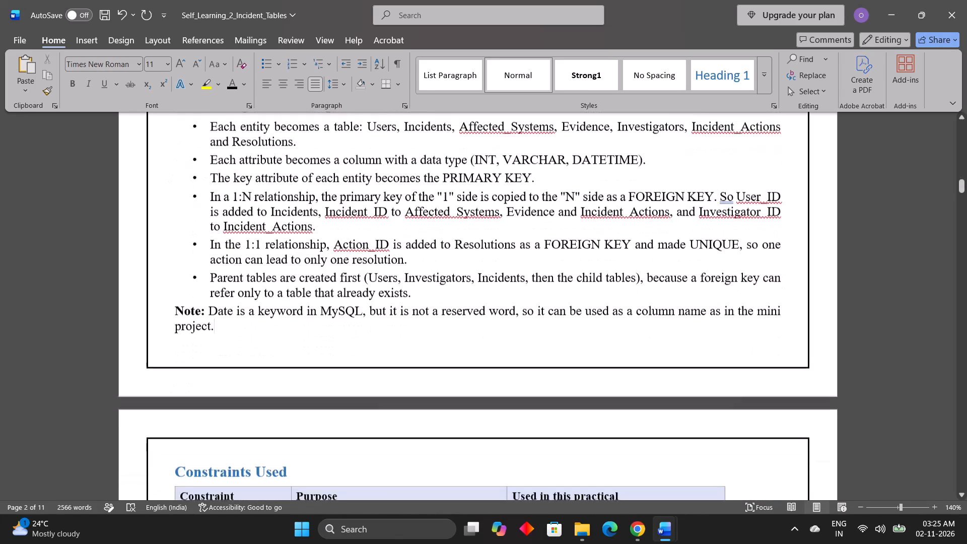
scroll(335, 191, up, 3)
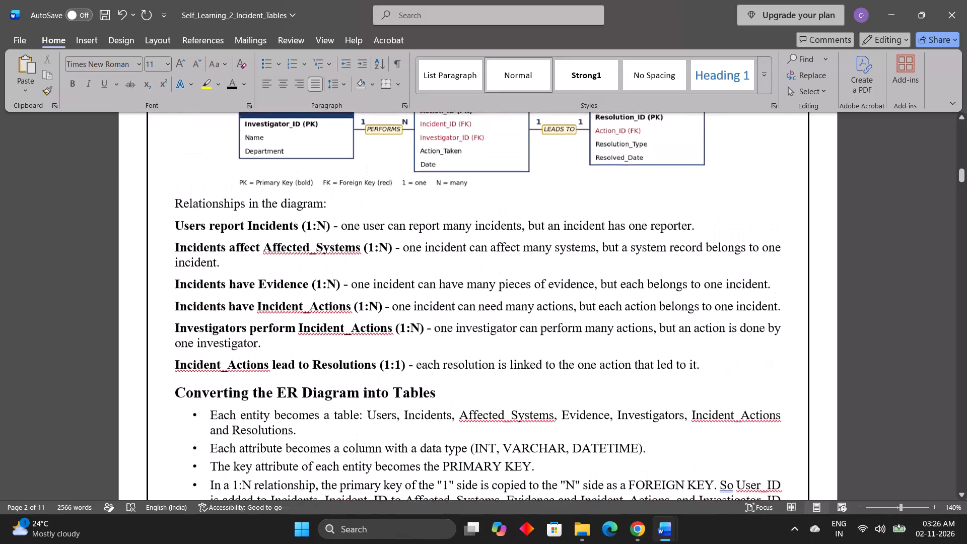
scroll(335, 191, up, 3)
scroll(335, 191, down, 3)
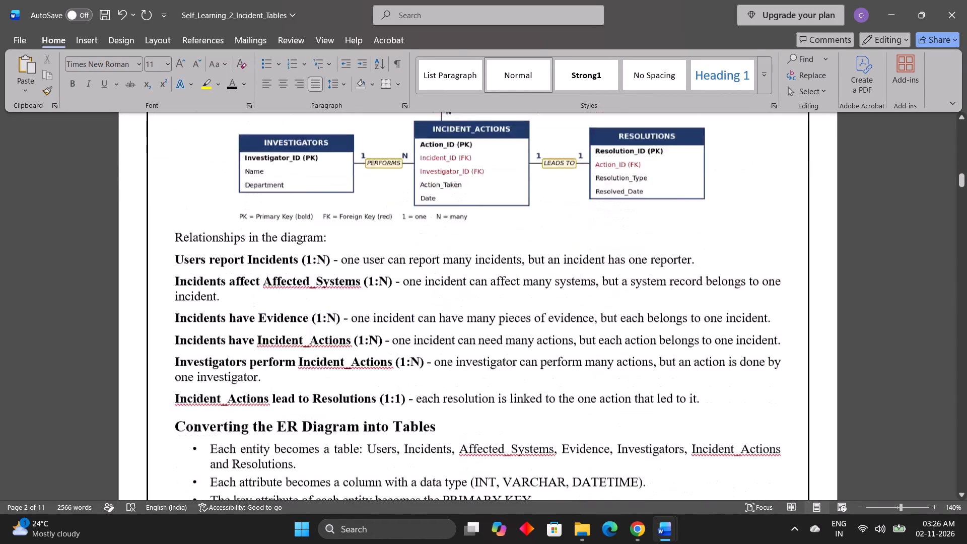
scroll(335, 191, down, 1)
scroll(335, 191, up, 1)
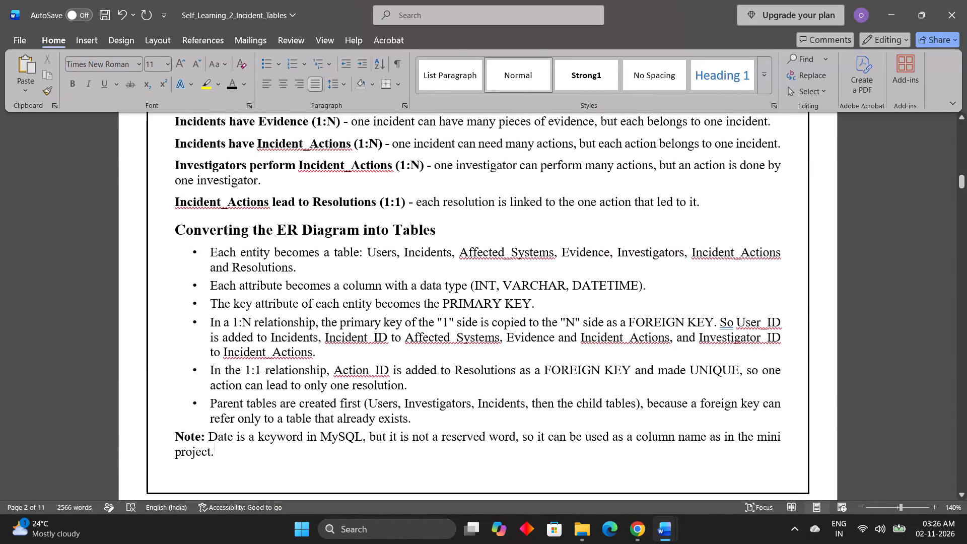
Set the font color of the Constraints Used heading to black.
scroll(335, 191, down, 3)
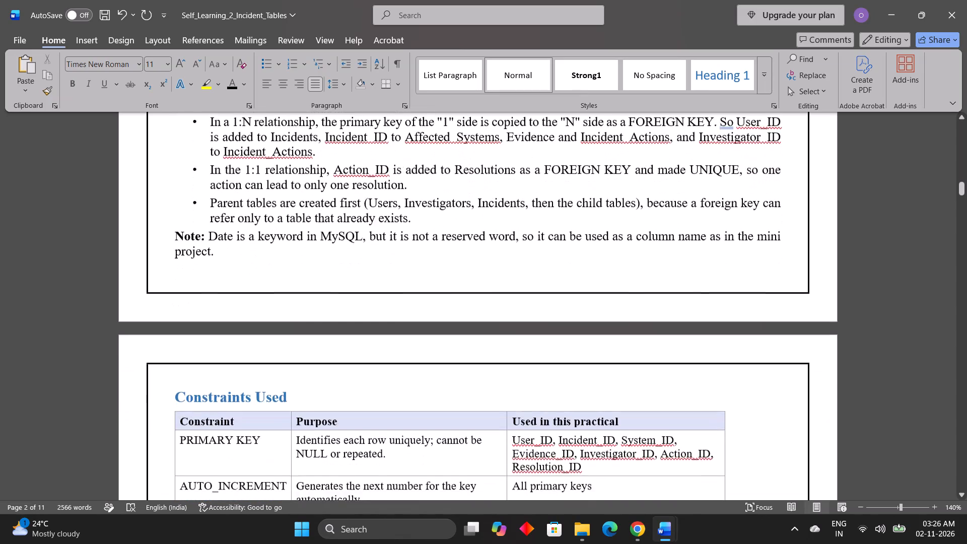
scroll(335, 191, down, 1)
drag(306, 255, 304, 255)
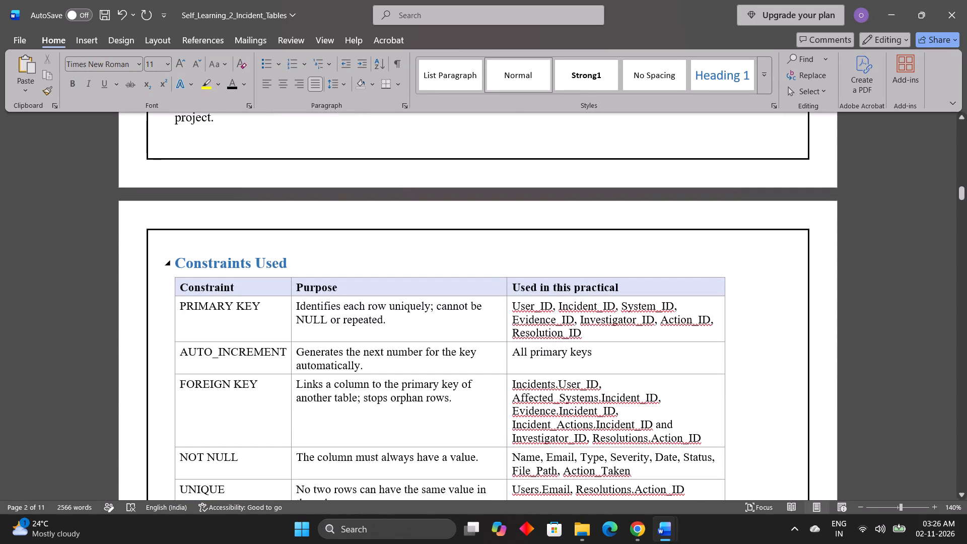
drag(304, 255, 187, 269)
click(266, 246)
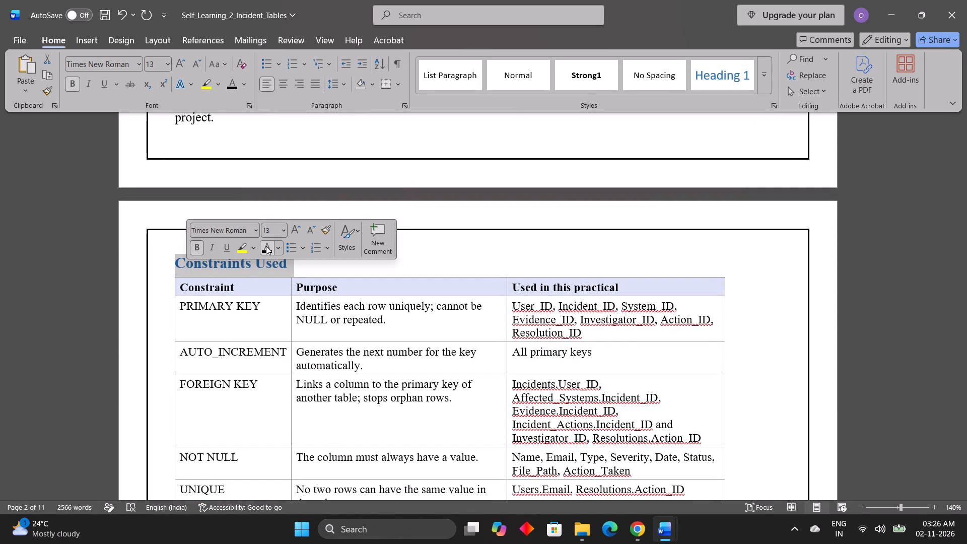
click(297, 262)
Set the font color of the Syntax of CREATE TABLE heading to black.
scroll(297, 262, down, 1)
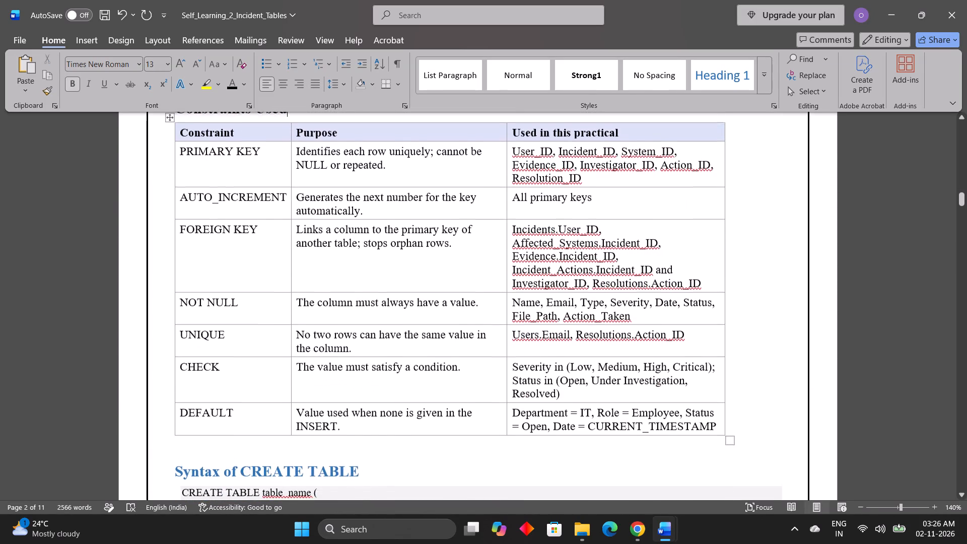
scroll(297, 262, down, 1)
drag(364, 278, 163, 287)
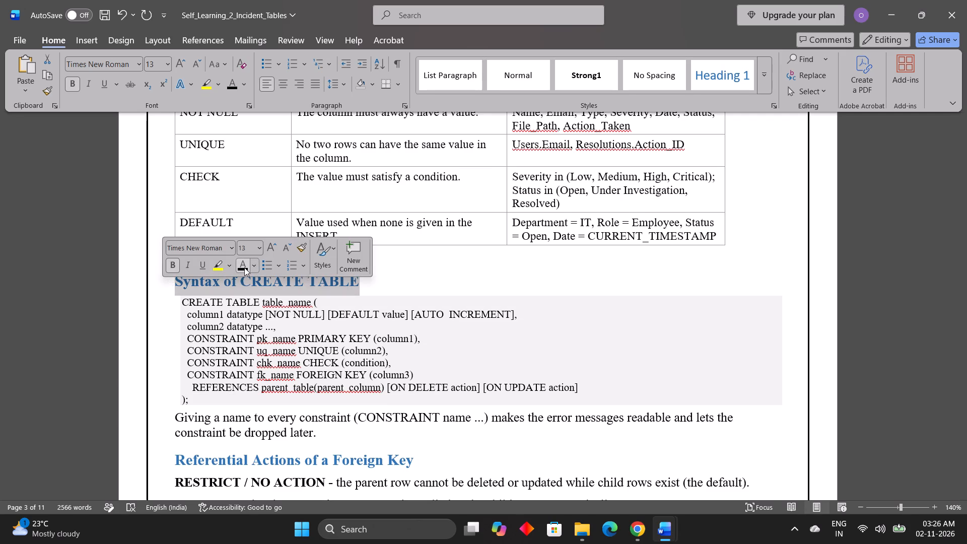
click(242, 267)
click(278, 347)
Set the font color of the Referential Actions of a Foreign Key heading to black.
scroll(278, 347, down, 1)
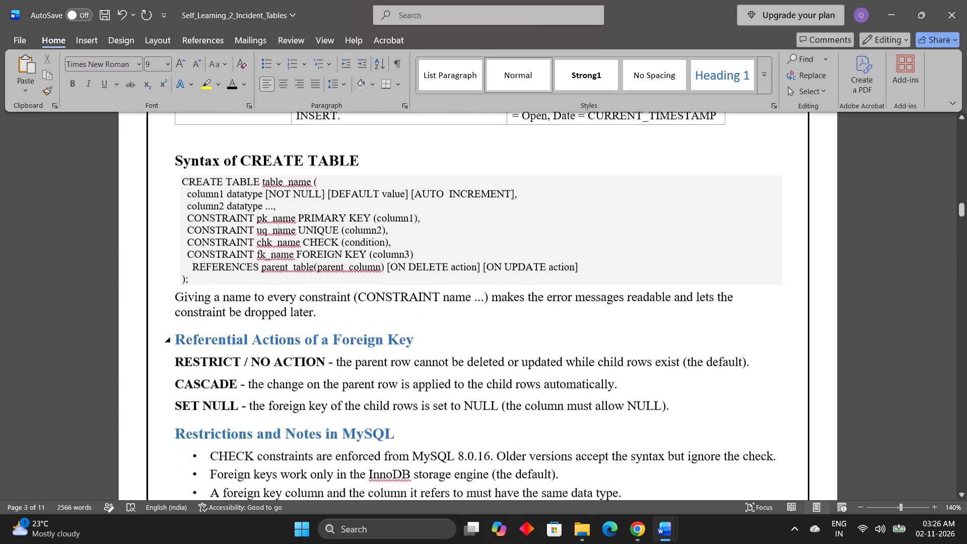
scroll(278, 347, down, 1)
drag(410, 261, 225, 260)
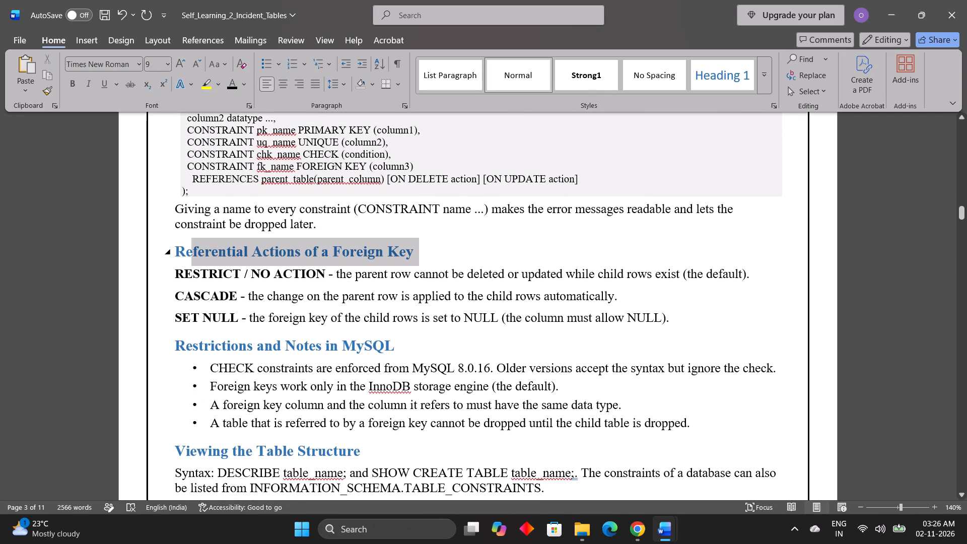
drag(225, 260, 178, 260)
click(261, 239)
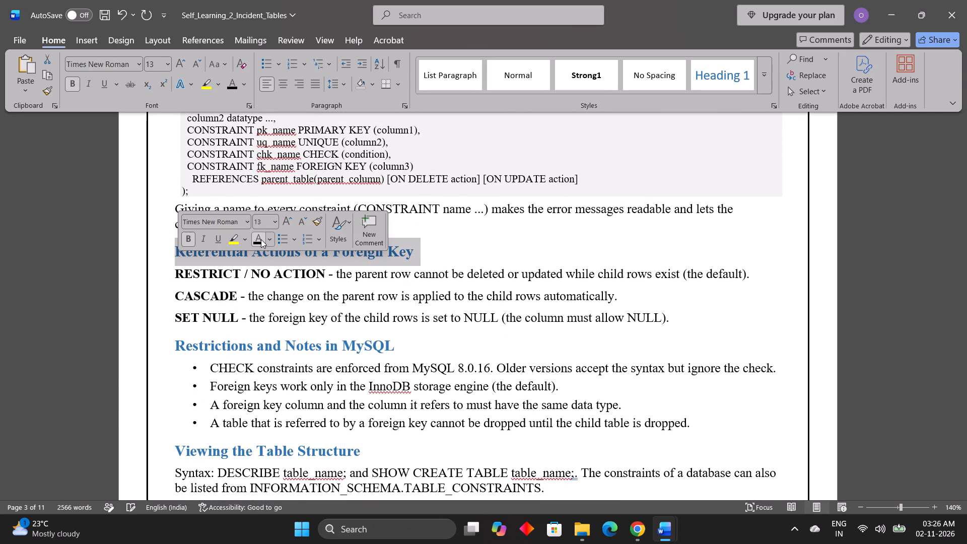
Add a colon at the end of the Referential Actions of a Foreign Key heading.
click(278, 307)
scroll(278, 307, down, 1)
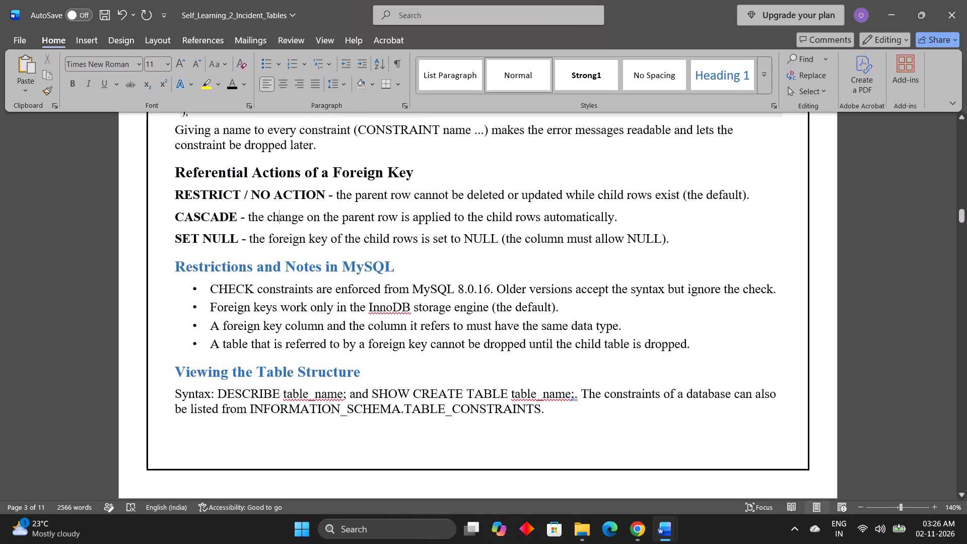
click(418, 169)
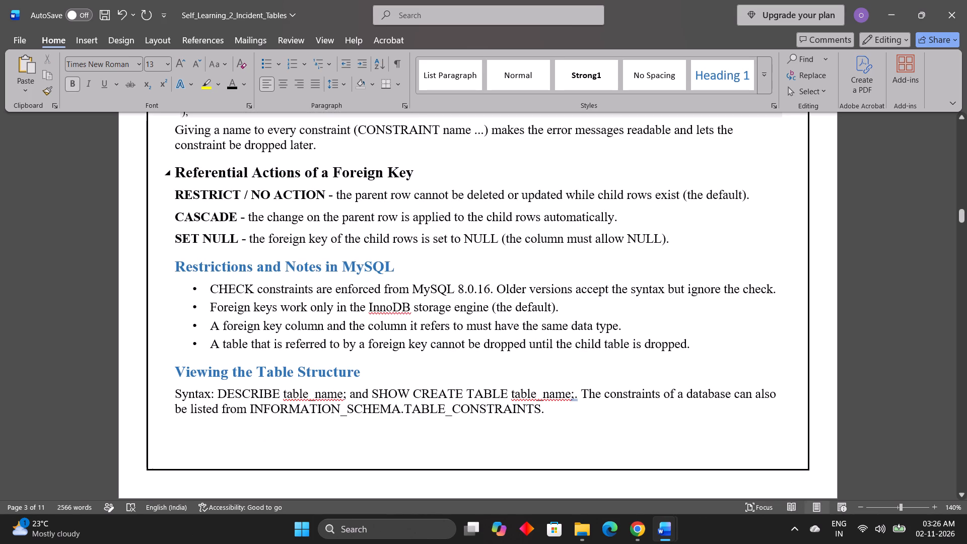
key(shift+colon)
Set the font color of the Restrictions and Notes in MySQL heading to black.
click(431, 253)
drag(408, 266, 162, 274)
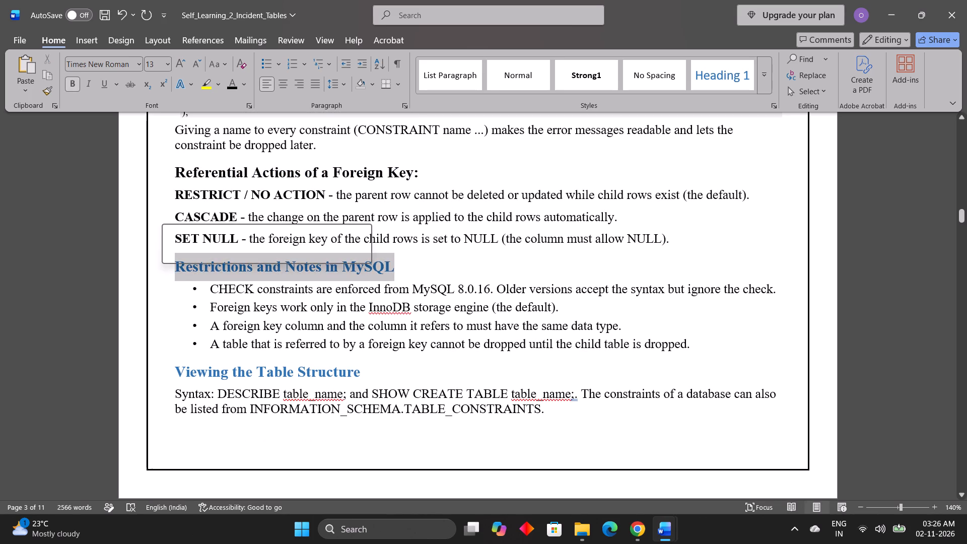
click(247, 257)
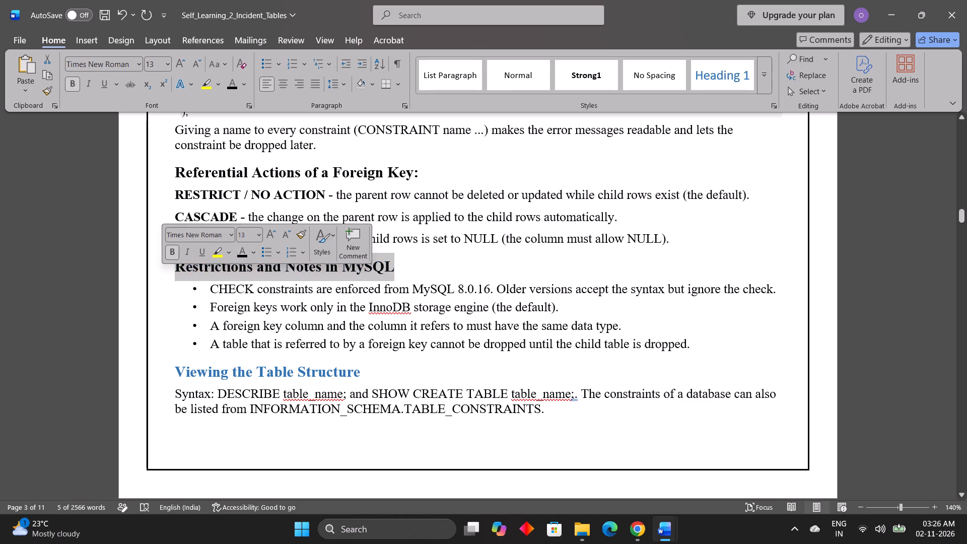
click(267, 313)
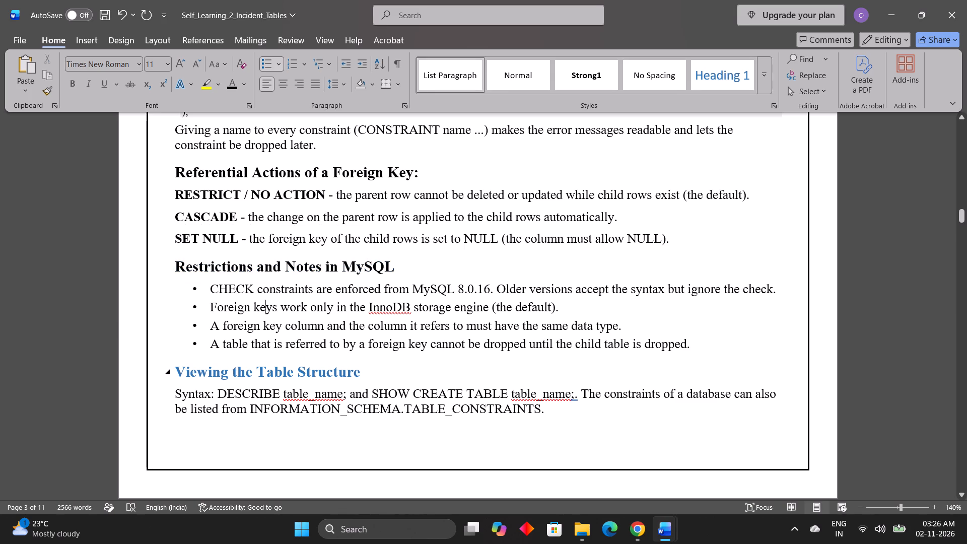
Set the font color of the Viewing the Table Structure heading to black.
drag(364, 373, 199, 365)
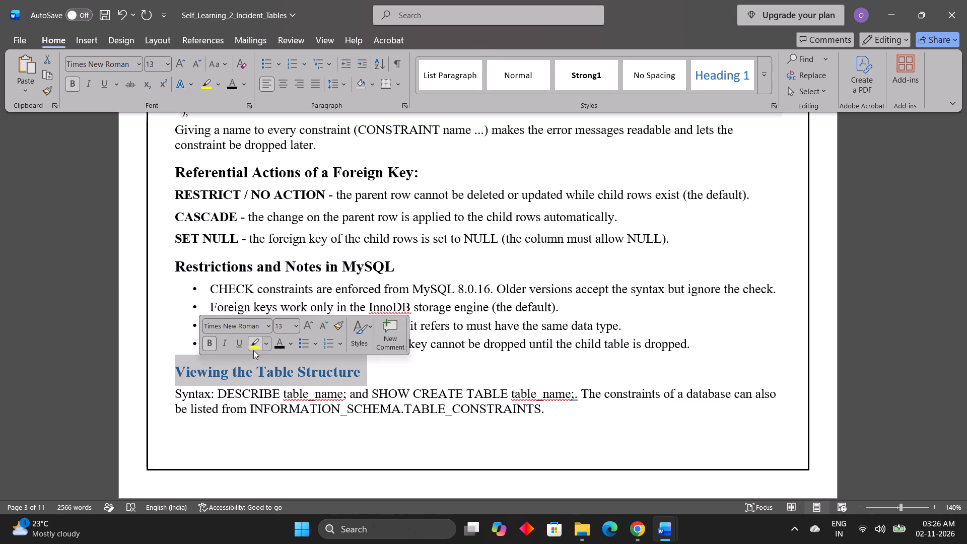
click(280, 345)
click(384, 383)
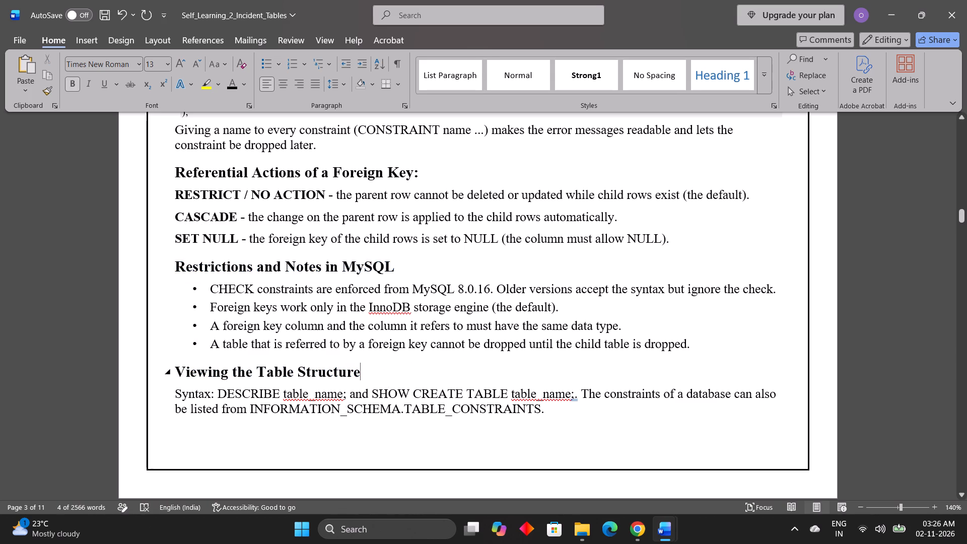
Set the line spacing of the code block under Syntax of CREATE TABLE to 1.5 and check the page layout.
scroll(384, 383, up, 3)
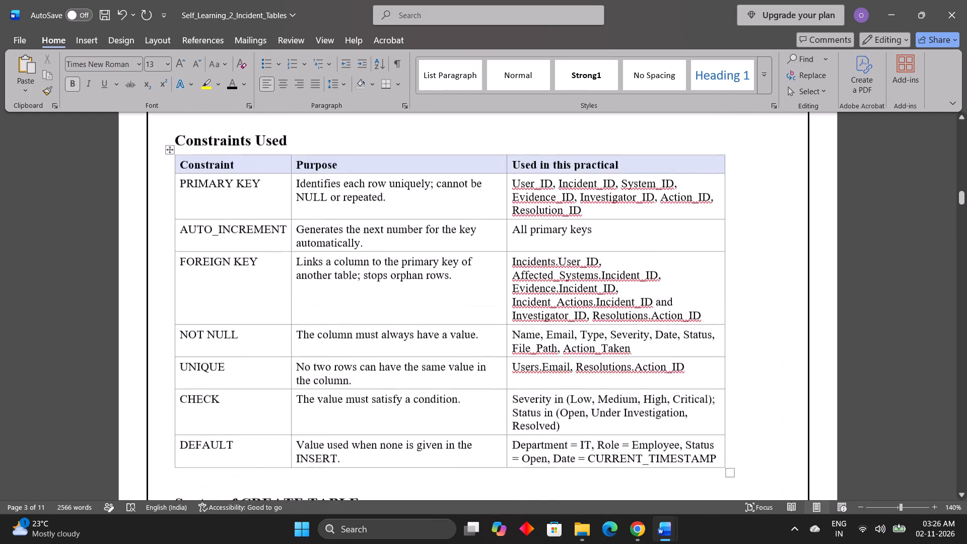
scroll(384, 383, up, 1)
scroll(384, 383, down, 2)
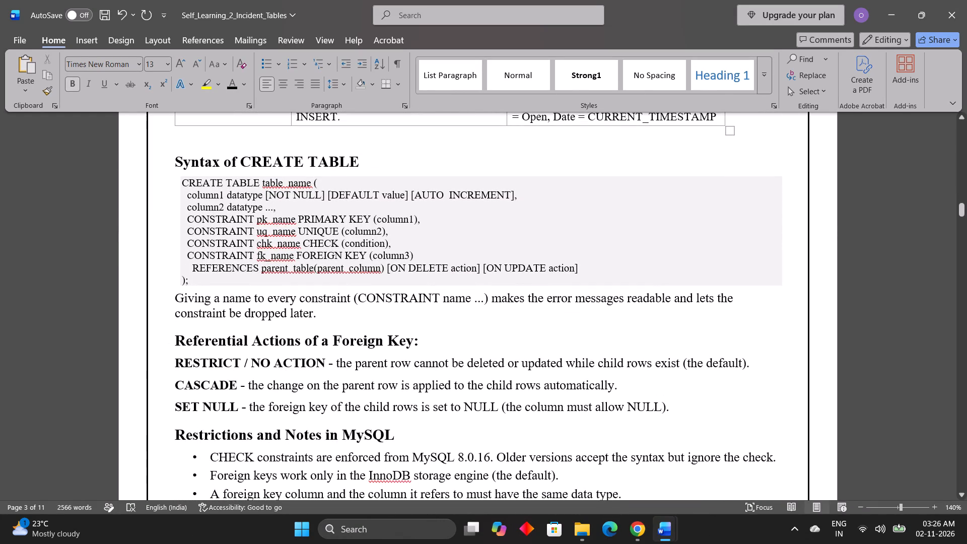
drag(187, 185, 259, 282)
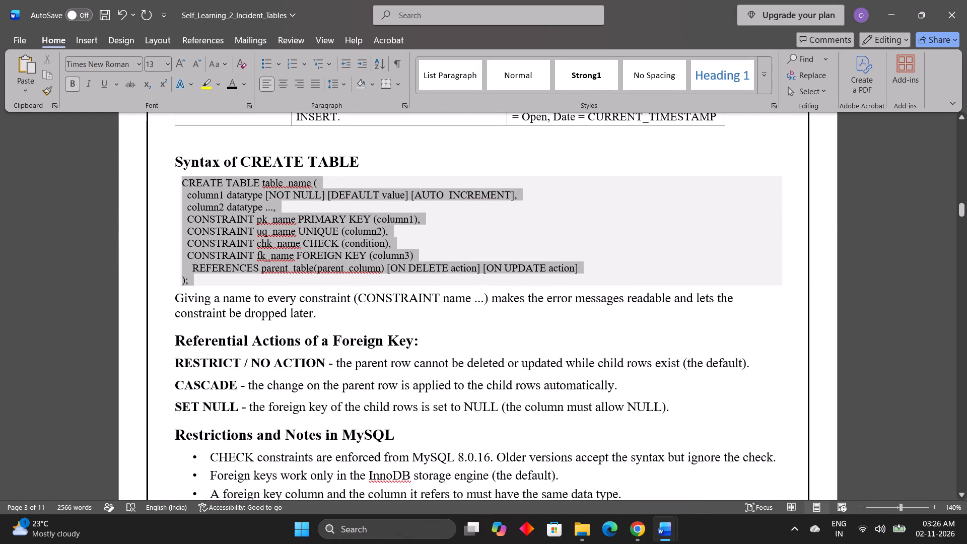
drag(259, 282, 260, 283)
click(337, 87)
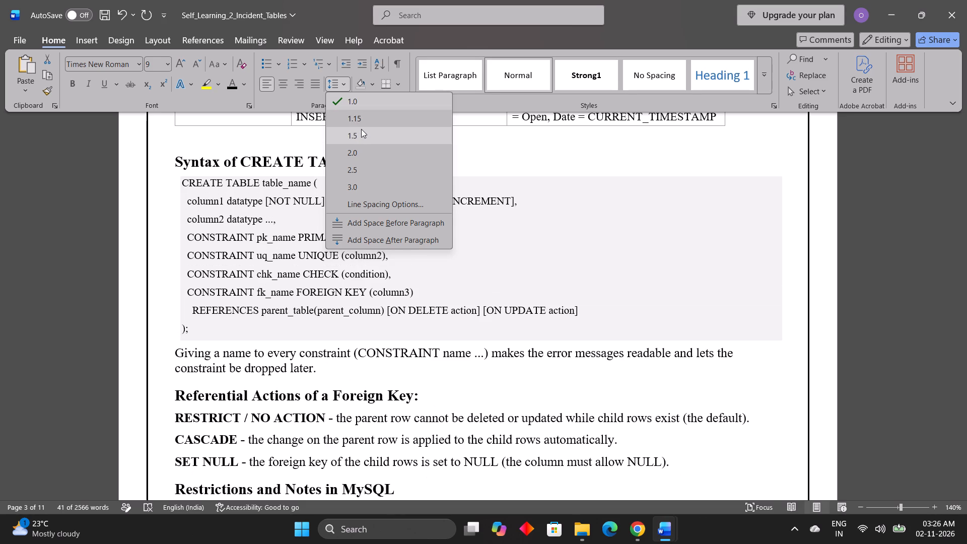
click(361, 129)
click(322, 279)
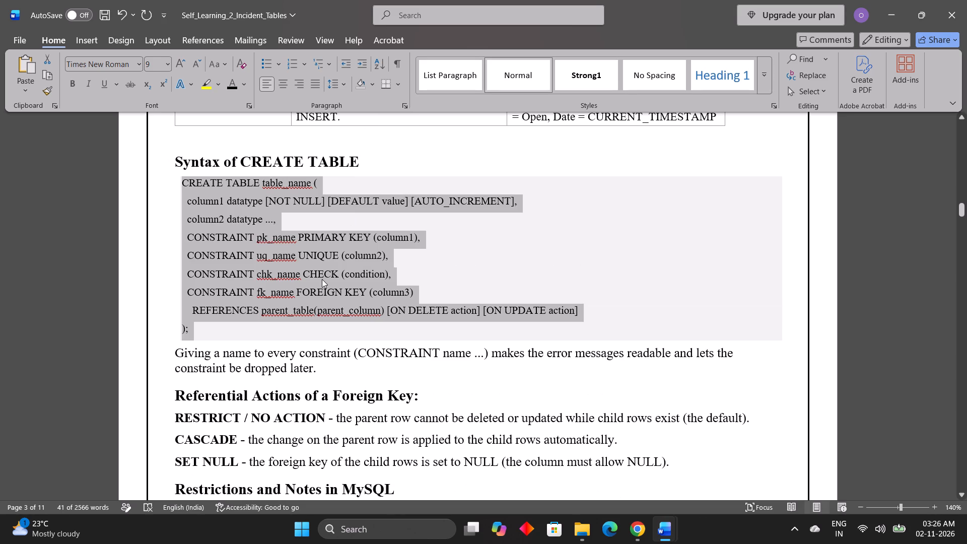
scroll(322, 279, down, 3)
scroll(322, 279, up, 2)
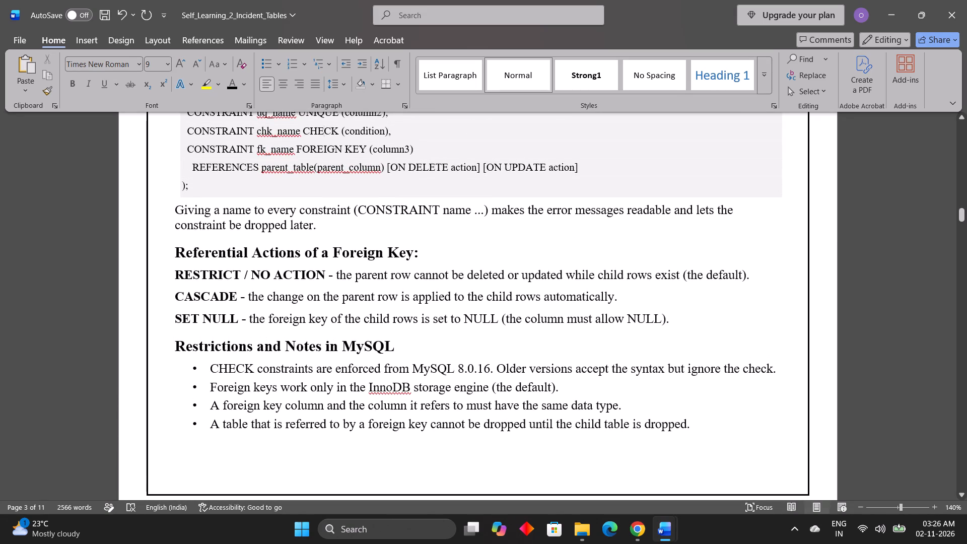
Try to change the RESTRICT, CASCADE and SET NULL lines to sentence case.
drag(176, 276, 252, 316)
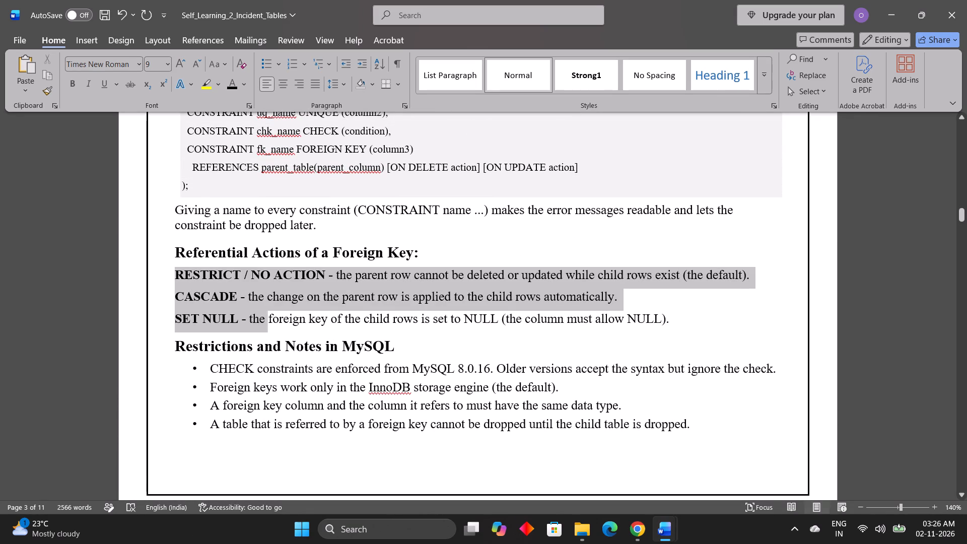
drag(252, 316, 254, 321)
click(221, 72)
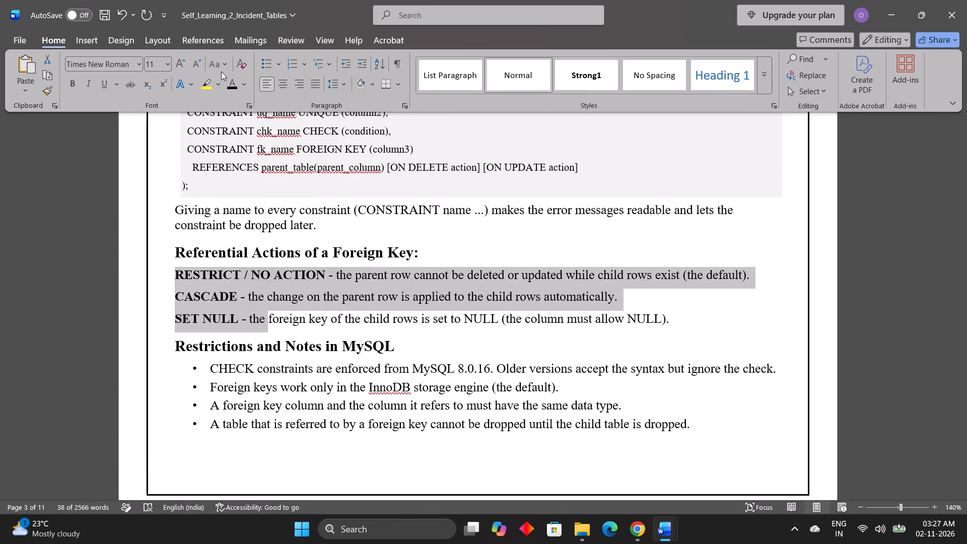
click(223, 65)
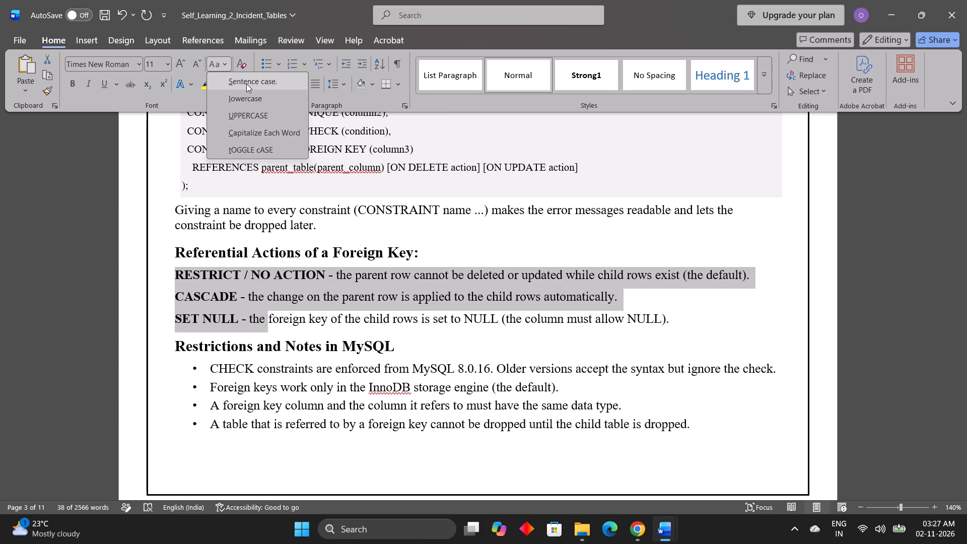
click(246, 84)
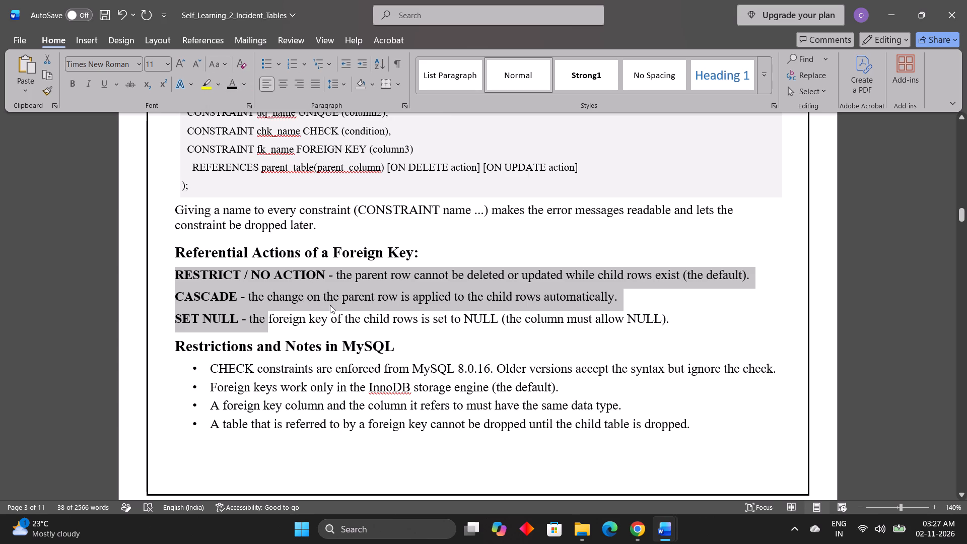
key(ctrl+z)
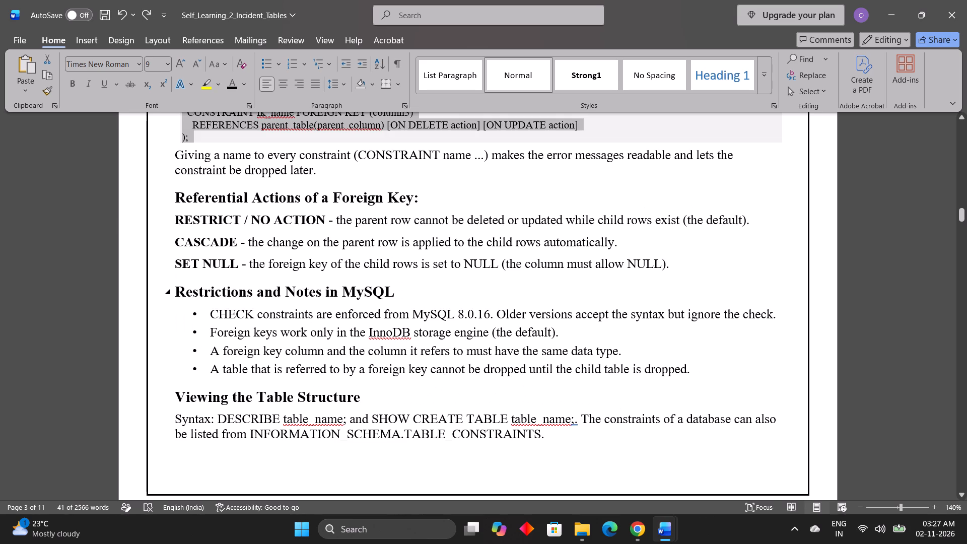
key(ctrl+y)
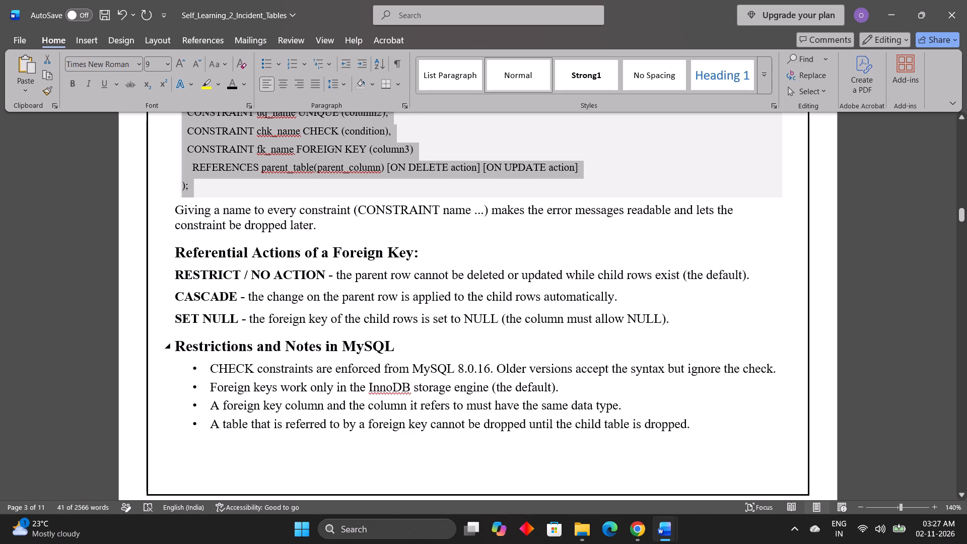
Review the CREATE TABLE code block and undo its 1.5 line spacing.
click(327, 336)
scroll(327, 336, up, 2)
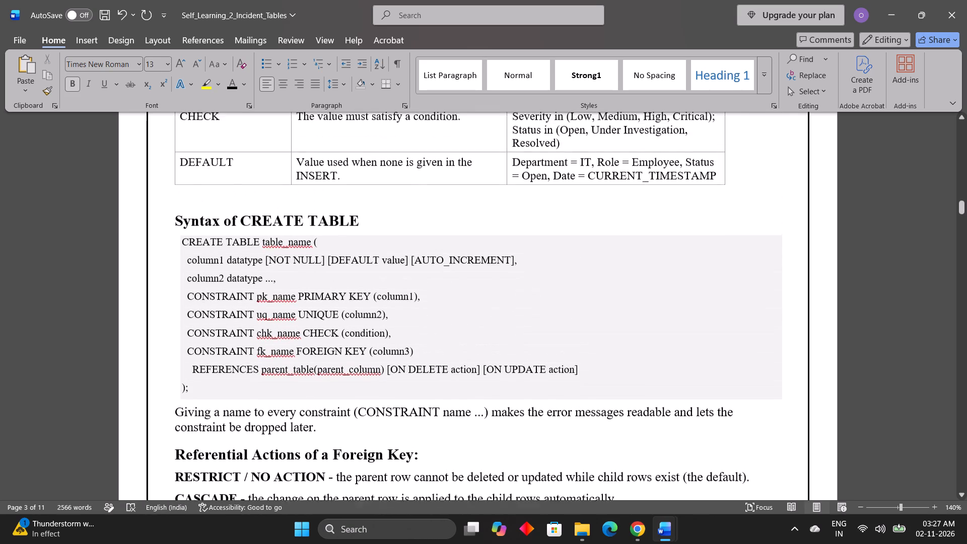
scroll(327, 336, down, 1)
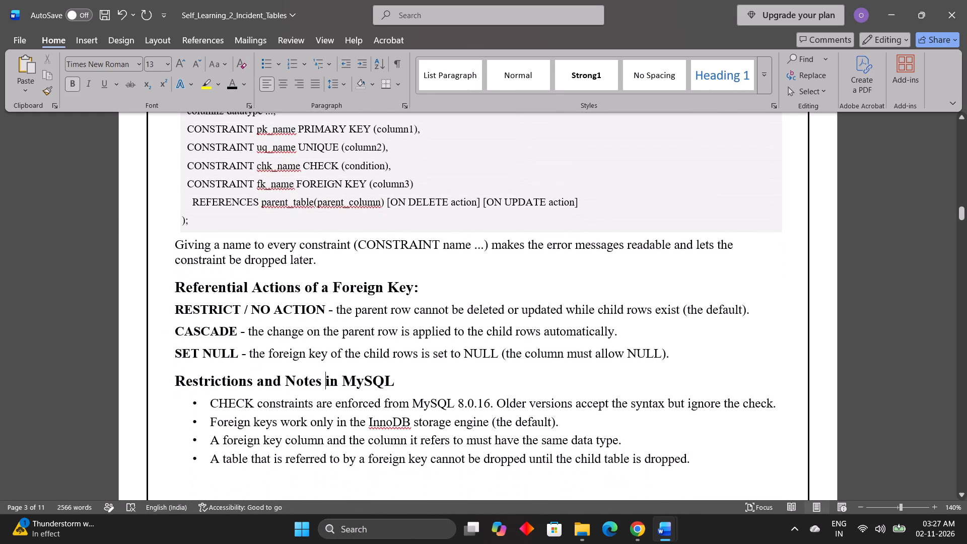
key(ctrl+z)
Set the line spacing of the CREATE TABLE code block to 1.15.
scroll(327, 336, up, 1)
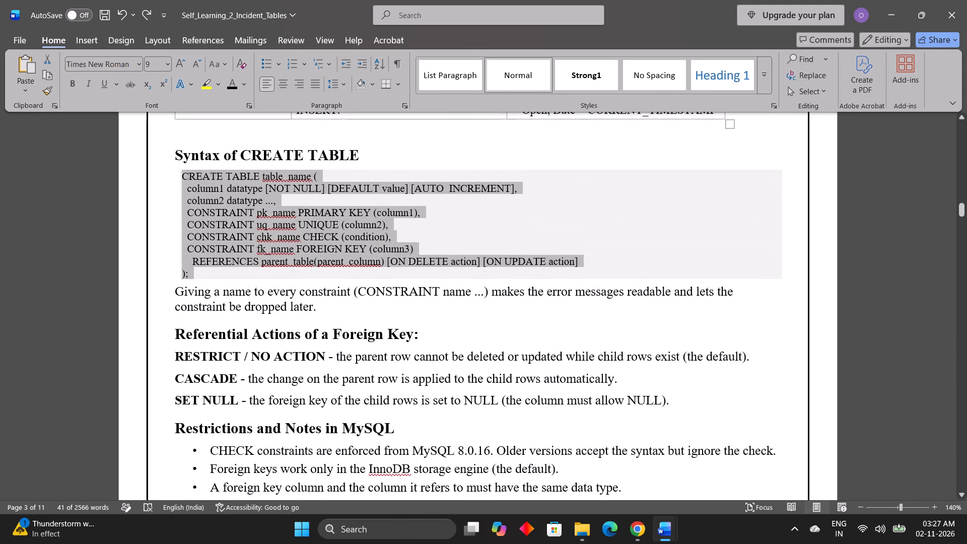
click(336, 79)
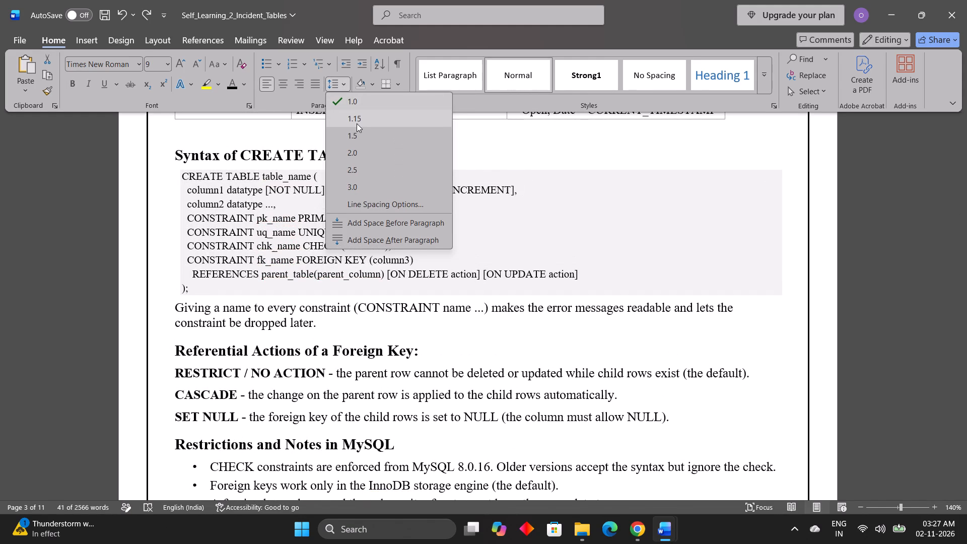
click(357, 123)
click(356, 266)
Insert a line break after the Referential Actions of a Foreign Key heading and reduce the blank line's font size to 7.
scroll(356, 266, down, 1)
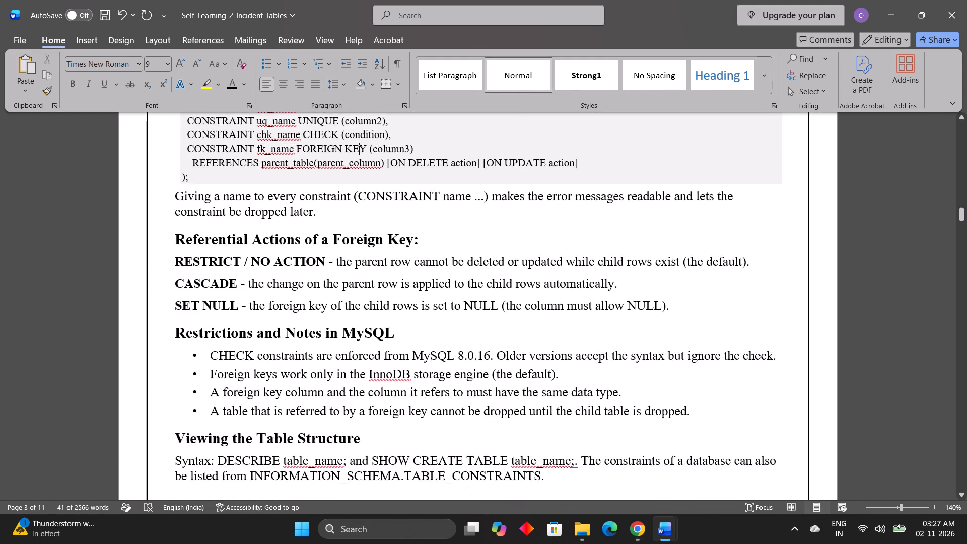
scroll(356, 266, down, 1)
scroll(356, 266, up, 1)
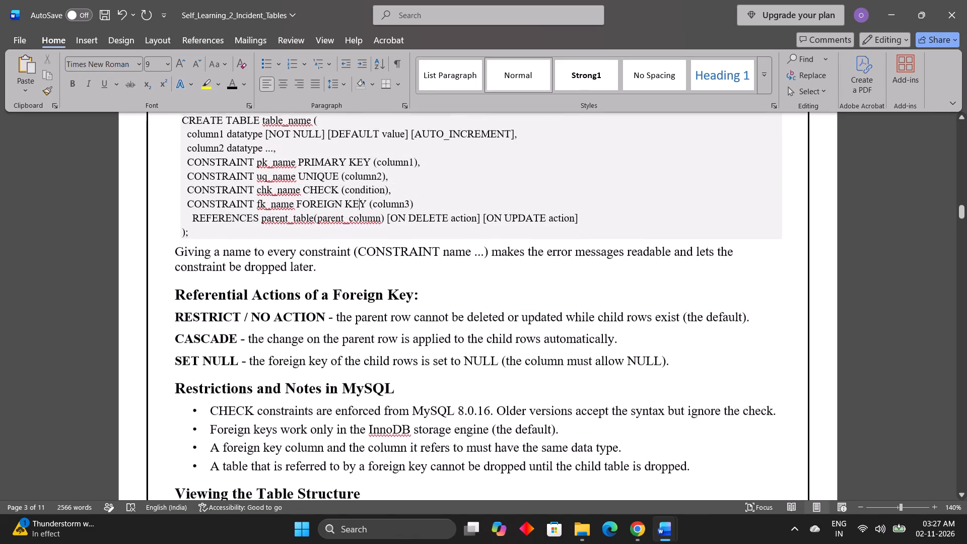
scroll(356, 266, up, 2)
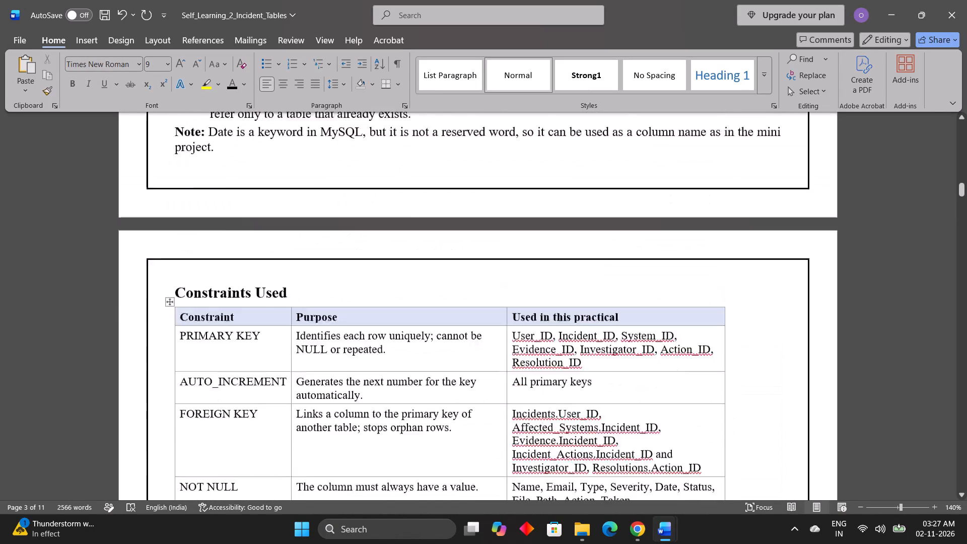
scroll(356, 266, up, 1)
scroll(356, 266, down, 3)
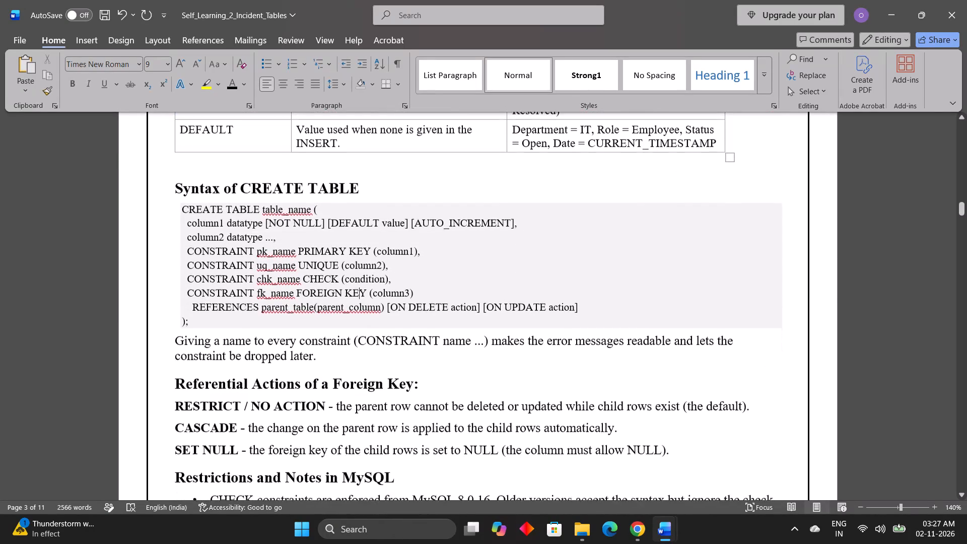
scroll(356, 266, down, 1)
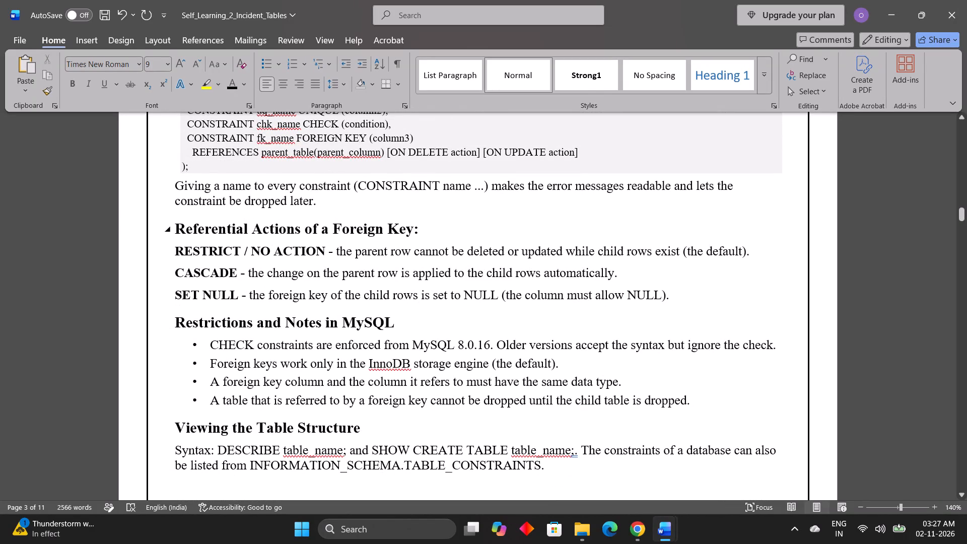
click(426, 231)
key(shift+Return)
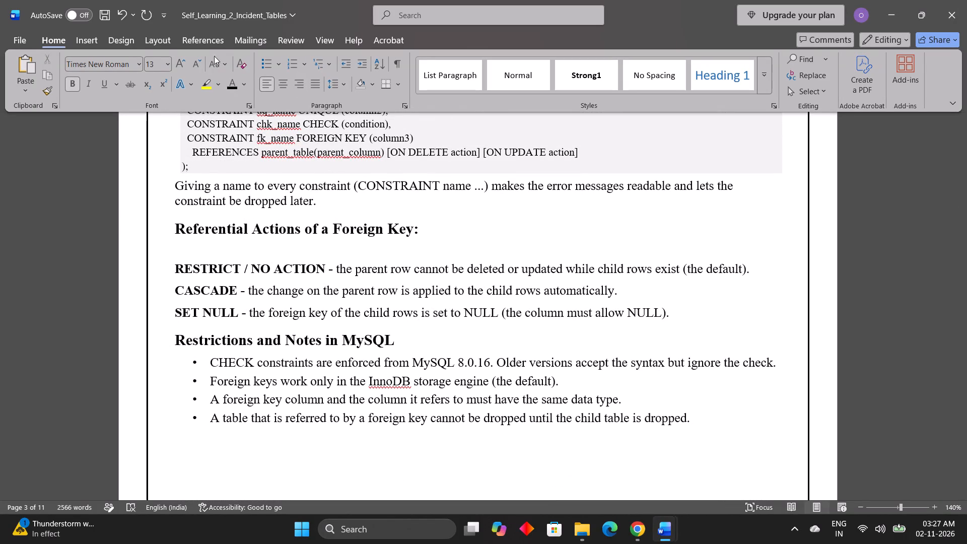
triple_click(198, 63)
triple_click(198, 63)
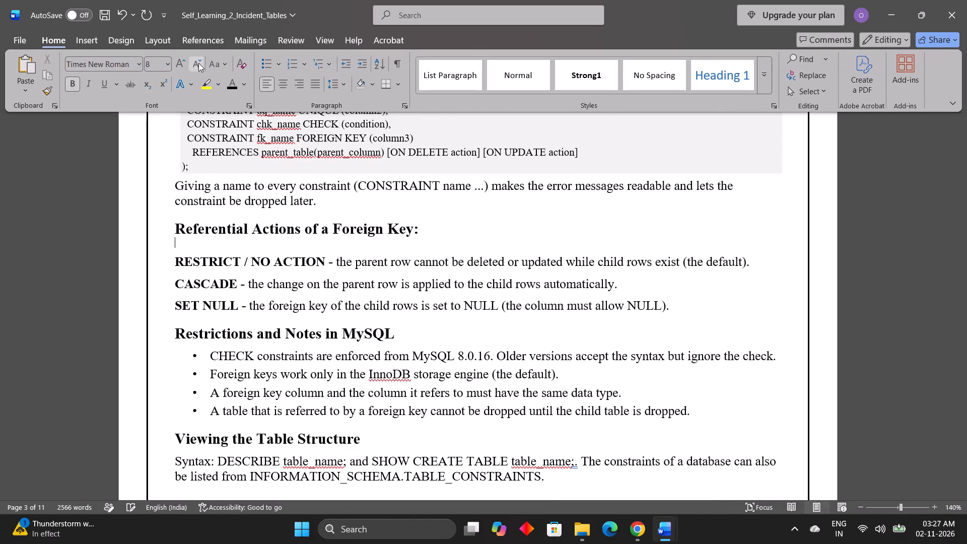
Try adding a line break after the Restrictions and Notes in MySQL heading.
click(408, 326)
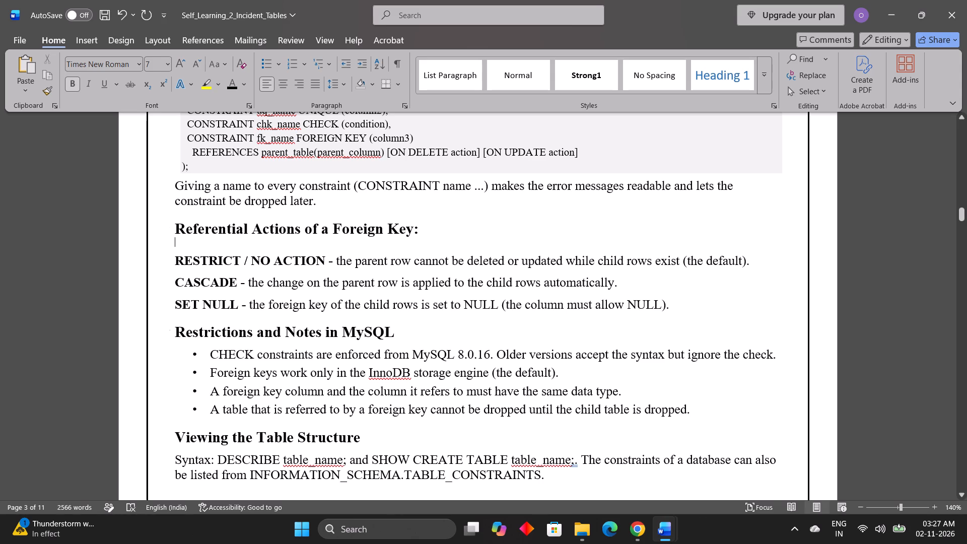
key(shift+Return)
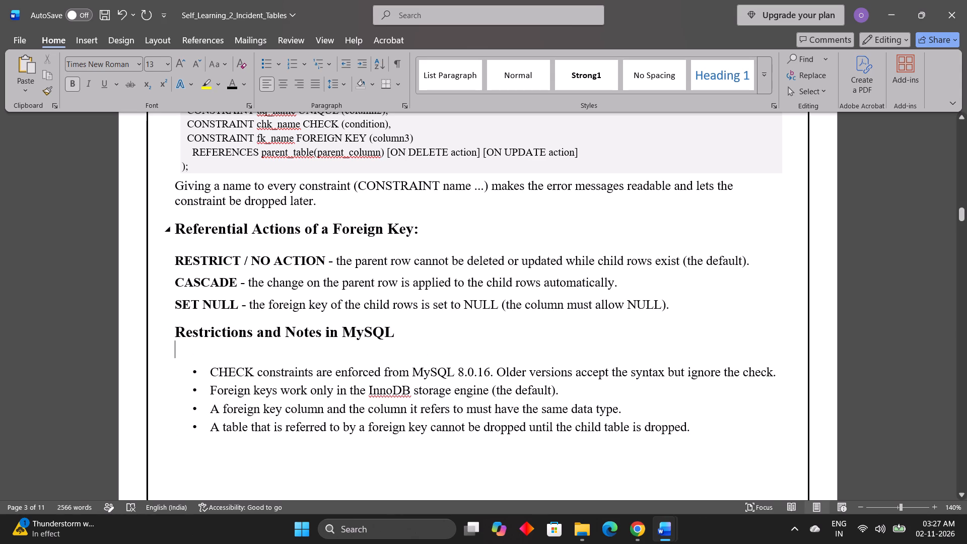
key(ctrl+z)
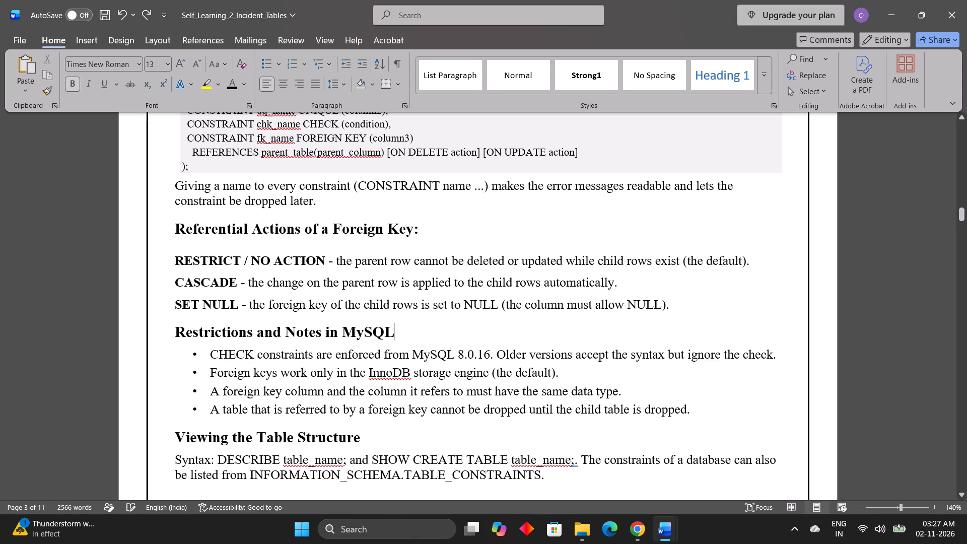
Insert a line break after the SET NULL line, before the Restrictions and Notes in MySQL heading.
click(678, 299)
key(shift+Return)
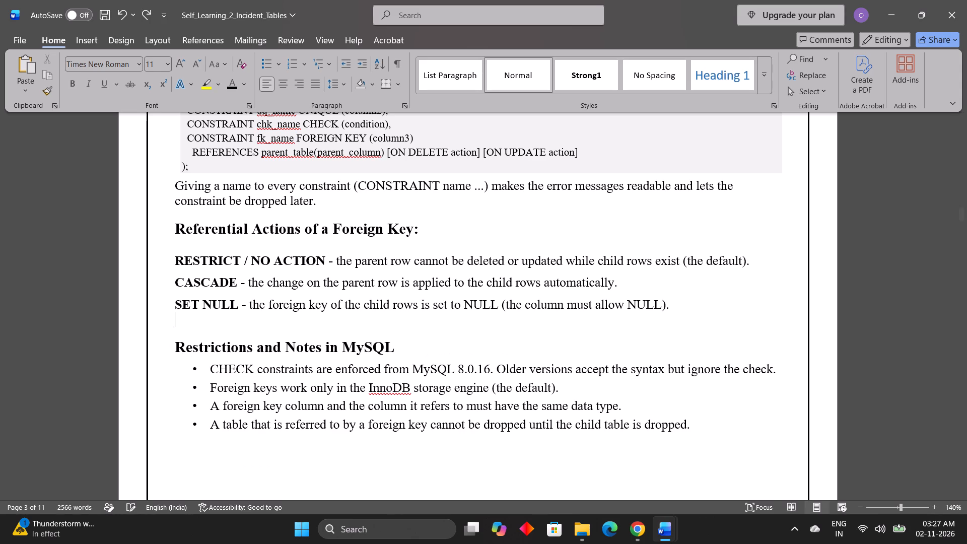
Review the layout and spacing from the Self Learning 2 title through the Restrictions and Notes in MySQL section.
scroll(649, 435, down, 1)
scroll(649, 435, up, 1)
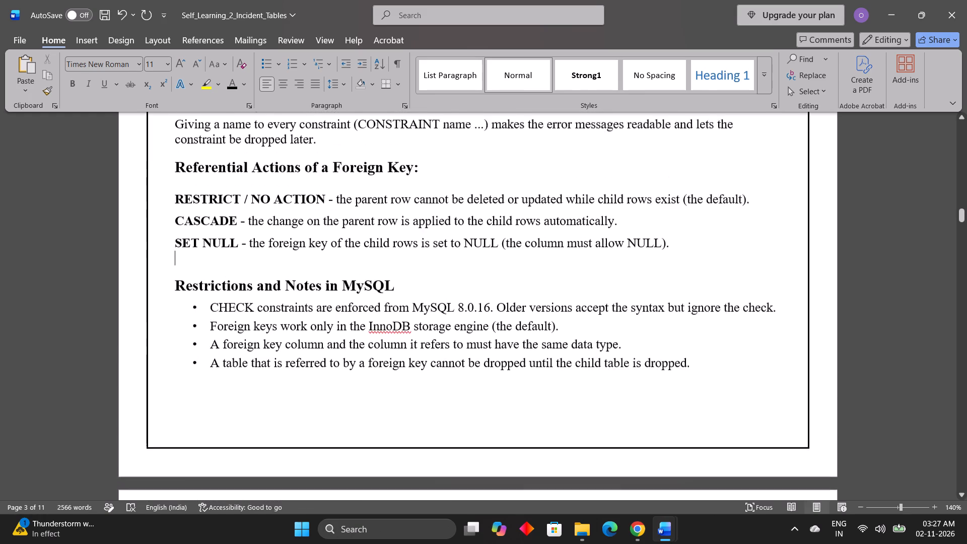
scroll(649, 435, up, 1)
scroll(649, 435, down, 1)
scroll(649, 435, up, 1)
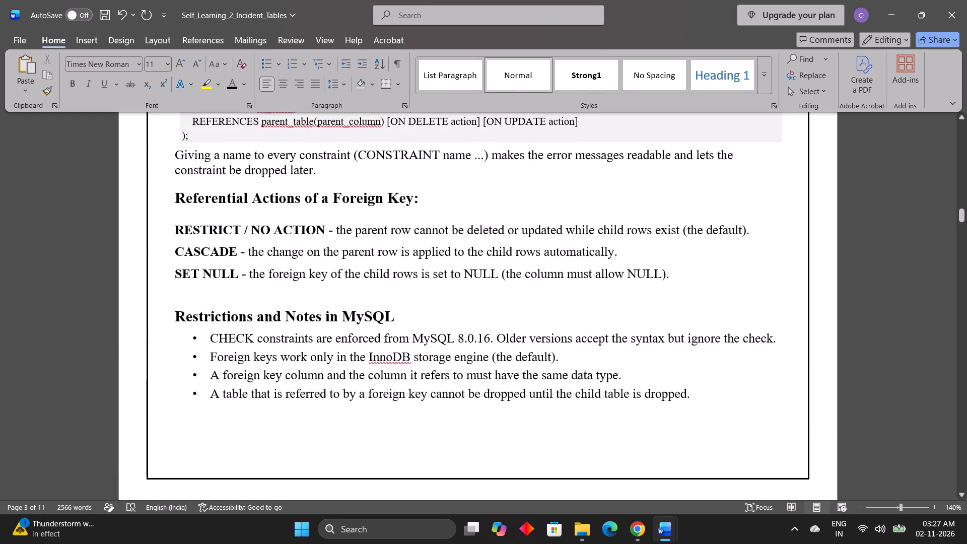
scroll(649, 435, up, 1)
scroll(649, 435, down, 1)
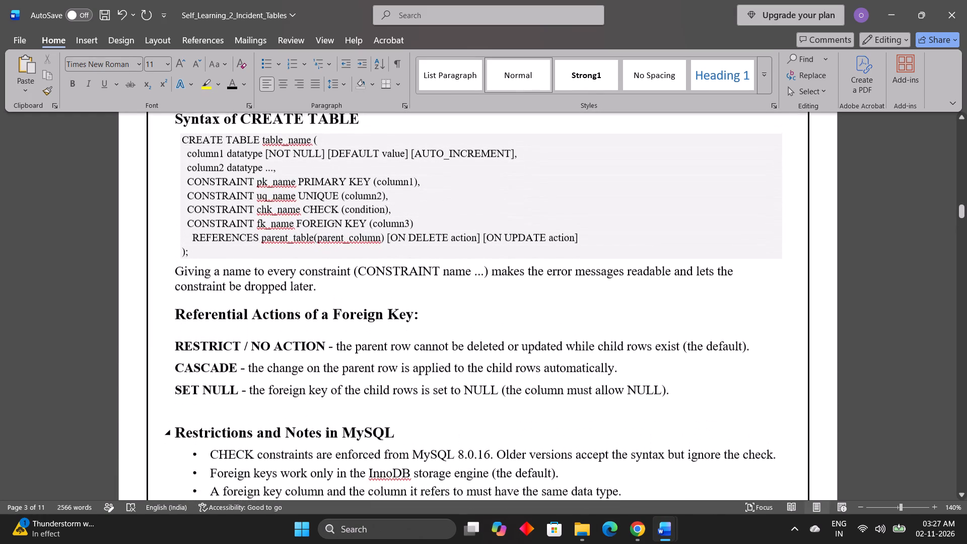
scroll(649, 435, down, 1)
scroll(649, 435, up, 2)
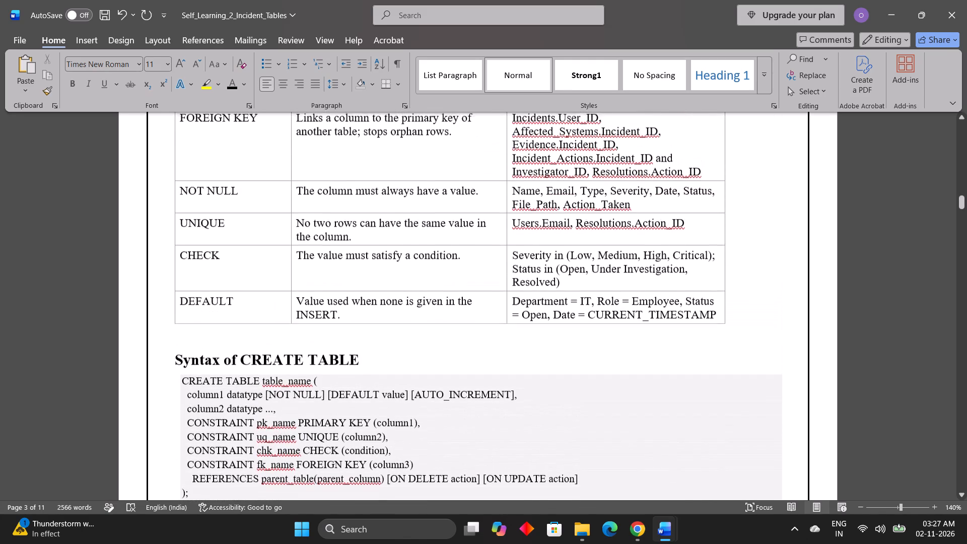
scroll(649, 435, up, 5)
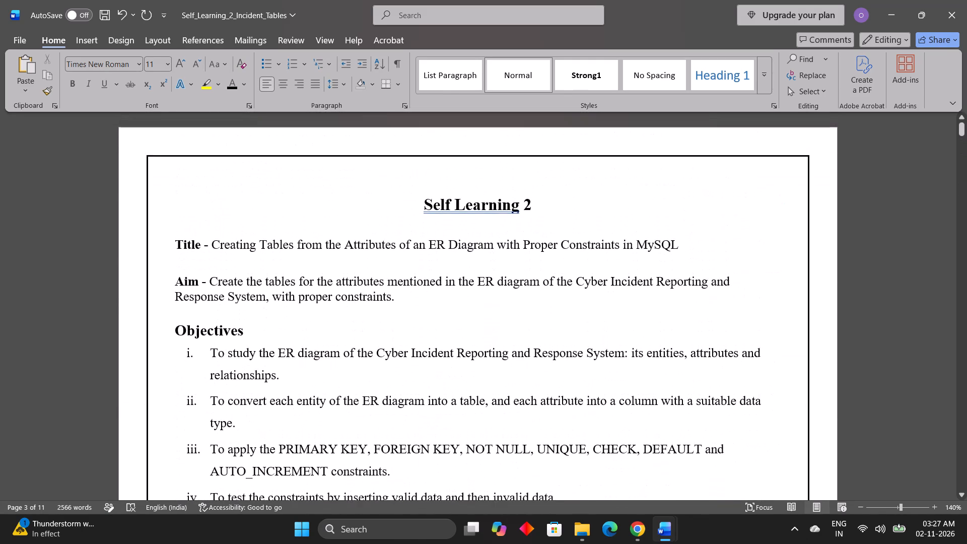
scroll(649, 435, up, 1)
scroll(649, 435, down, 3)
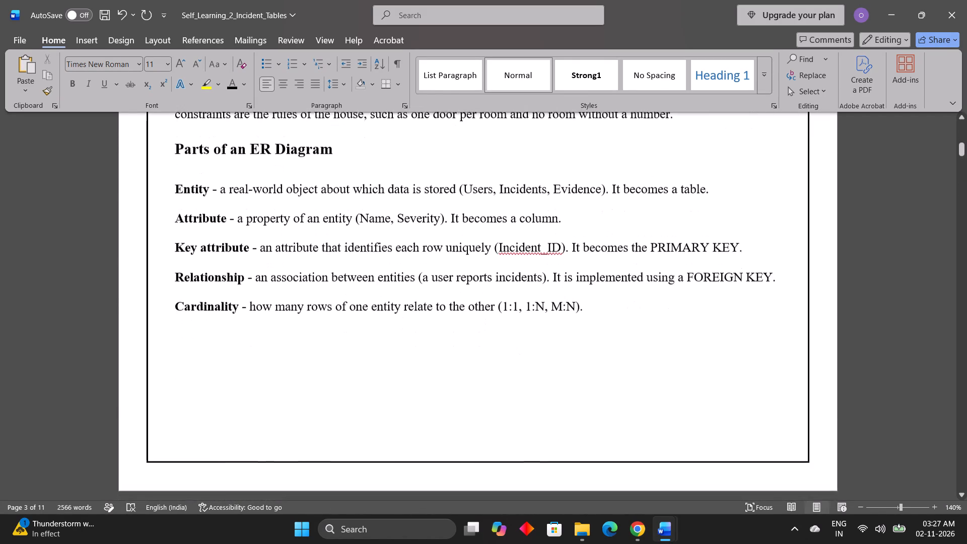
scroll(649, 435, down, 4)
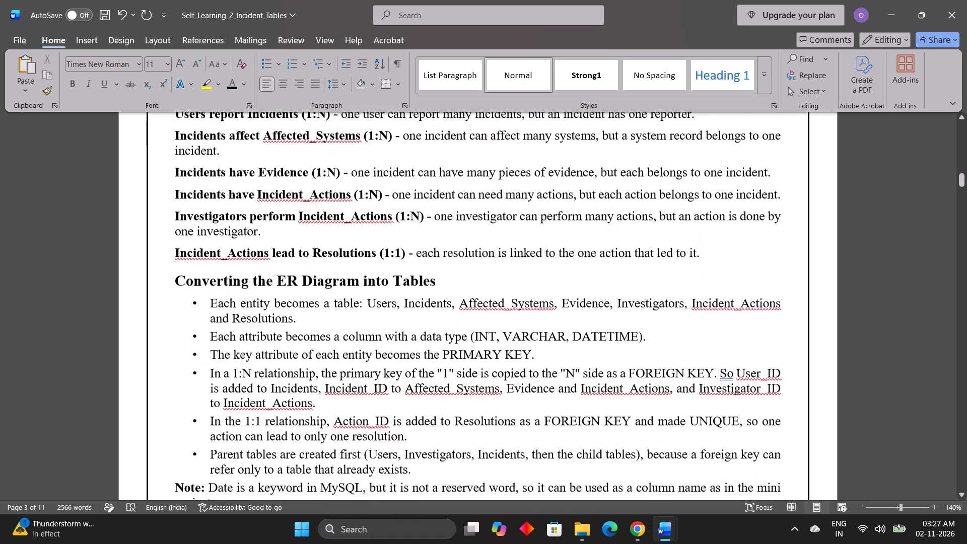
scroll(649, 435, down, 4)
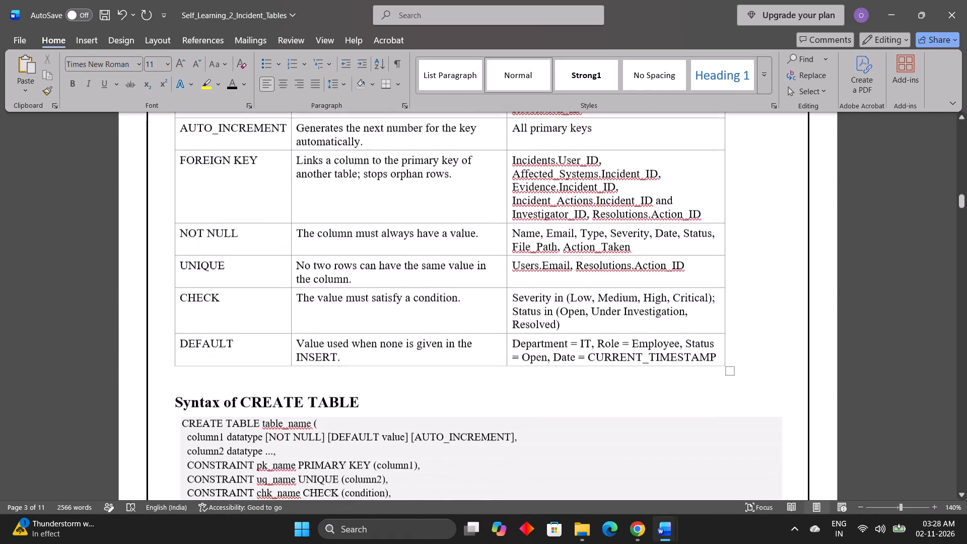
scroll(649, 435, down, 3)
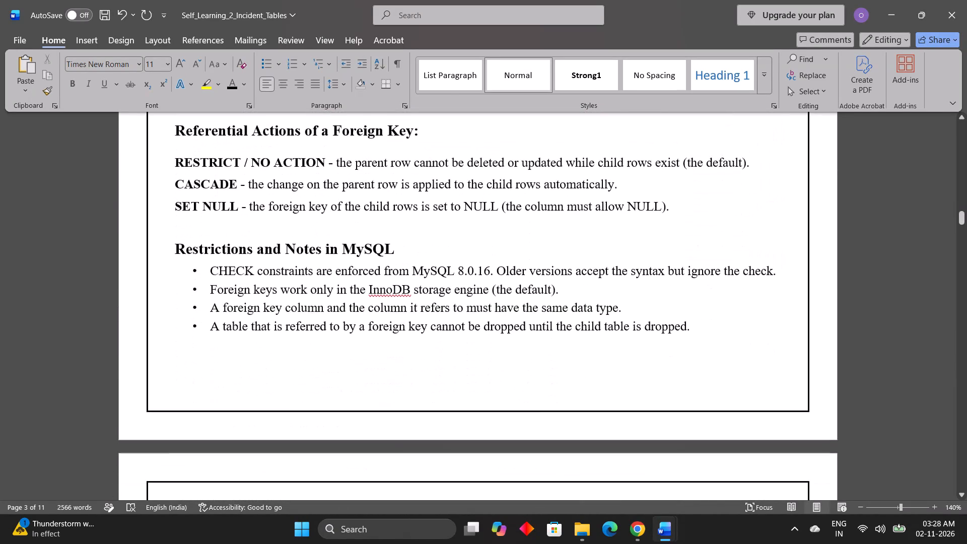
Change the font colour of the Outcomes and Conclusion headings to black.
scroll(684, 374, down, 2)
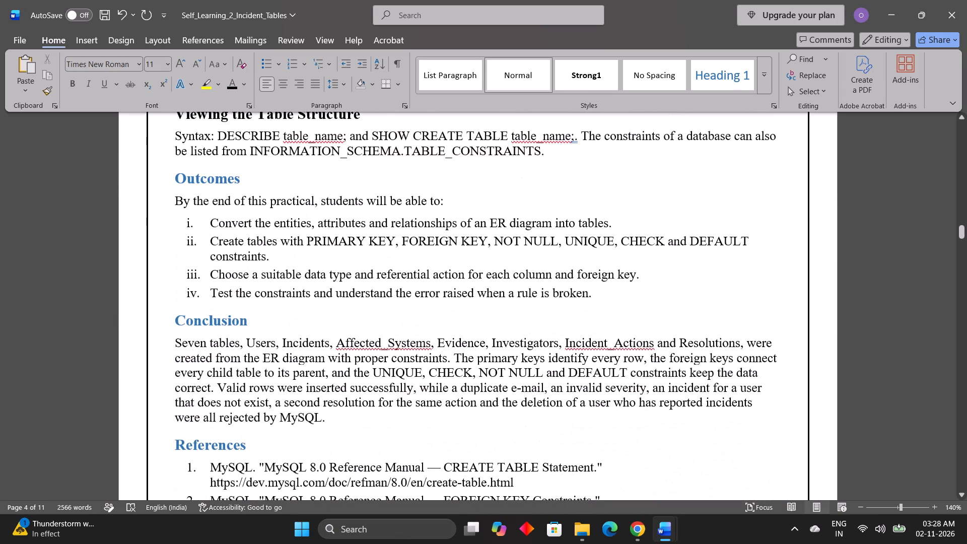
scroll(684, 374, up, 1)
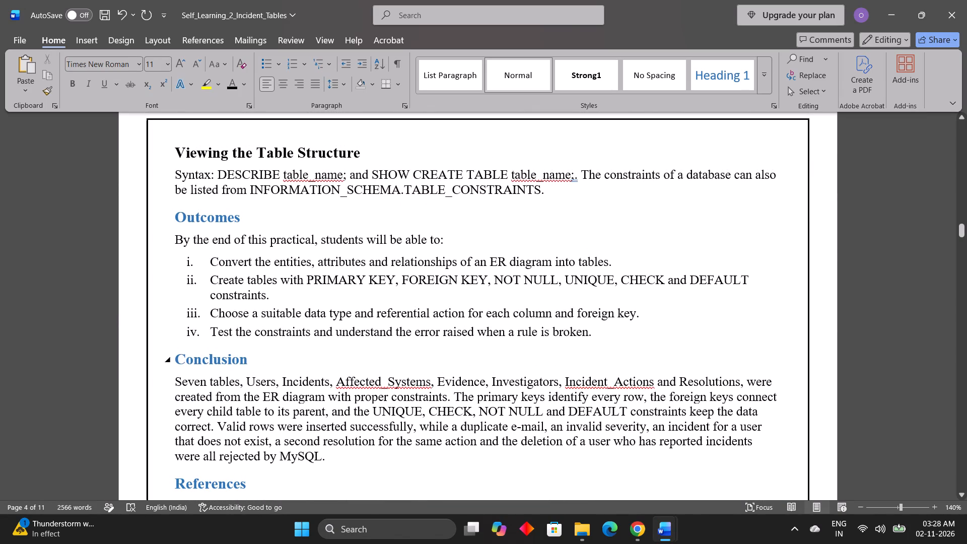
drag(264, 216, 166, 221)
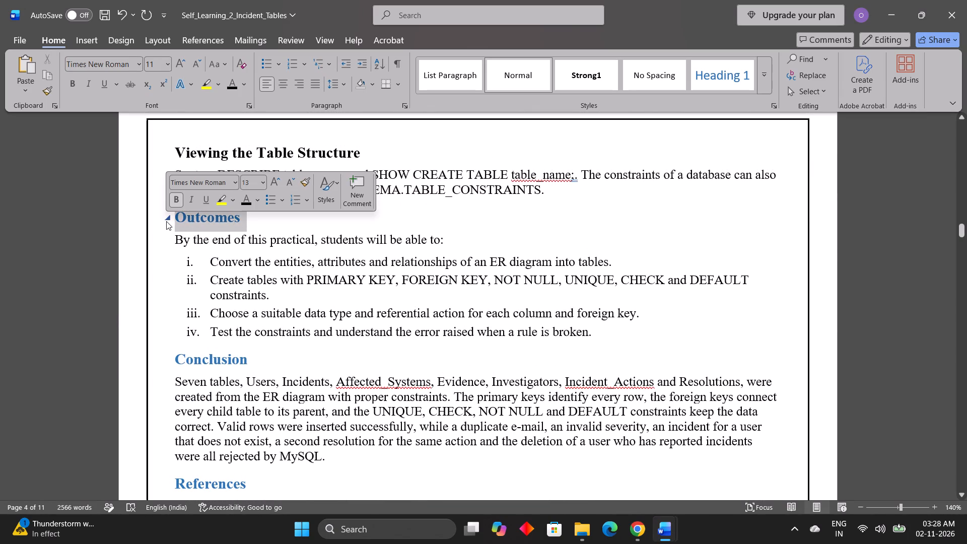
click(245, 196)
click(264, 332)
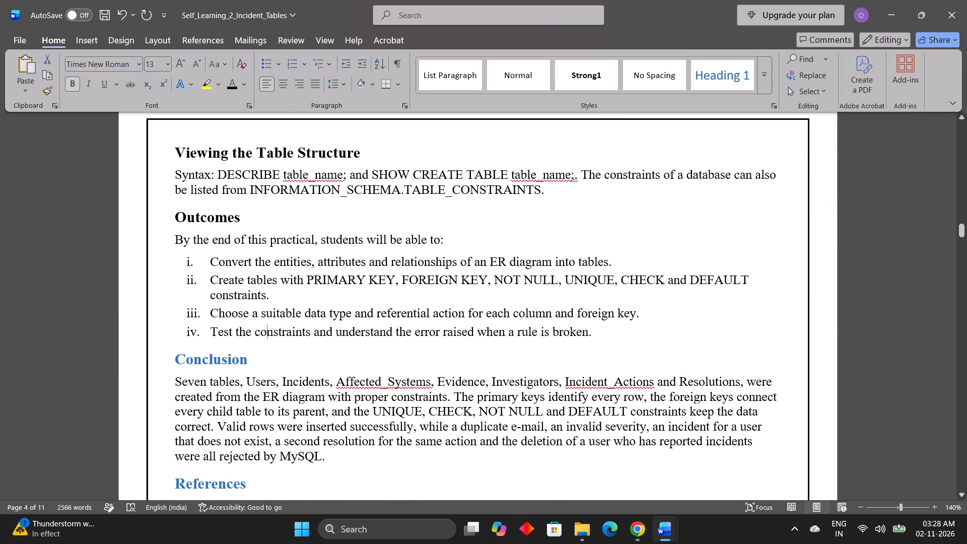
drag(253, 362, 179, 374)
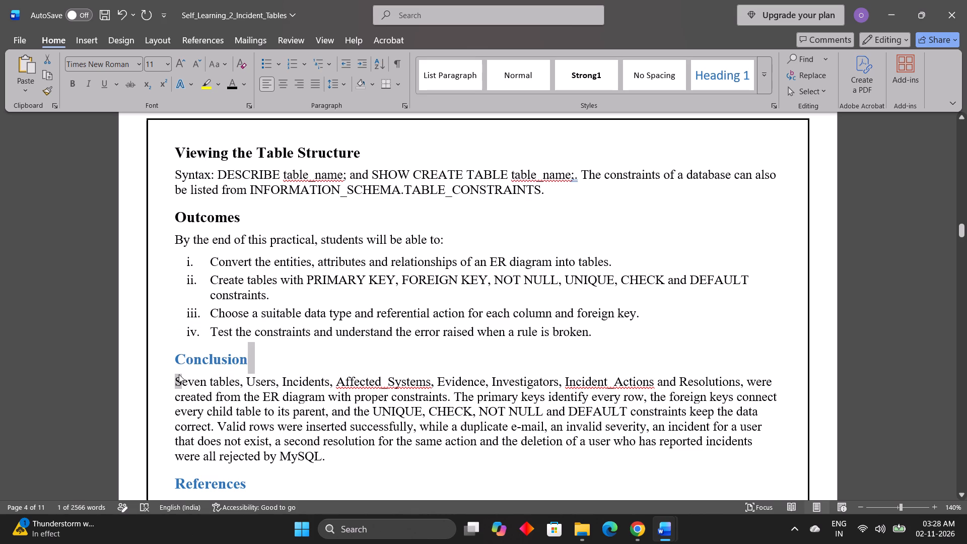
click(179, 374)
drag(247, 367, 172, 361)
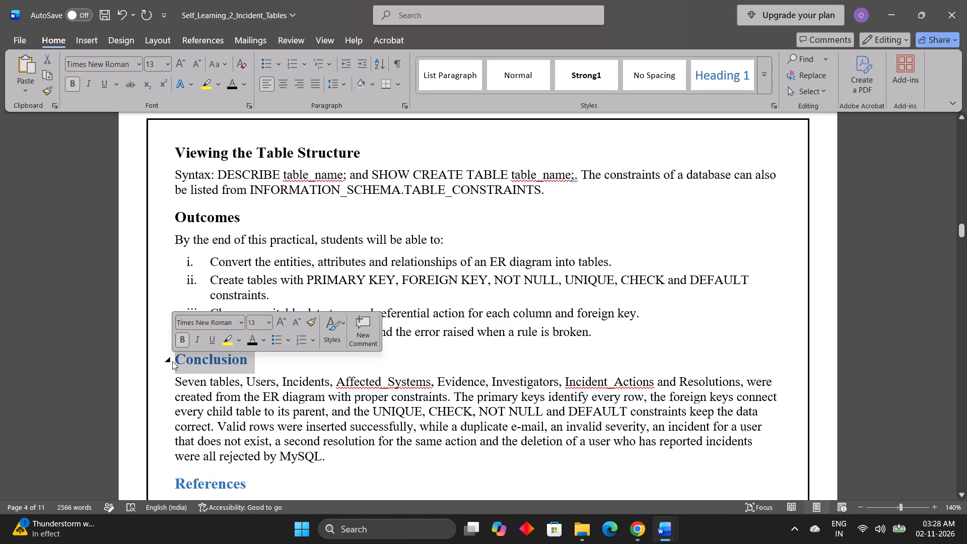
click(246, 341)
click(257, 405)
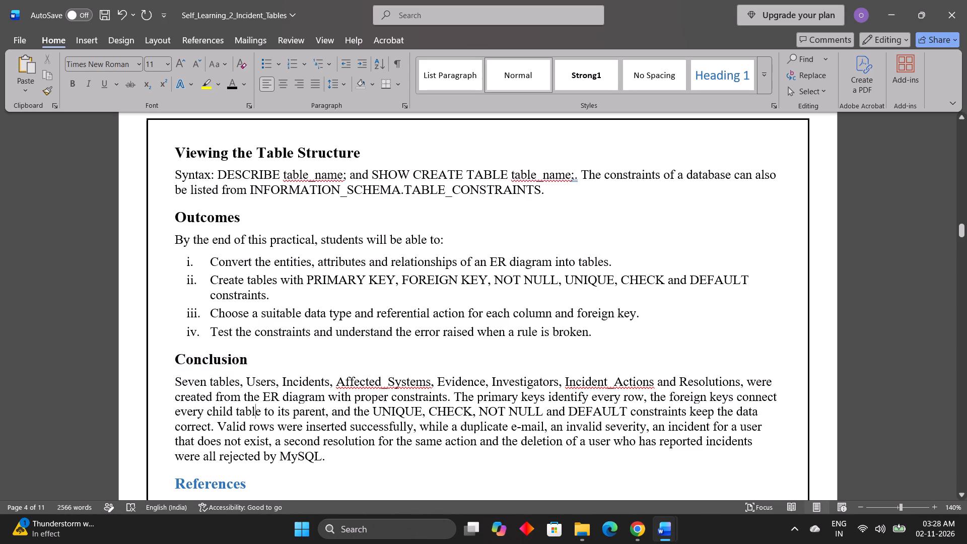
Change the font colour of the References heading to black.
scroll(257, 405, down, 1)
drag(260, 221, 196, 221)
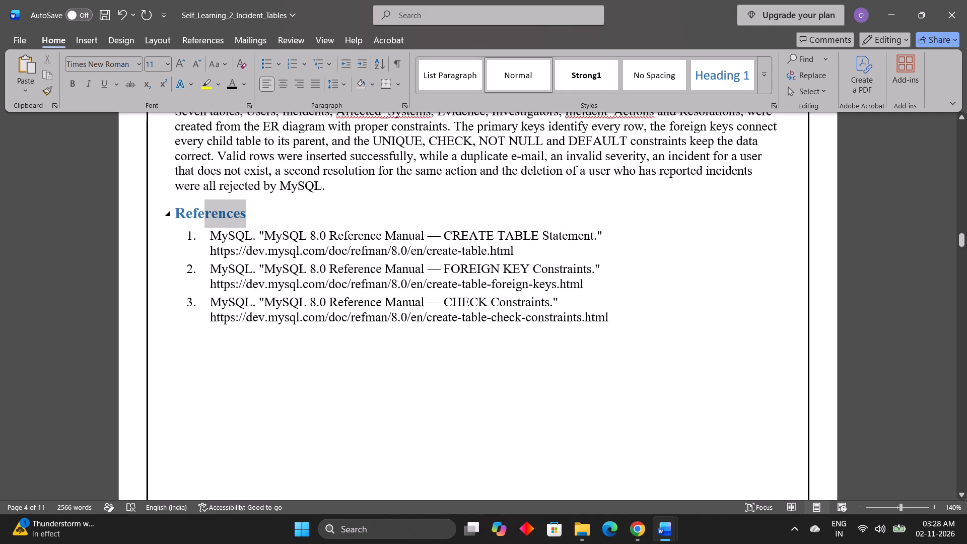
drag(196, 221, 186, 218)
drag(178, 212, 252, 208)
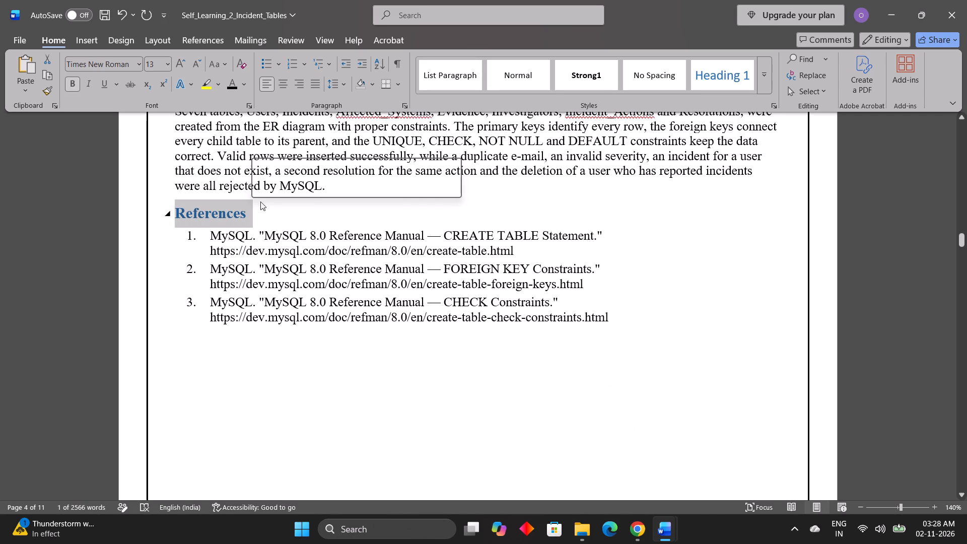
click(325, 188)
click(288, 245)
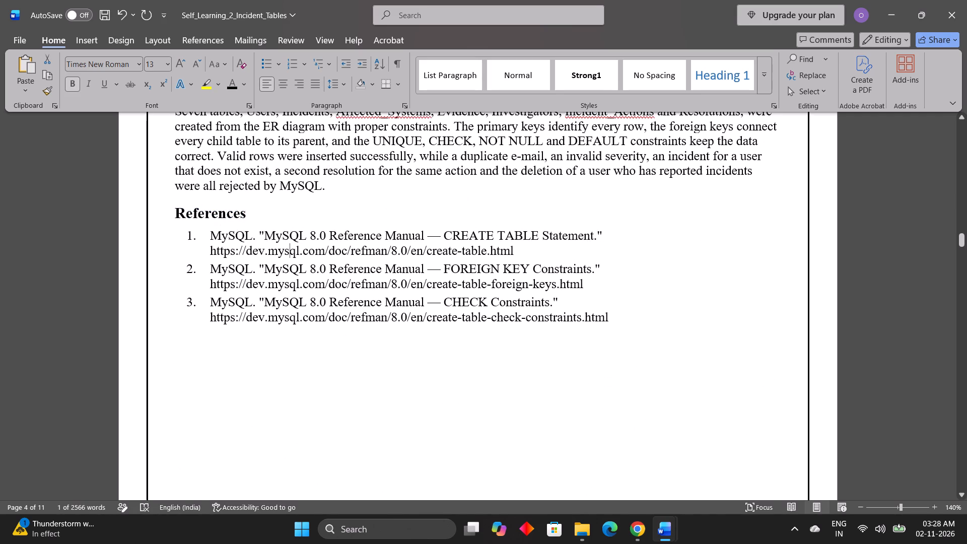
Set the line spacing of the three numbered entries under References to 1.15.
drag(221, 243, 453, 314)
click(453, 314)
drag(453, 314, 280, 250)
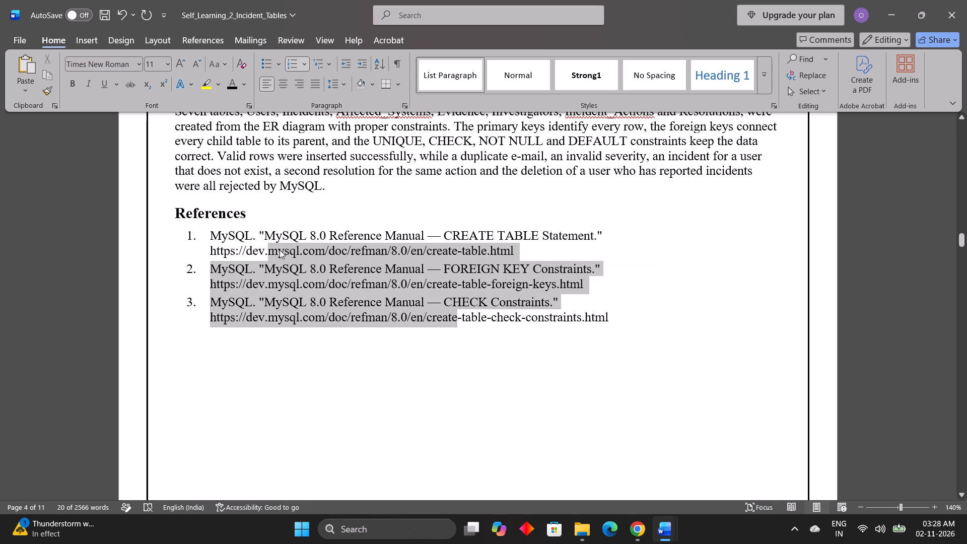
drag(280, 250, 275, 239)
click(339, 88)
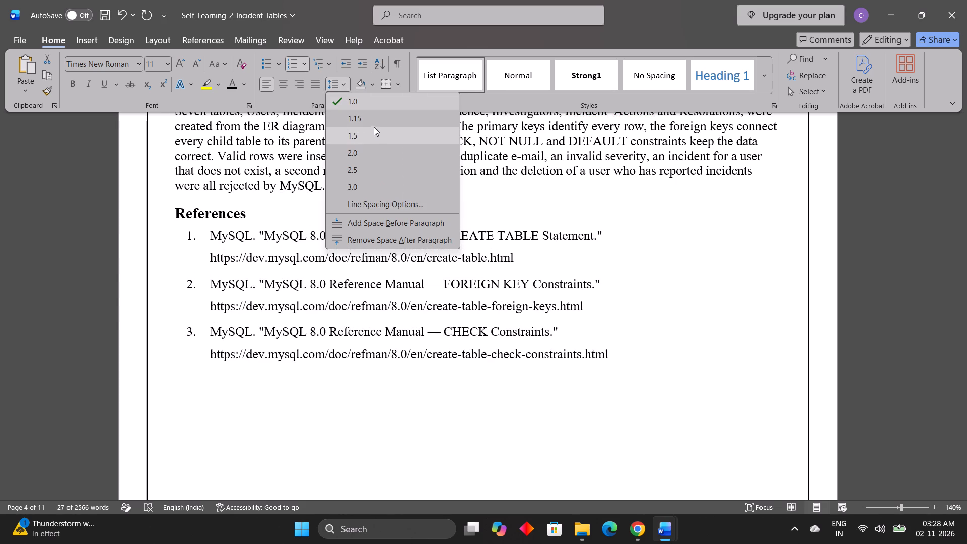
click(374, 124)
click(430, 267)
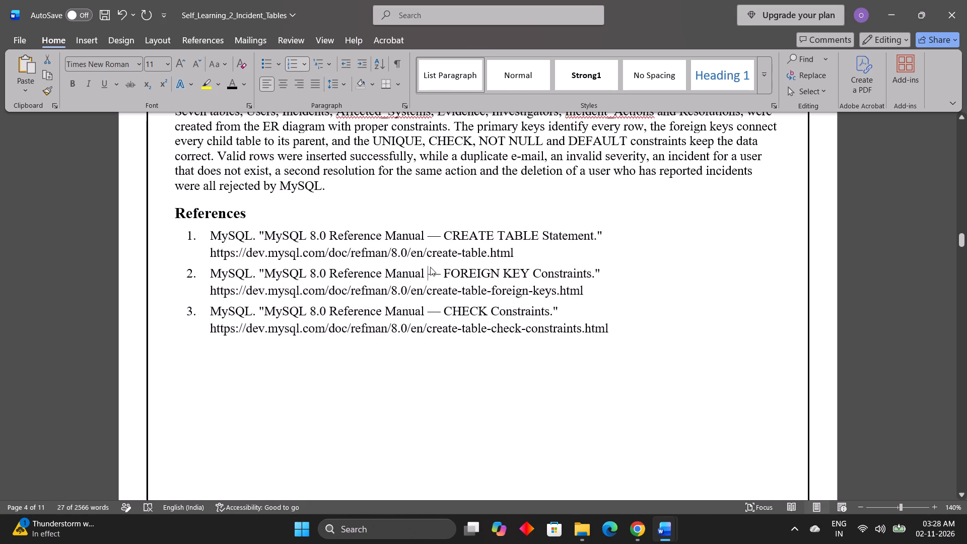
Justify the paragraph under the Conclusion heading.
scroll(430, 267, up, 1)
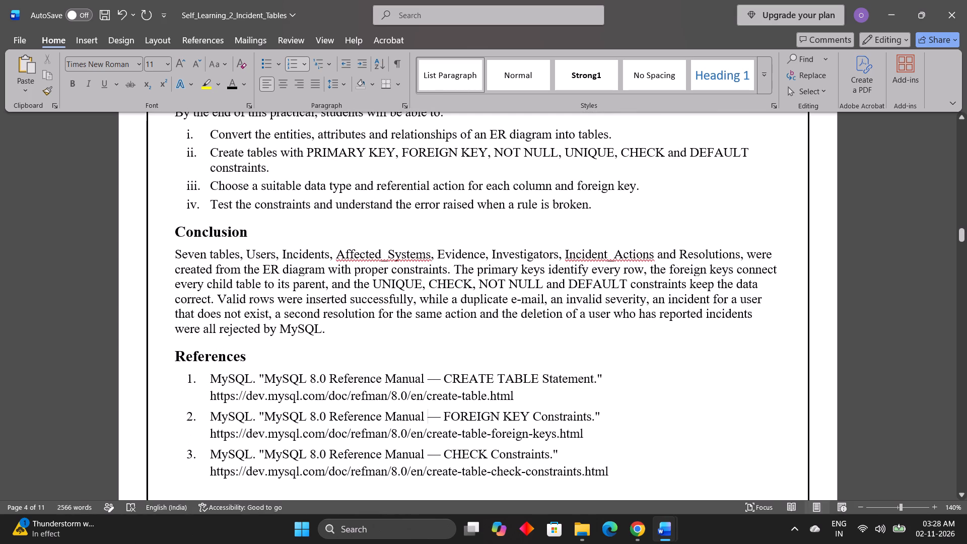
drag(187, 258, 345, 316)
drag(328, 322, 235, 254)
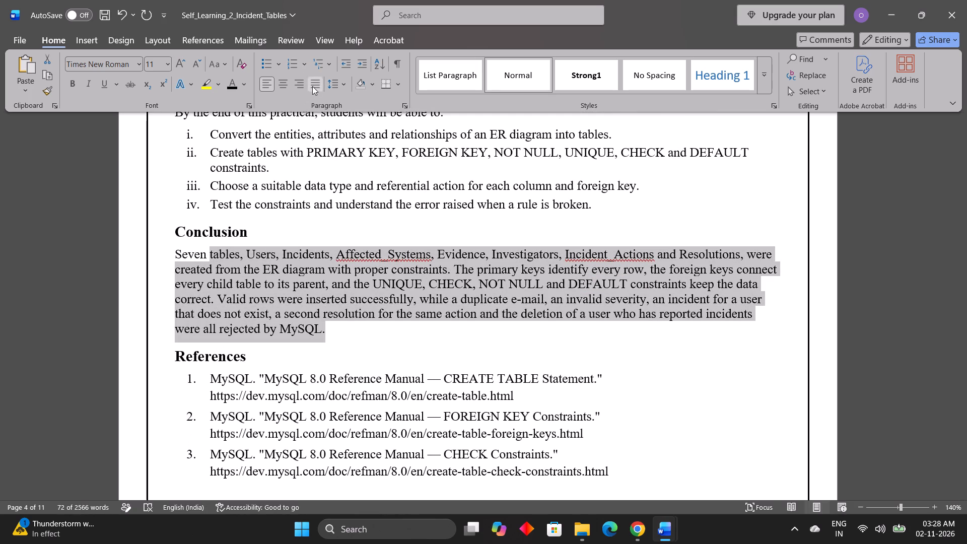
click(312, 86)
click(458, 291)
Set the line spacing of the ER Diagram of the System heading and its introductory paragraph to 1.5.
scroll(458, 291, up, 2)
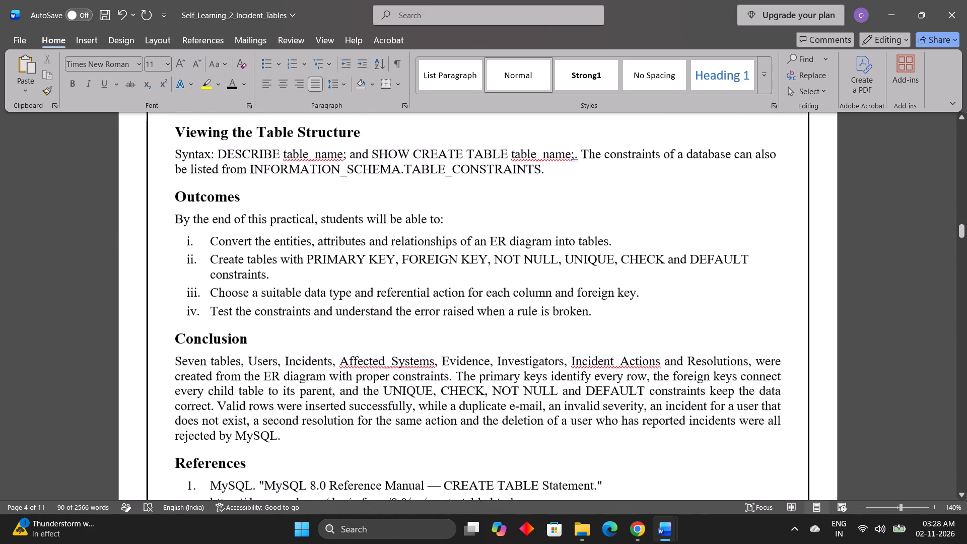
scroll(458, 291, up, 5)
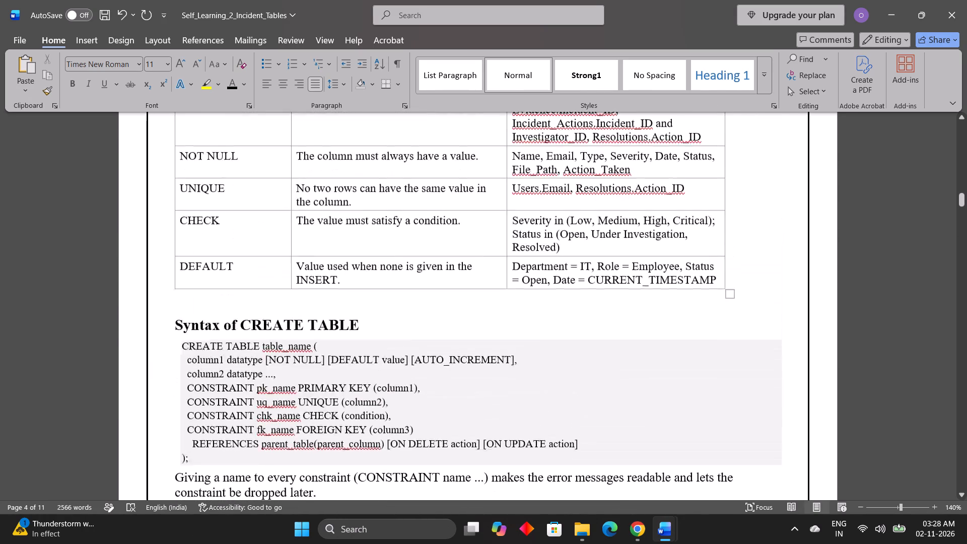
scroll(458, 291, up, 5)
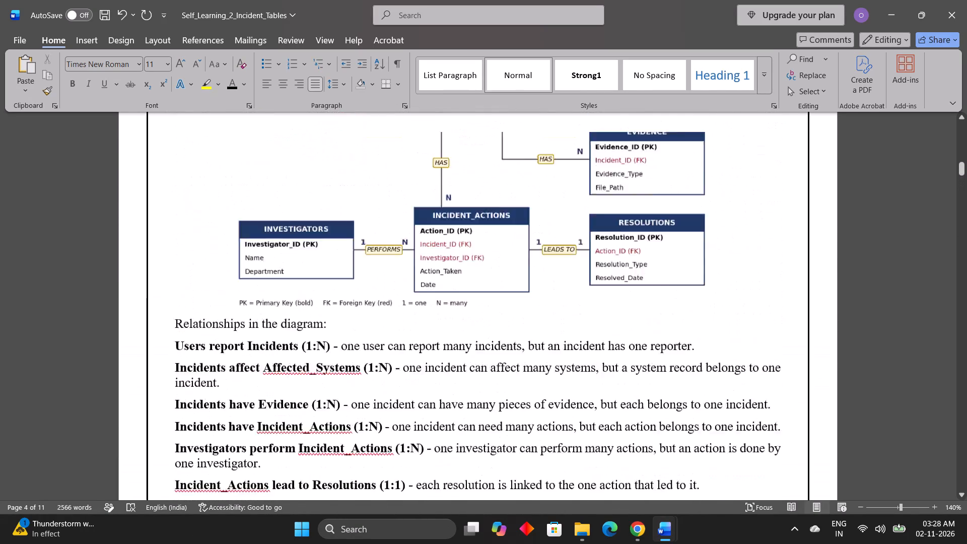
scroll(458, 291, up, 4)
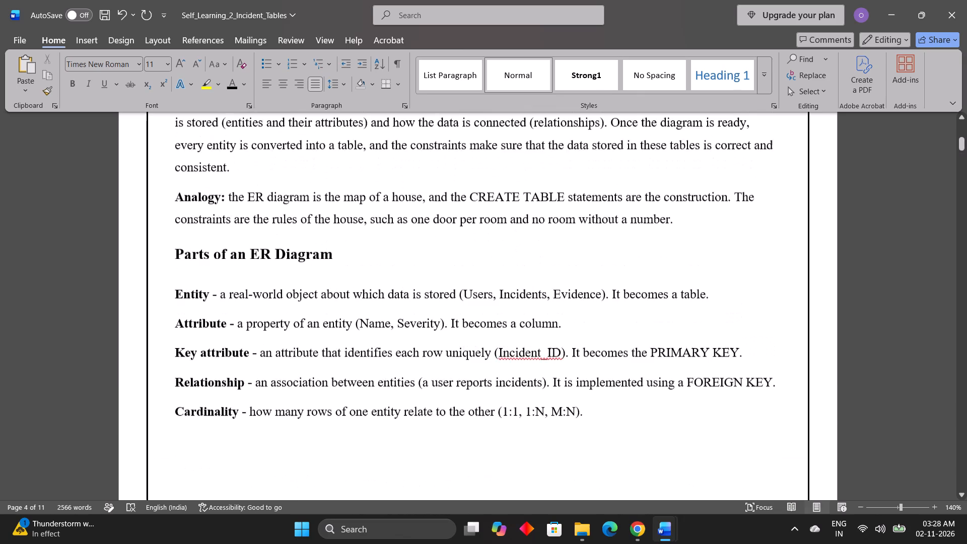
scroll(458, 291, up, 3)
scroll(458, 291, down, 4)
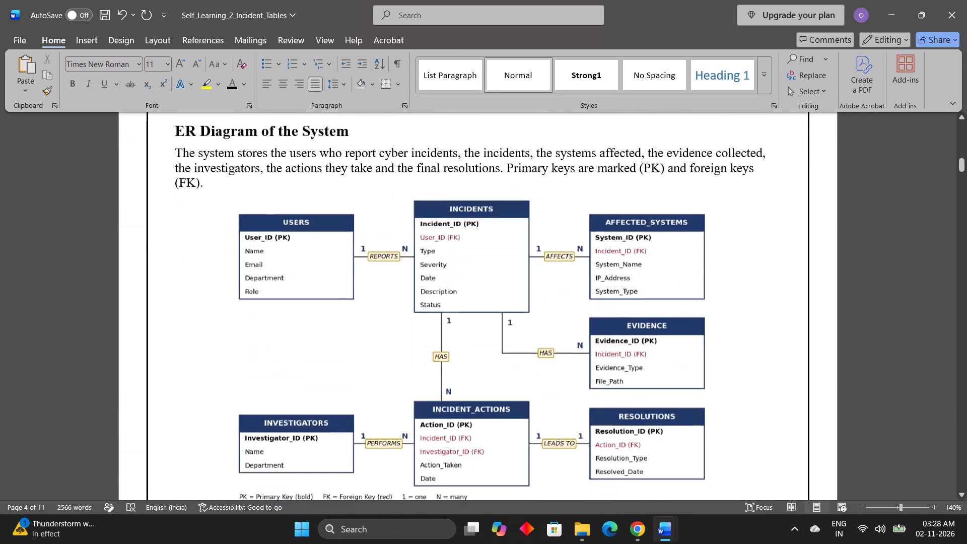
scroll(458, 291, up, 1)
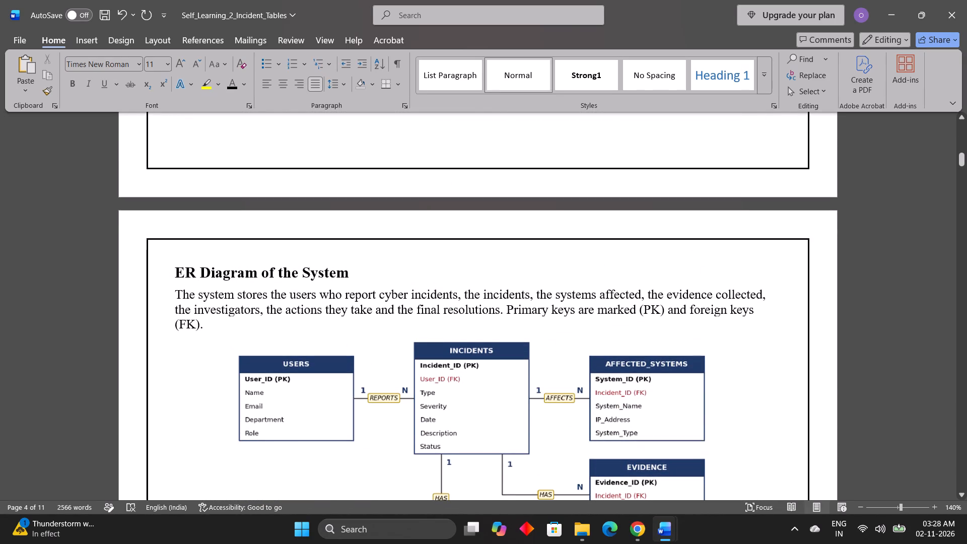
click(231, 263)
drag(212, 270, 290, 320)
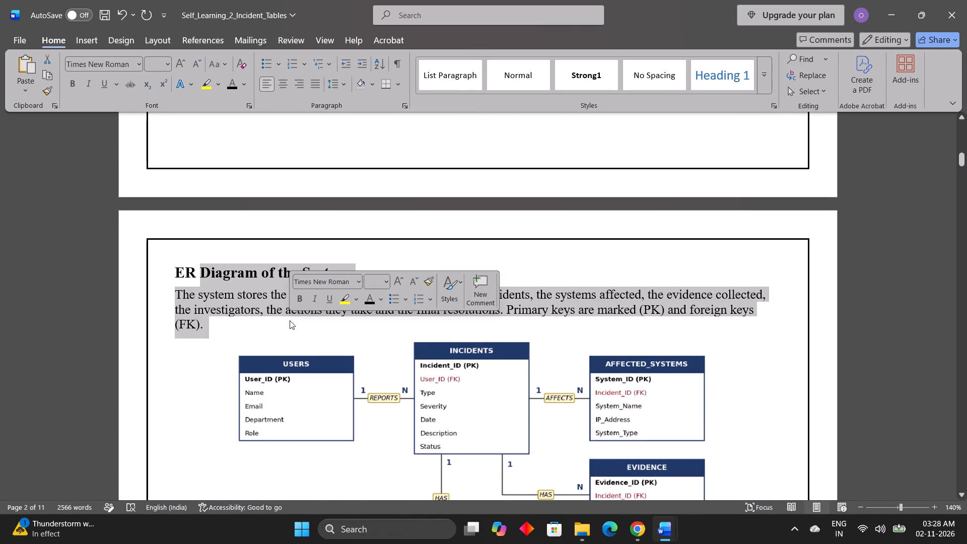
click(337, 88)
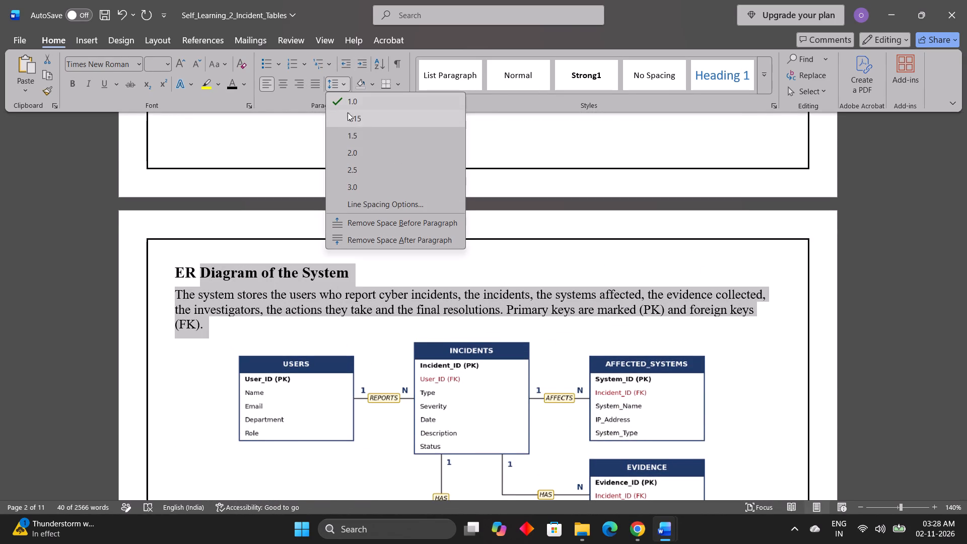
click(354, 128)
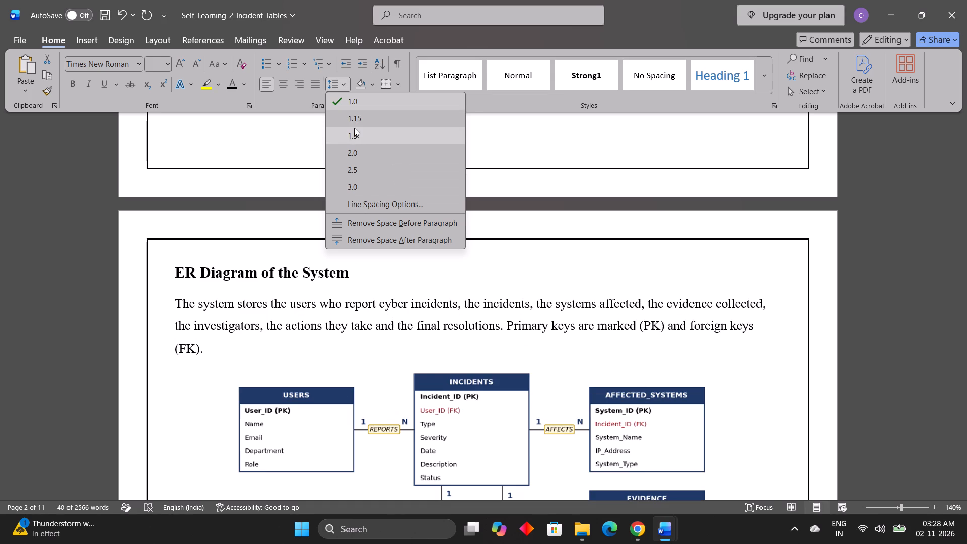
scroll(354, 128, down, 3)
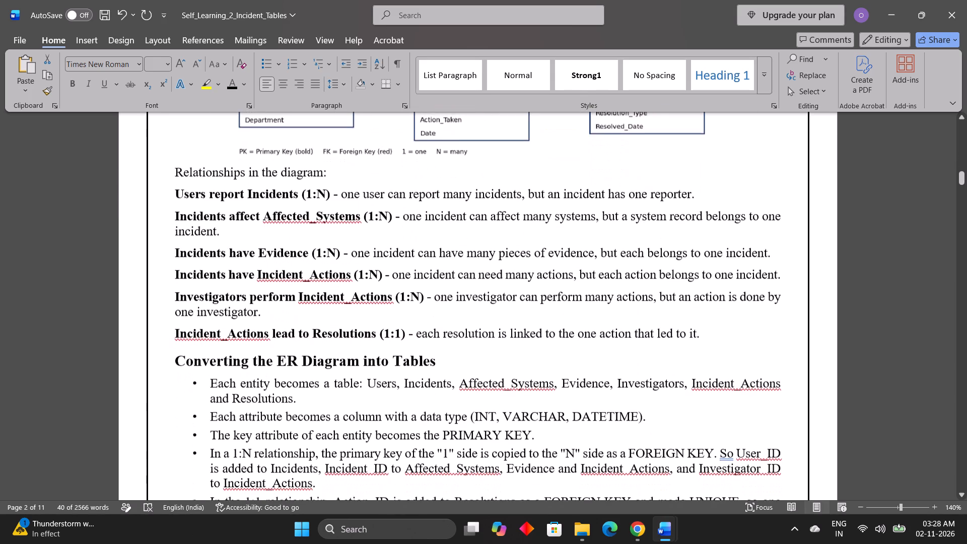
Undo the line spacing change on the ER Diagram of the System heading and its introductory paragraph.
scroll(247, 209, down, 2)
scroll(247, 209, up, 1)
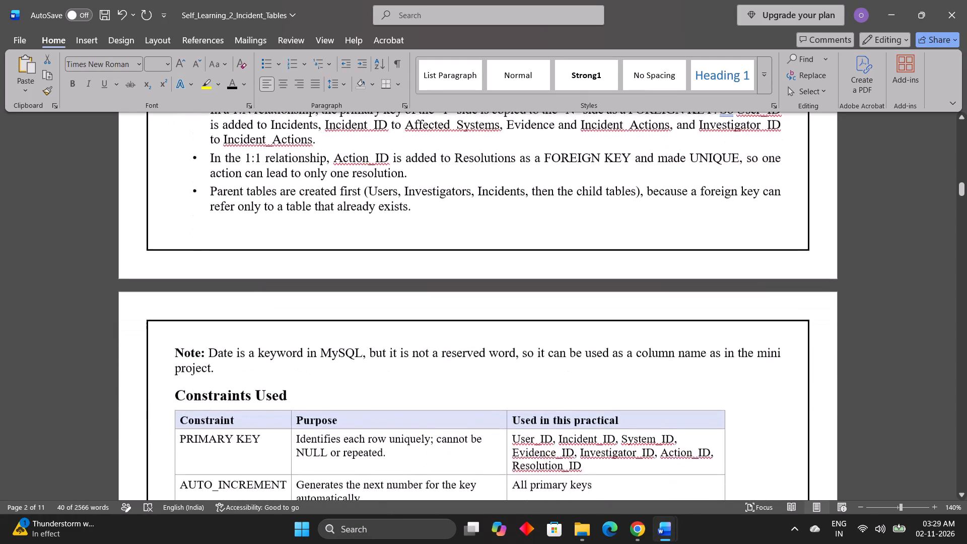
scroll(247, 209, up, 3)
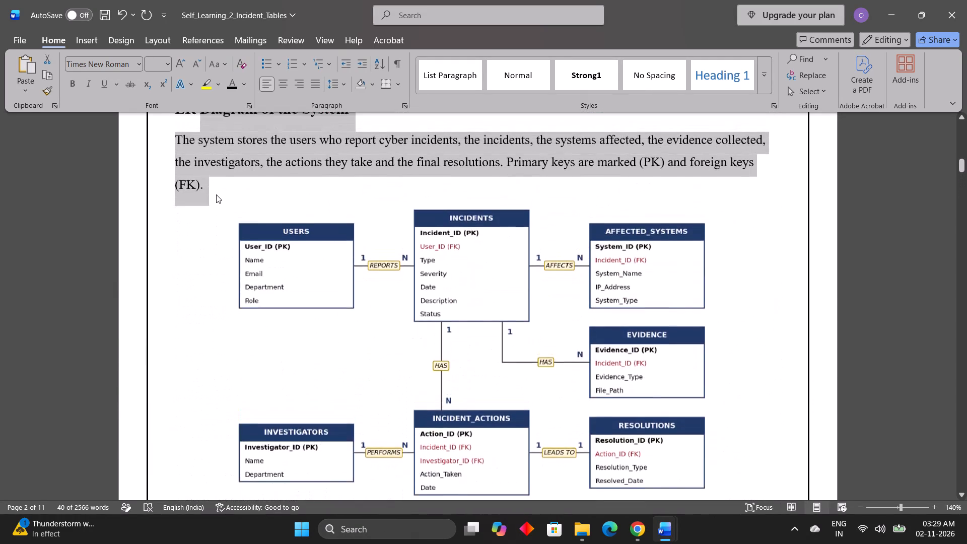
scroll(216, 194, up, 1)
key(ctrl+z)
Review the page layout and spacing from the ER diagram through the constraints, syntax, outcomes, conclusion and References sections.
scroll(216, 194, down, 1)
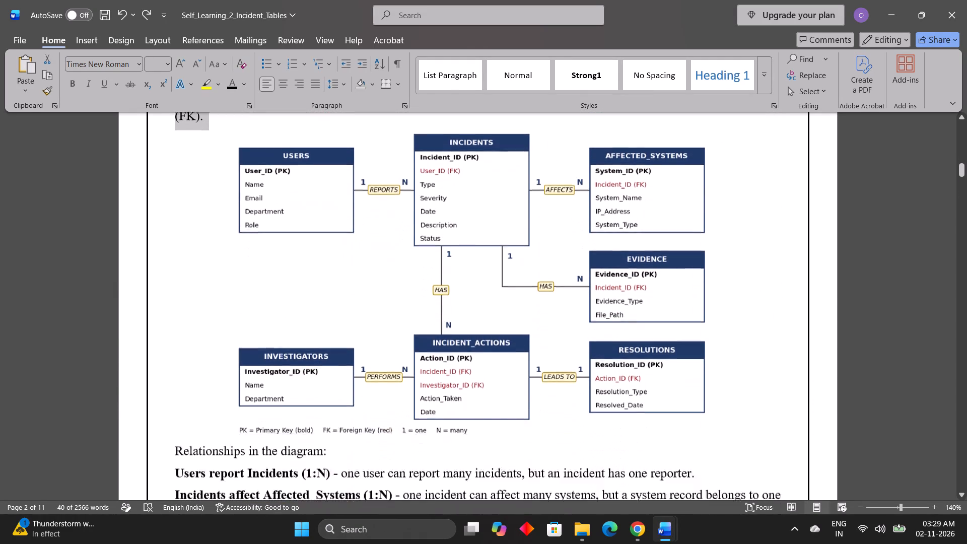
scroll(216, 194, down, 2)
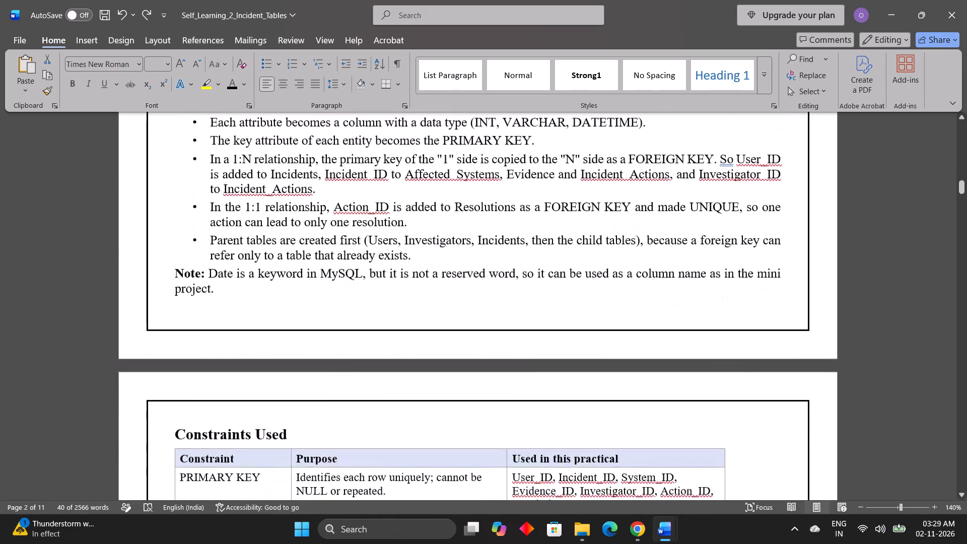
scroll(216, 194, down, 2)
scroll(216, 194, up, 2)
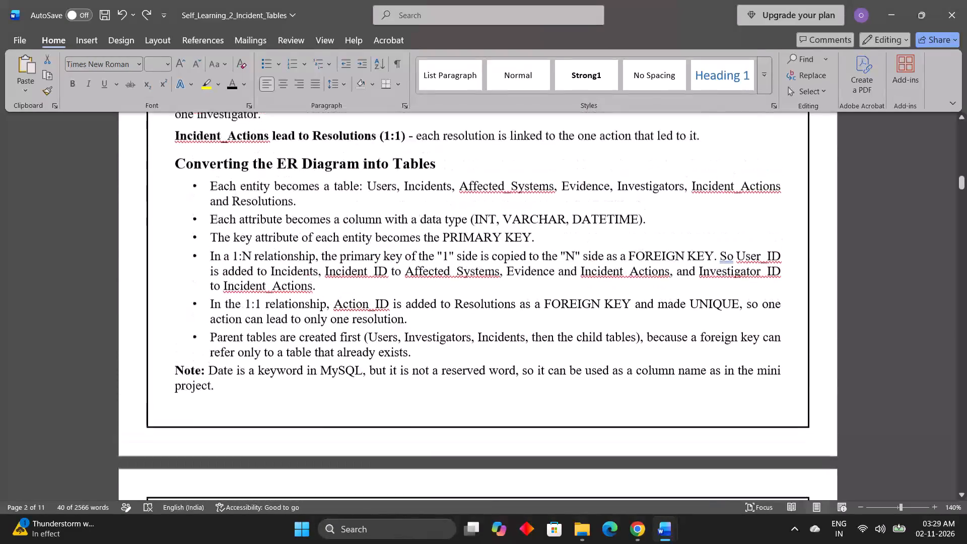
scroll(216, 194, up, 2)
scroll(216, 194, down, 3)
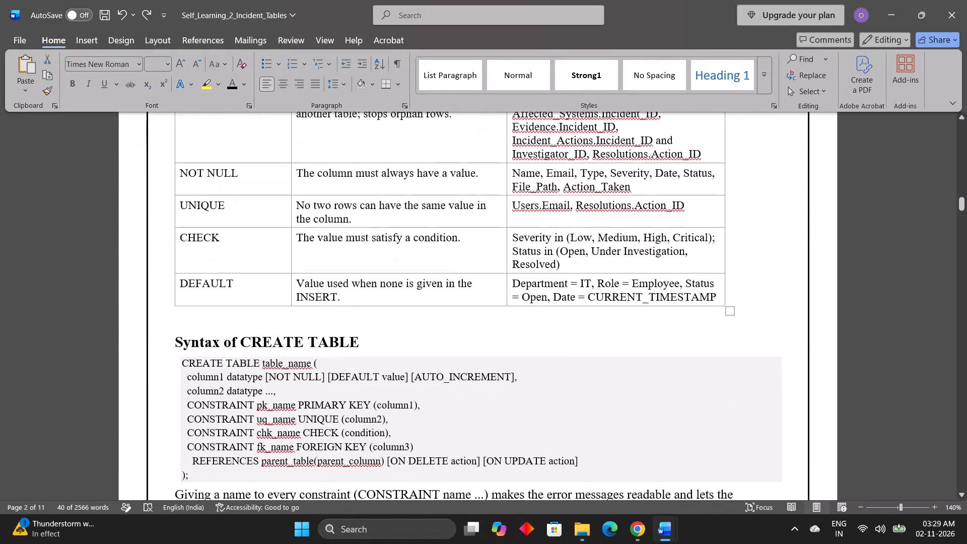
scroll(216, 194, down, 3)
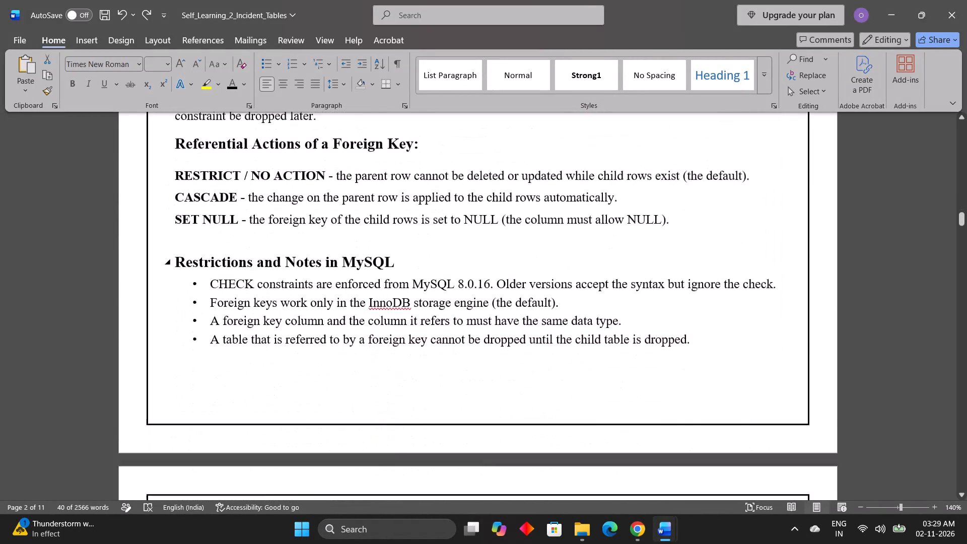
scroll(216, 194, down, 3)
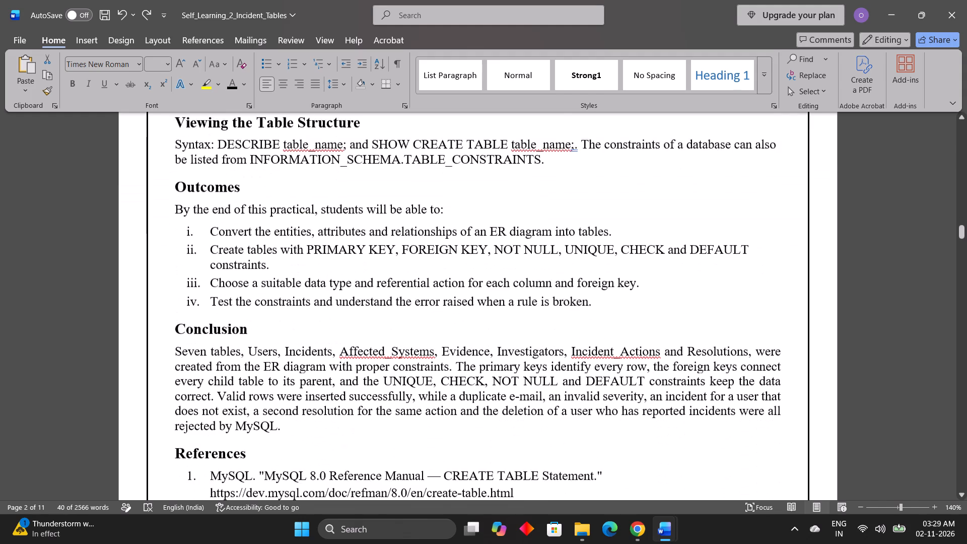
scroll(216, 194, down, 1)
scroll(216, 194, up, 1)
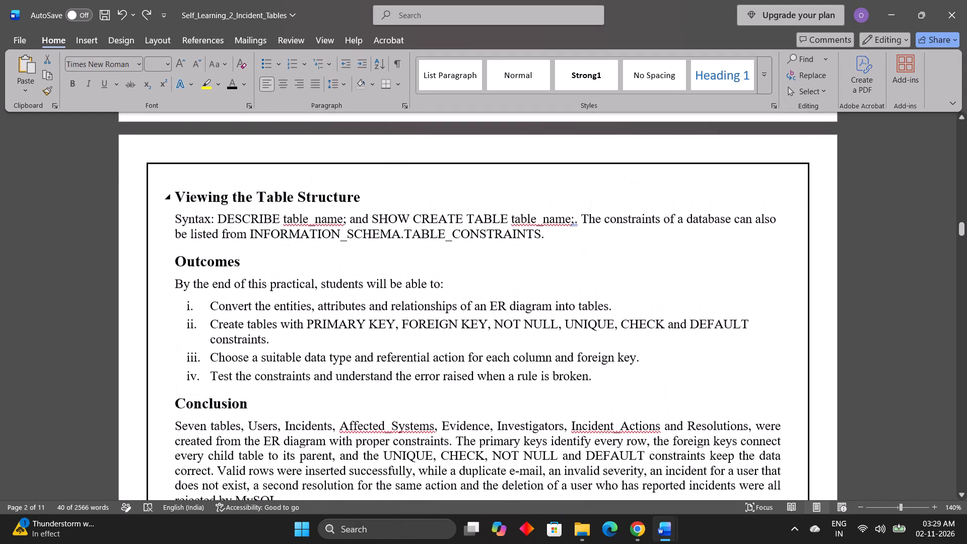
scroll(216, 194, down, 1)
scroll(216, 194, up, 1)
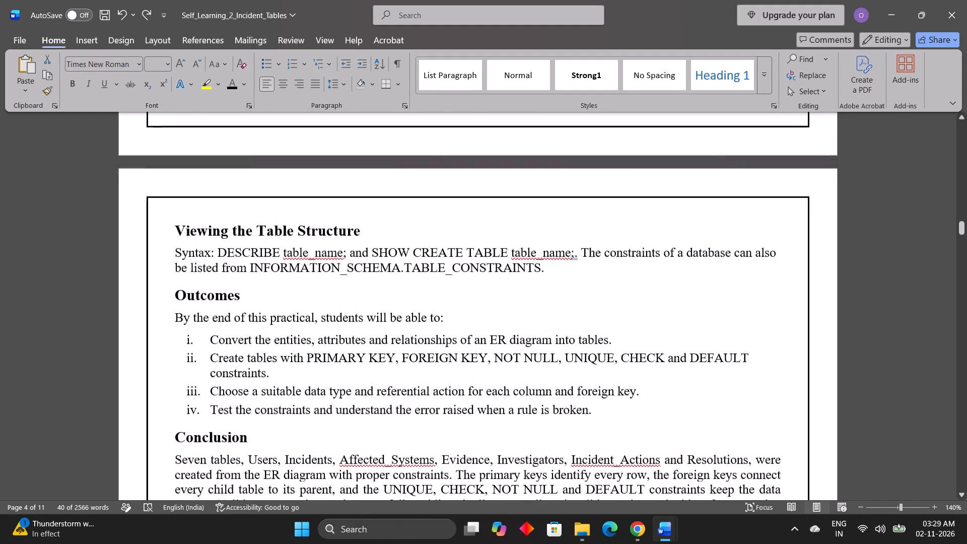
scroll(216, 194, up, 2)
scroll(216, 194, down, 4)
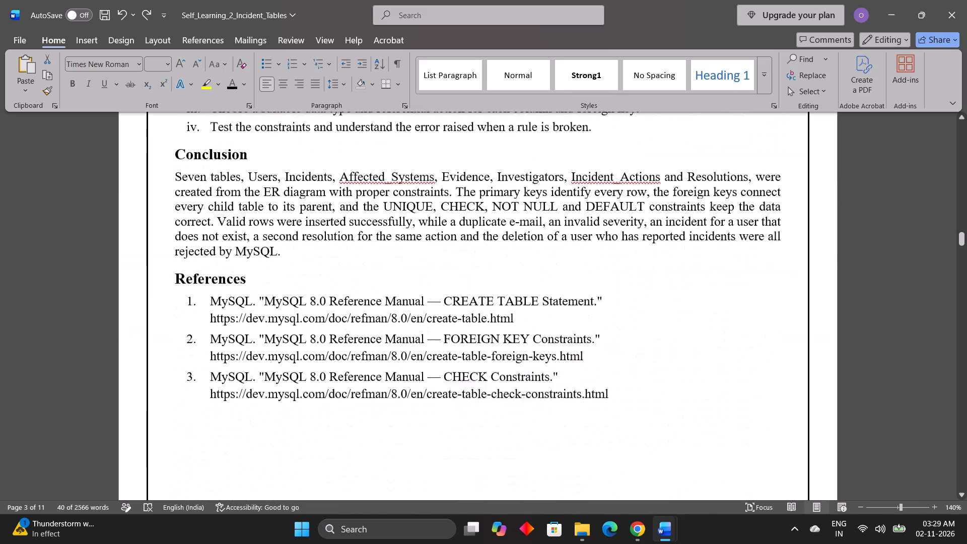
Change the font colour of the SELF LEARNING 2, QUERIES AND OUTPUT, Query 1, its Output, and Query 2 headings to black.
scroll(216, 194, down, 5)
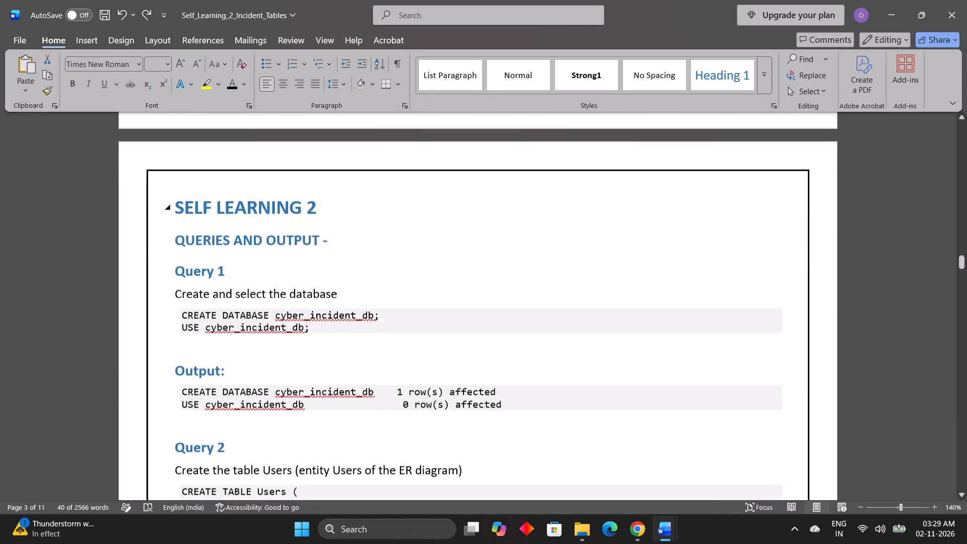
drag(175, 207, 337, 255)
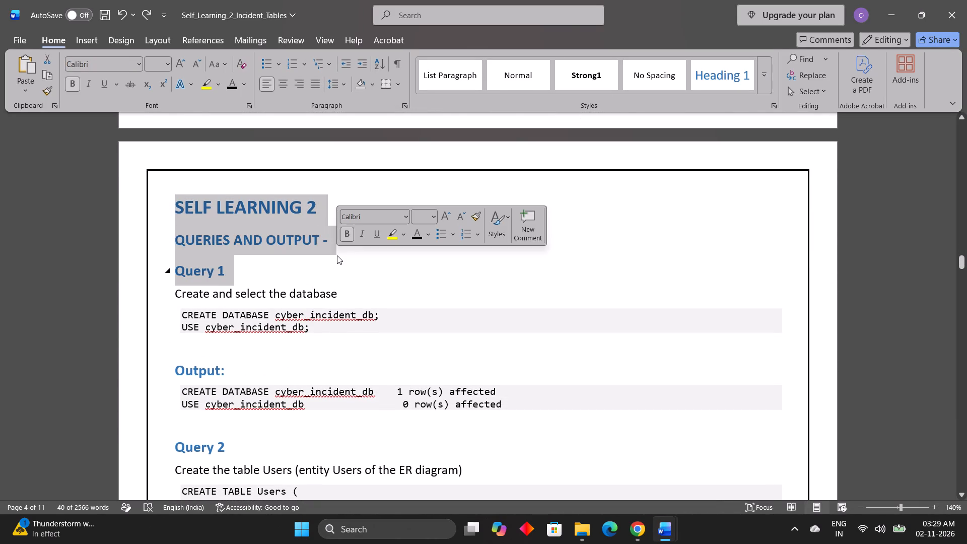
click(416, 236)
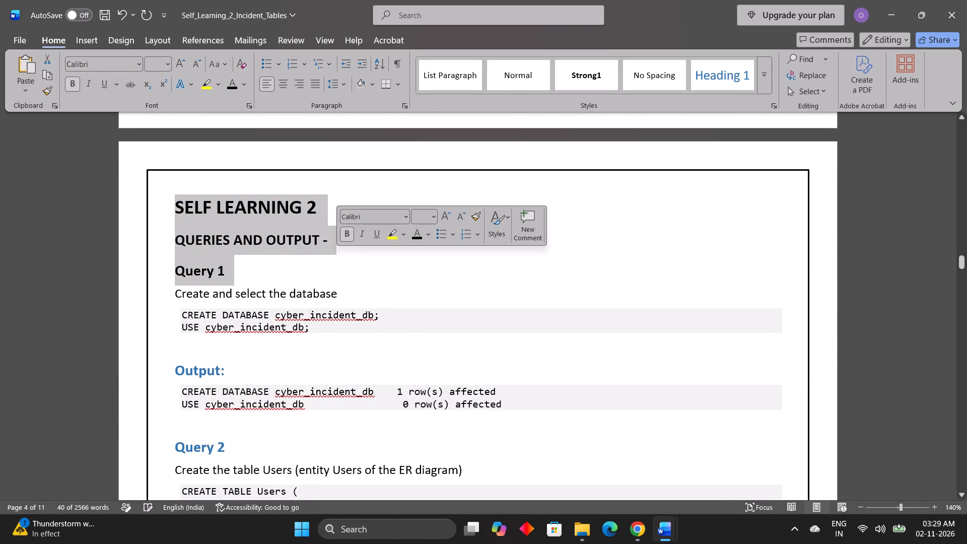
click(346, 321)
drag(272, 368, 151, 382)
click(233, 361)
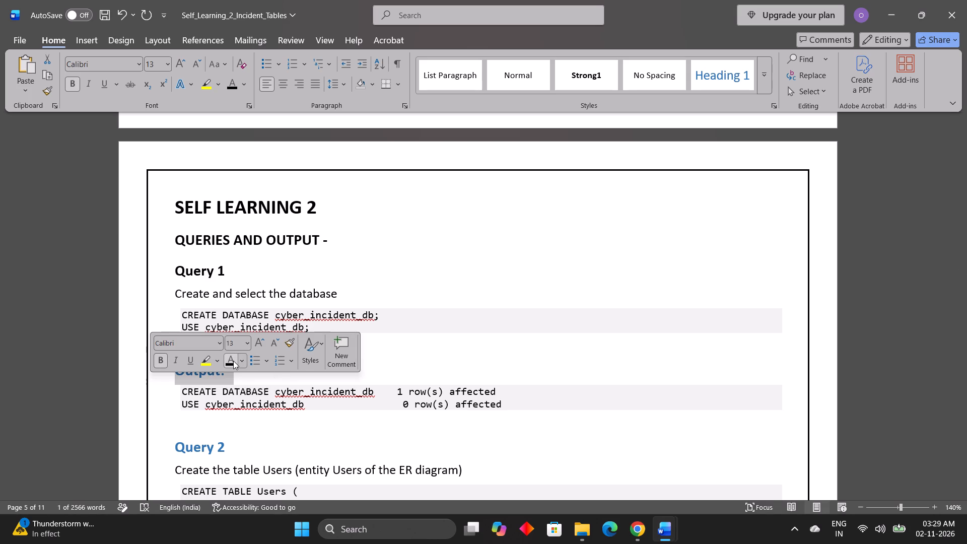
click(229, 432)
scroll(229, 432, down, 1)
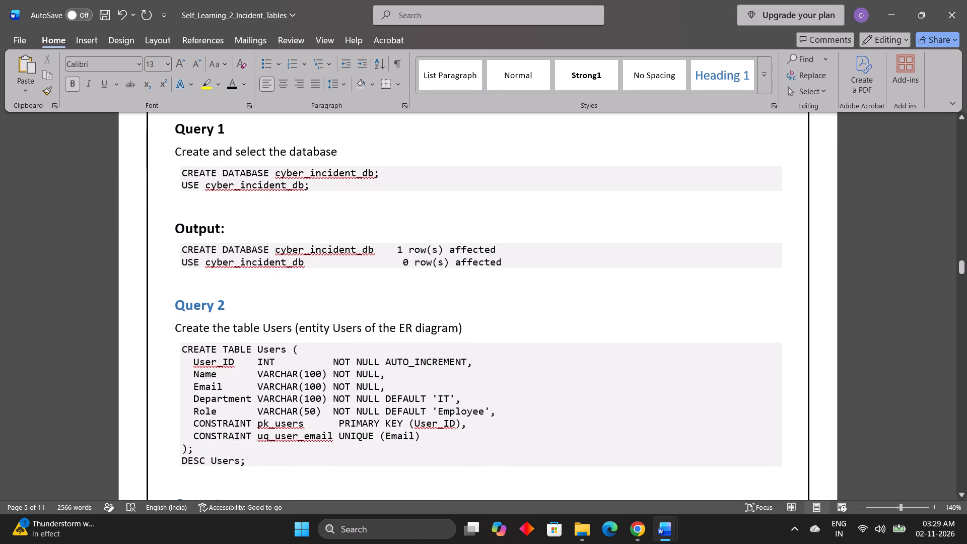
drag(237, 315, 189, 315)
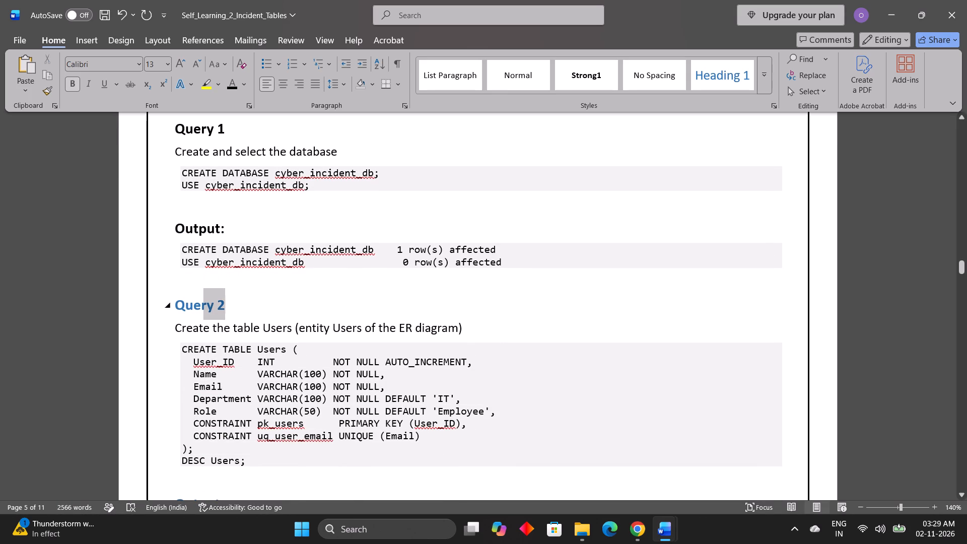
drag(189, 315, 168, 315)
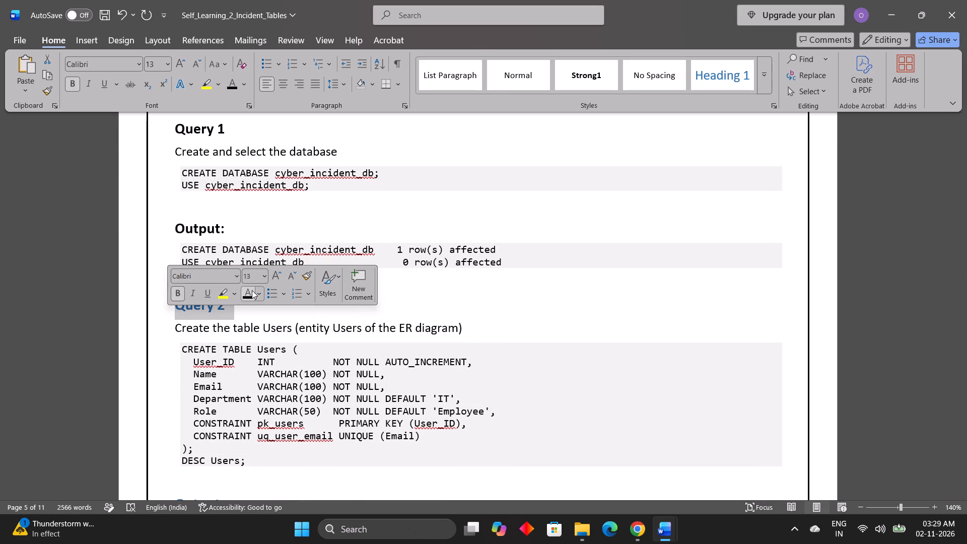
click(252, 290)
click(317, 235)
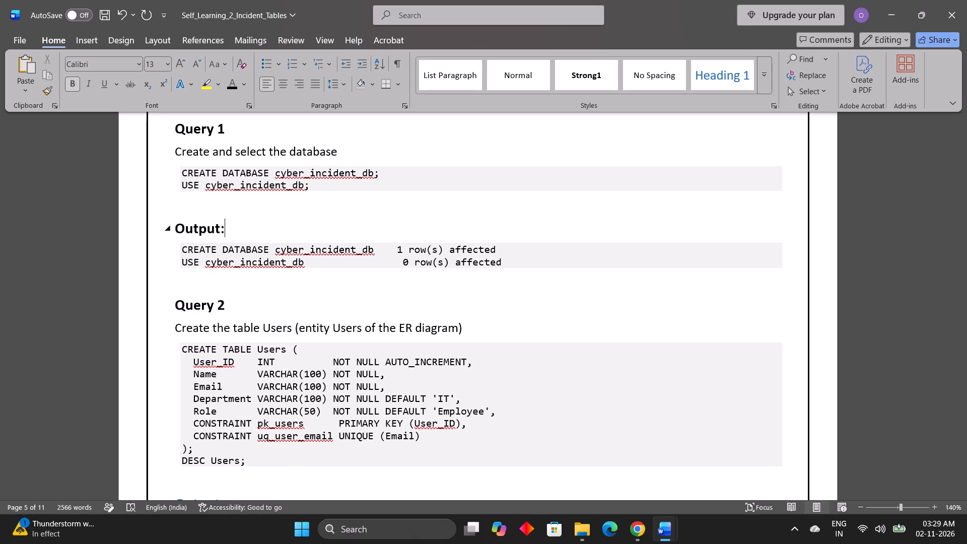
Review the headings and spacing of the Query 1 and Query 2 sections.
scroll(317, 235, down, 1)
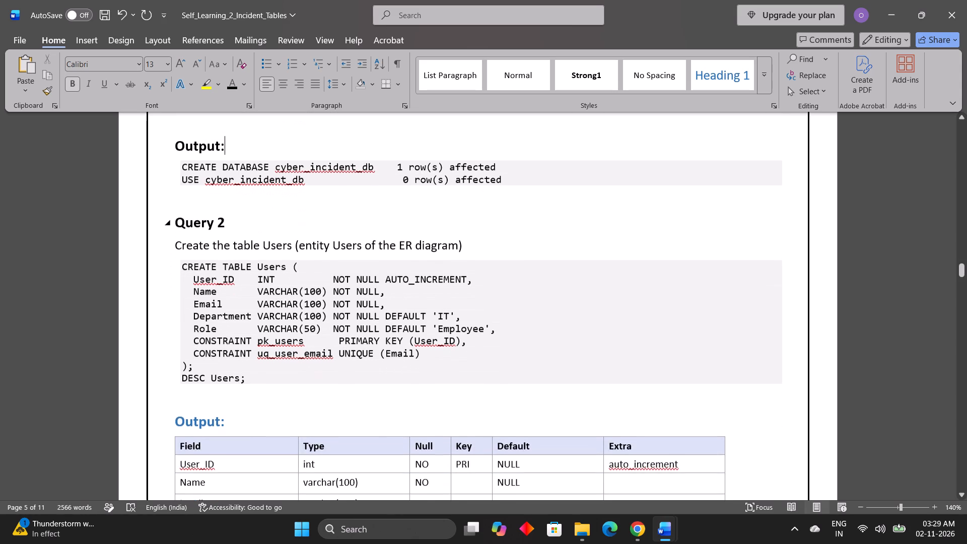
scroll(280, 223, up, 1)
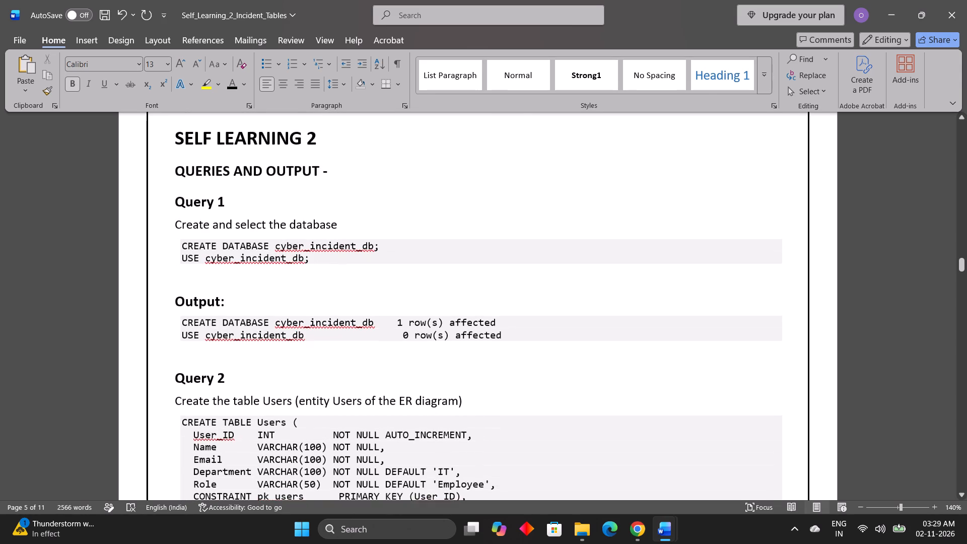
scroll(280, 223, down, 1)
scroll(280, 223, up, 1)
scroll(280, 223, down, 2)
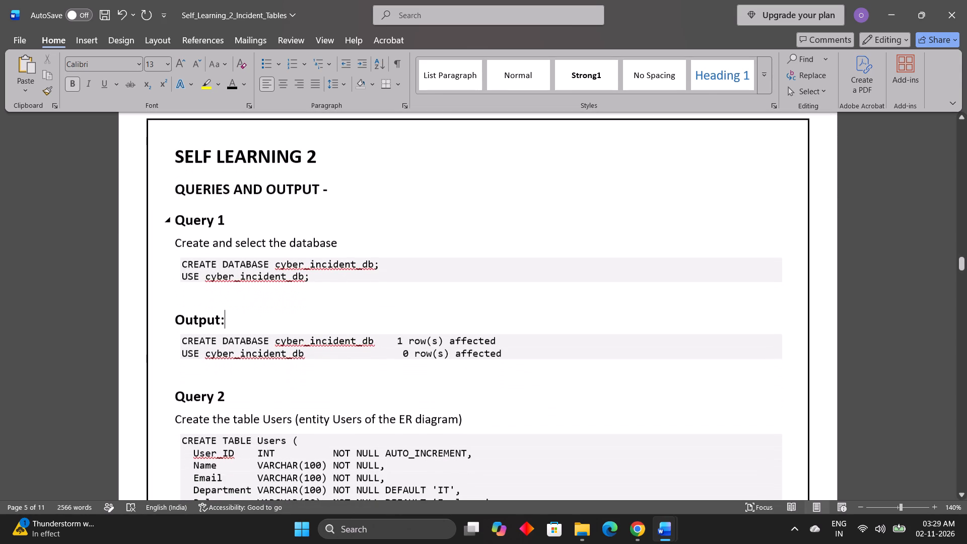
scroll(280, 223, down, 1)
scroll(280, 223, up, 1)
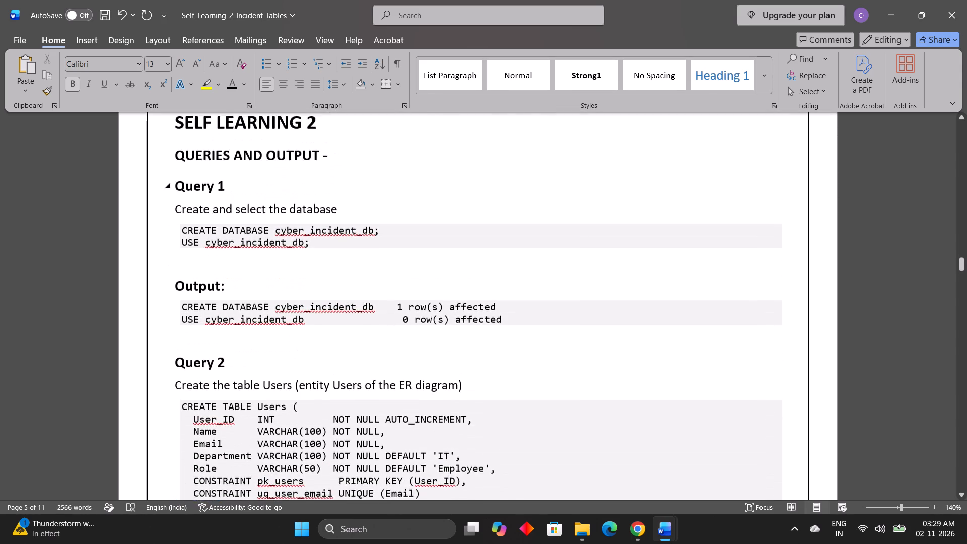
scroll(280, 223, up, 2)
scroll(280, 223, down, 1)
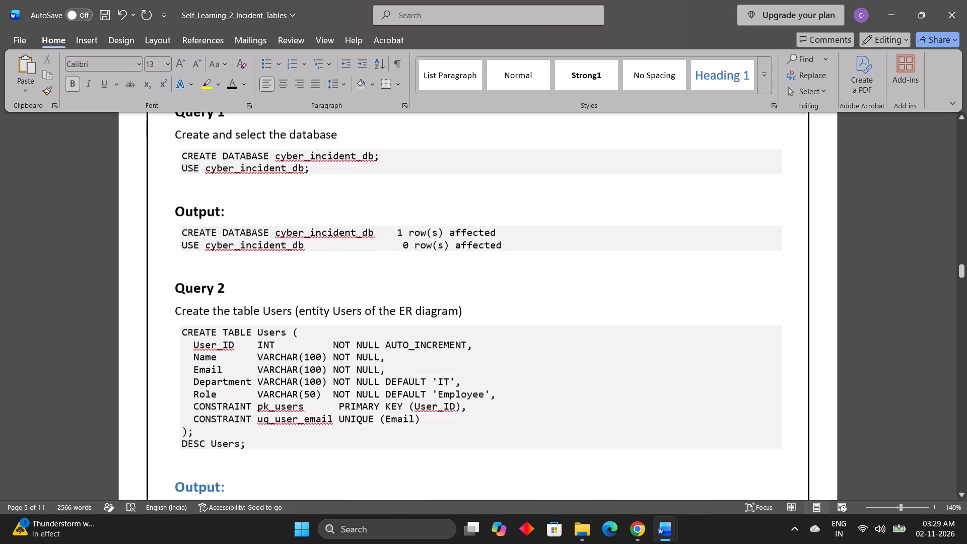
scroll(252, 194, up, 1)
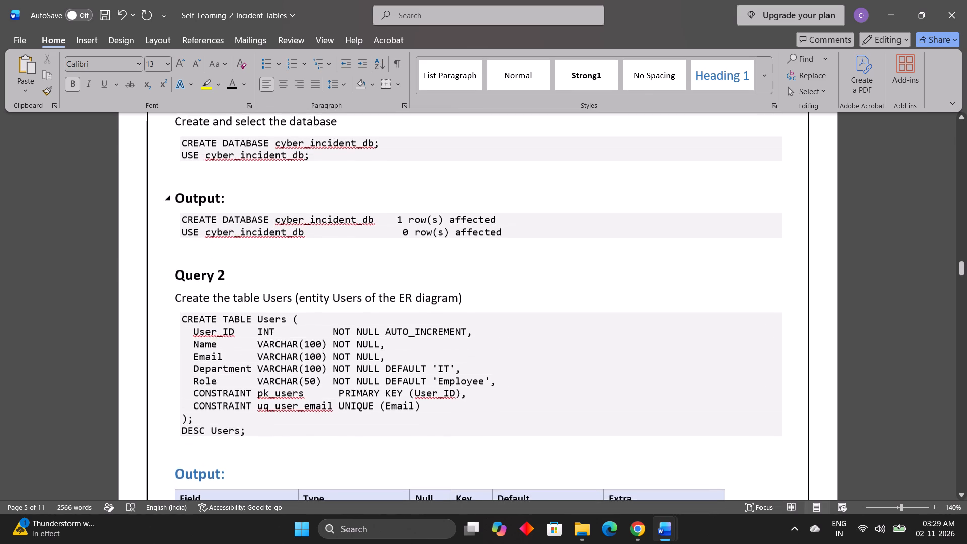
scroll(252, 194, up, 1)
Change the font colour of the Output heading under Query 2 and the Query 3 heading to black.
scroll(252, 194, down, 2)
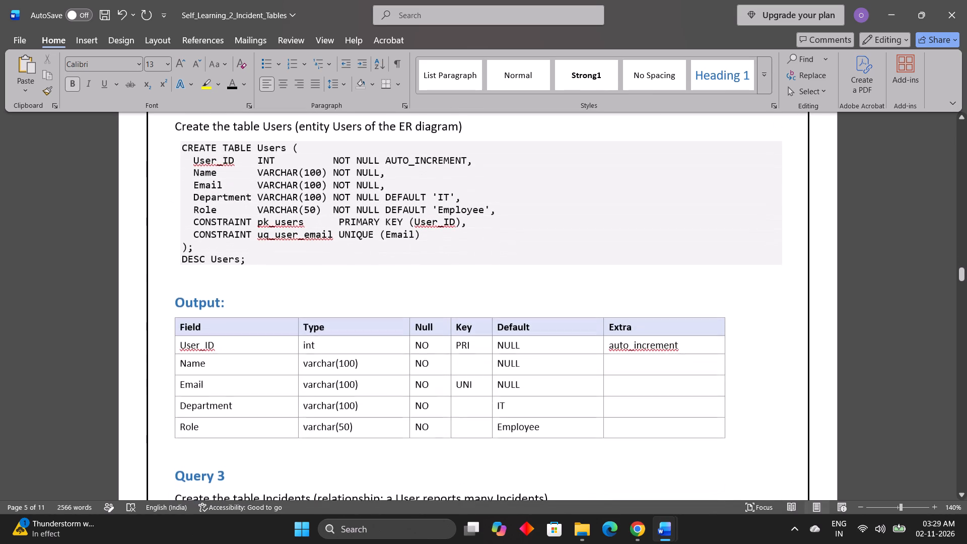
drag(235, 297, 170, 304)
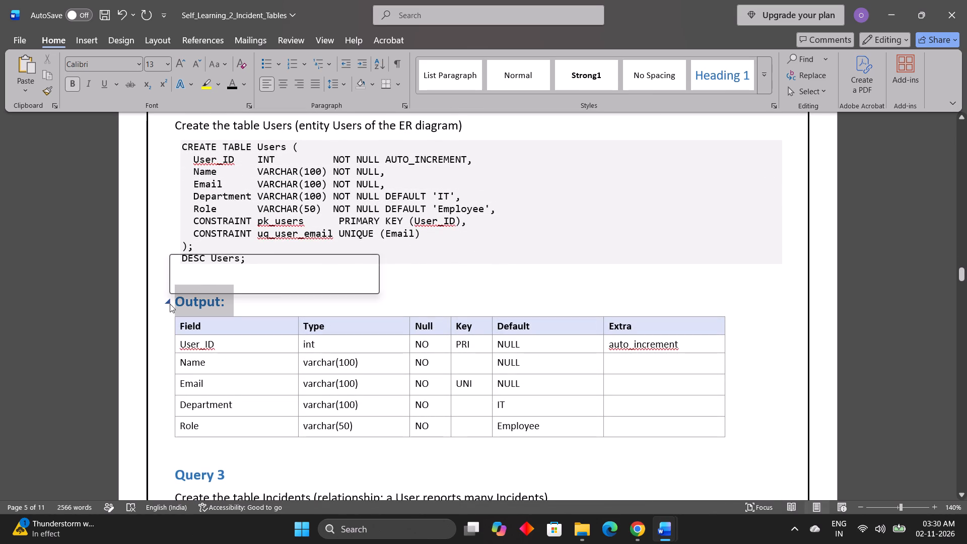
click(248, 289)
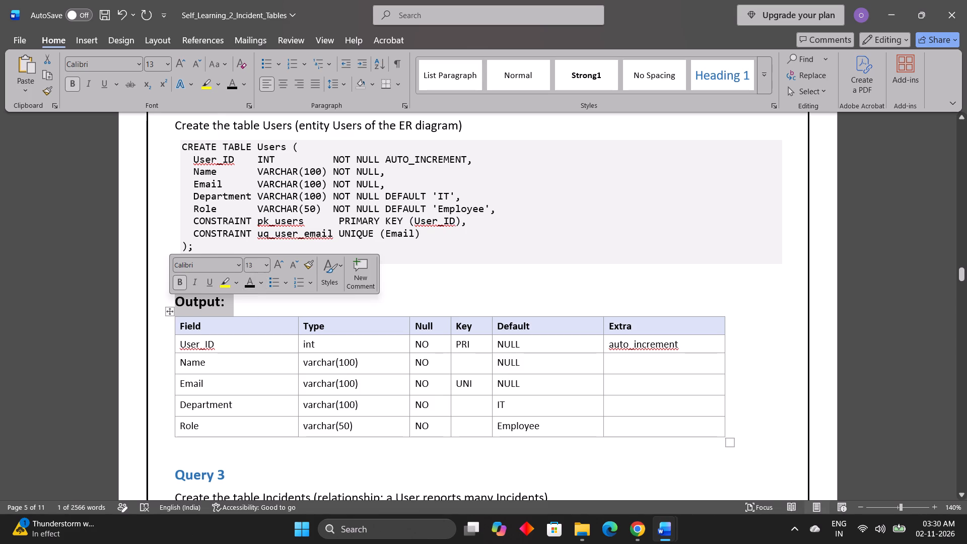
click(254, 324)
scroll(254, 324, down, 1)
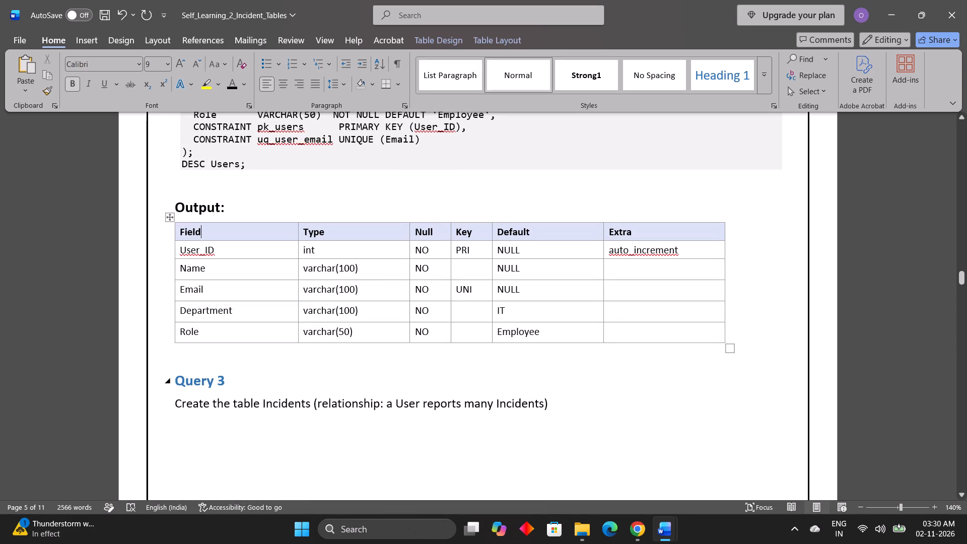
drag(244, 379, 176, 373)
click(254, 351)
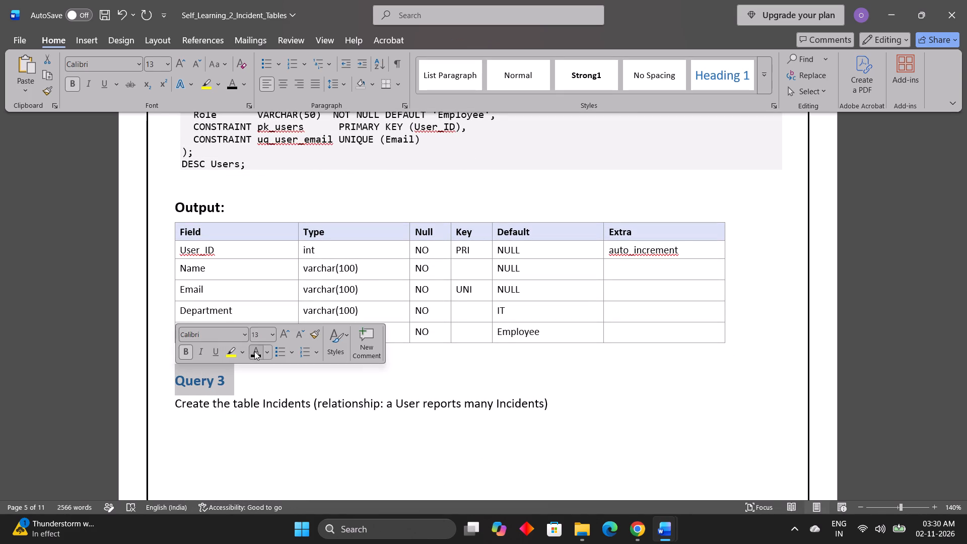
click(252, 424)
Delete one blank line between the CREATE TABLE Users code block and the Output heading under Query 2.
scroll(252, 424, down, 3)
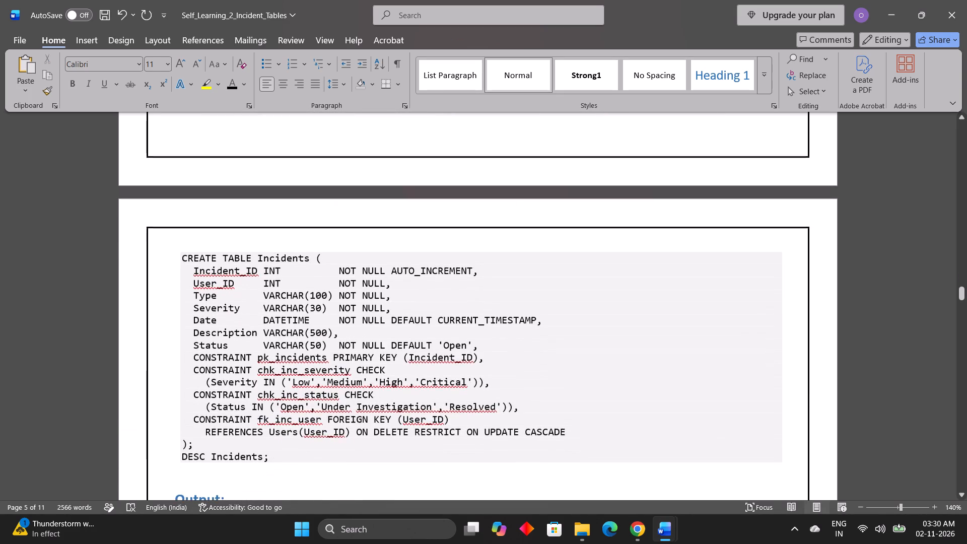
scroll(255, 411, down, 1)
scroll(255, 411, up, 2)
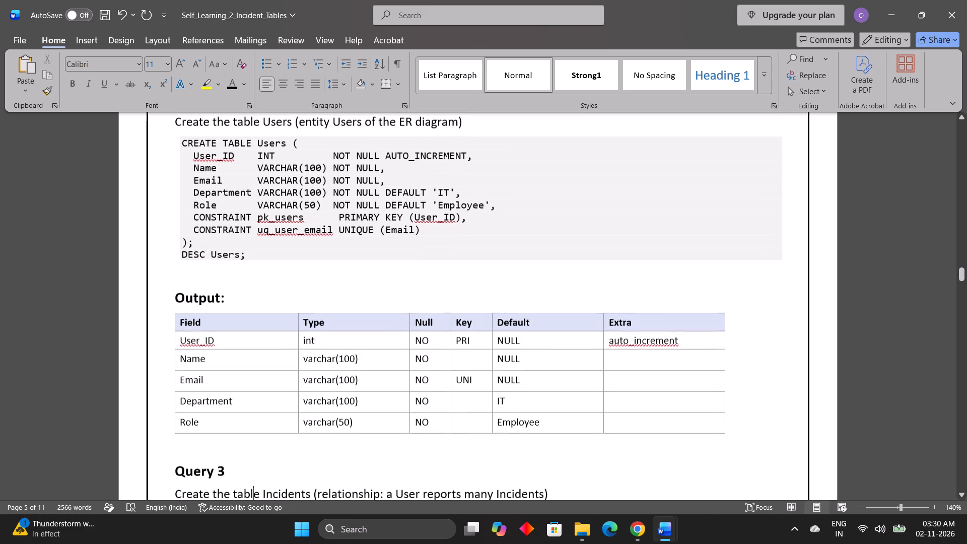
scroll(255, 411, up, 1)
click(220, 468)
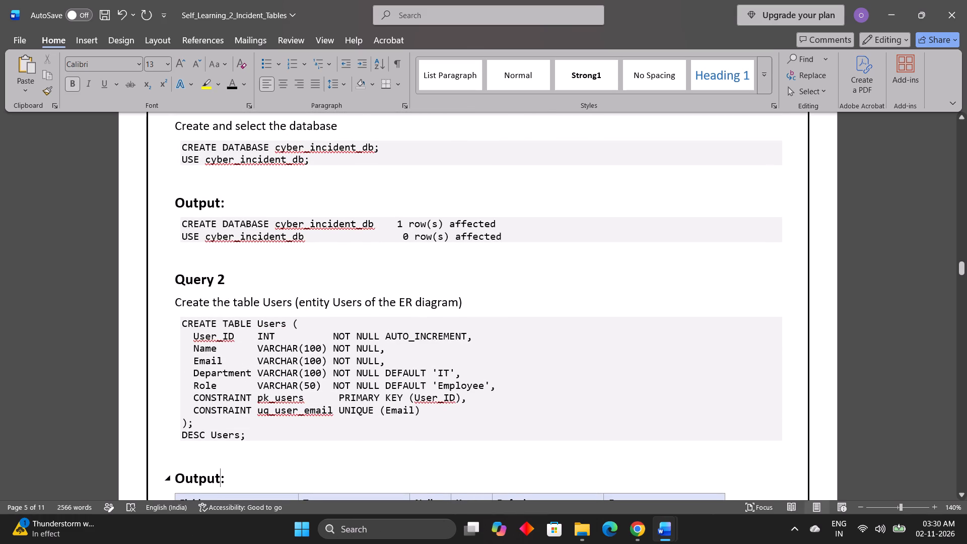
click(220, 458)
key(BackSpace)
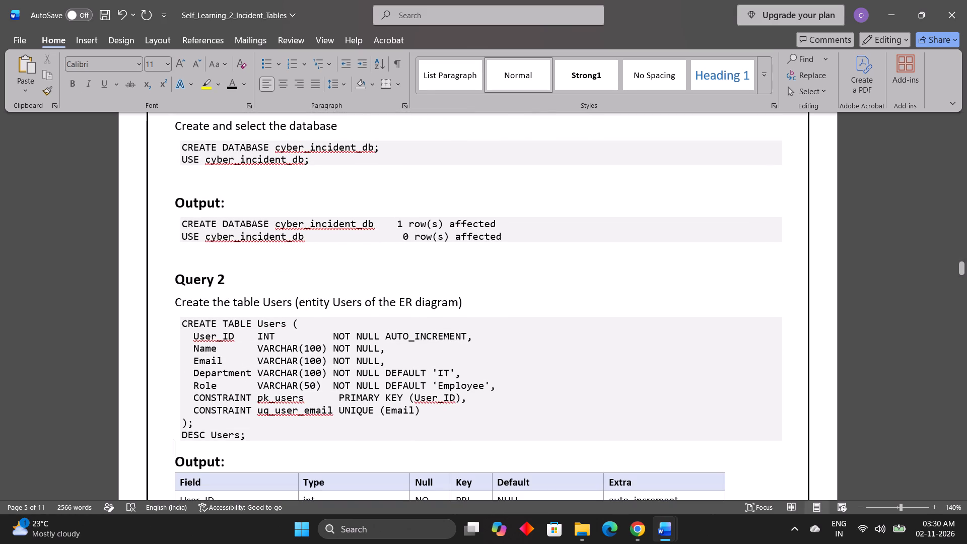
scroll(220, 458, down, 2)
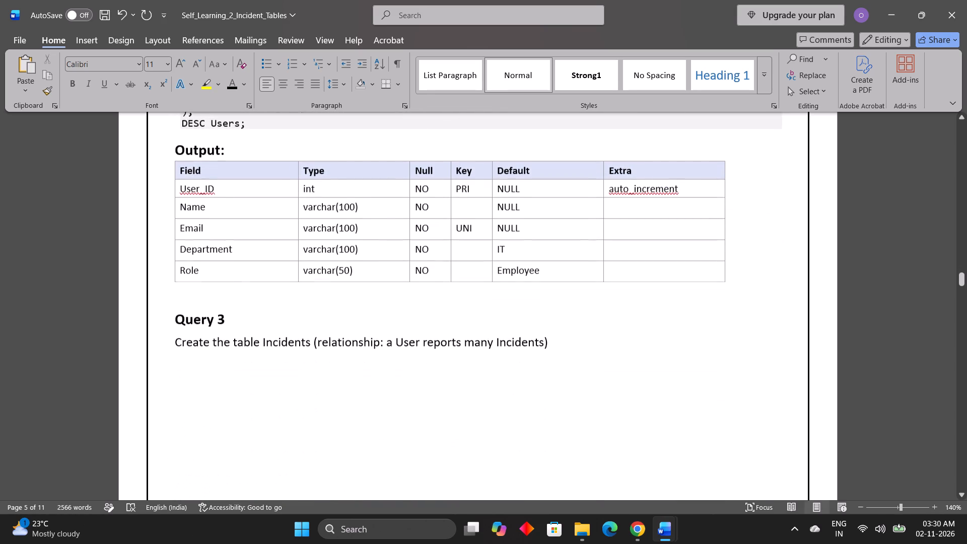
Delete the blank line between the CREATE DATABASE code block and the Output heading under Query 1.
scroll(220, 458, down, 1)
scroll(220, 458, up, 2)
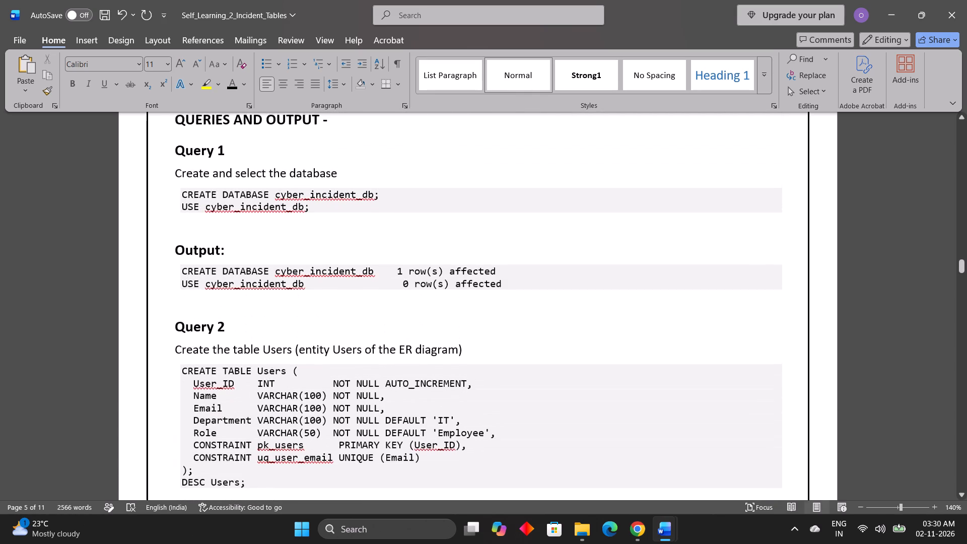
scroll(220, 458, up, 1)
click(200, 370)
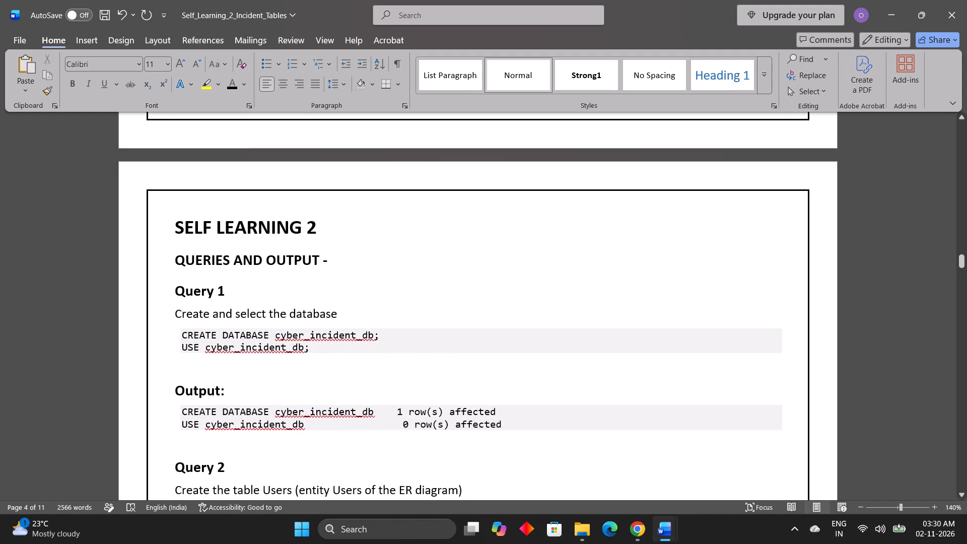
key(BackSpace)
Delete the blank line between the Users output table and the Query 3 heading.
scroll(200, 370, down, 1)
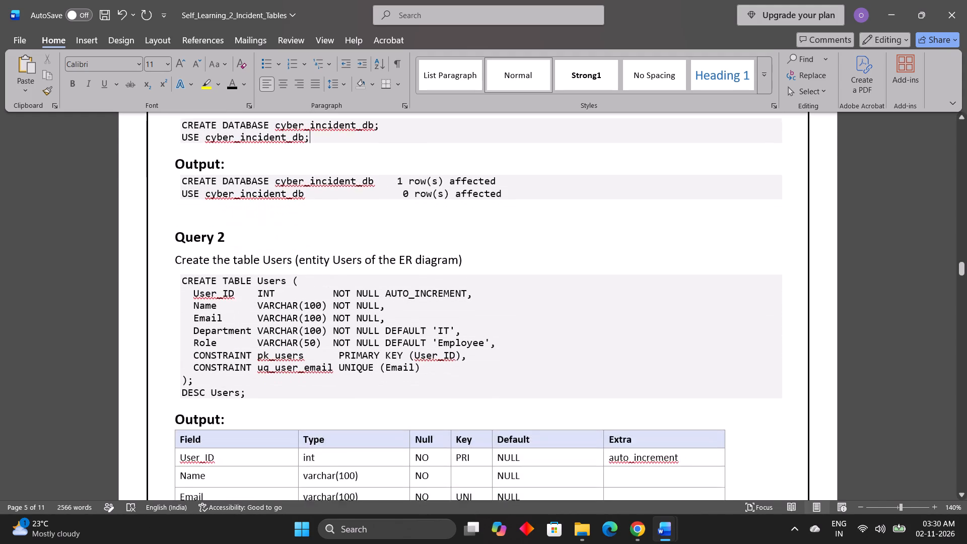
scroll(200, 370, down, 2)
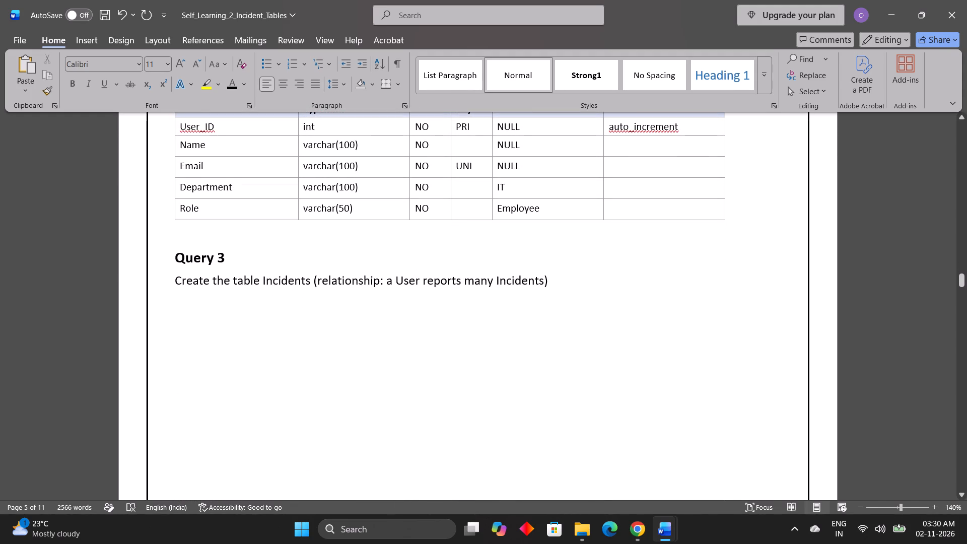
click(193, 254)
click(199, 244)
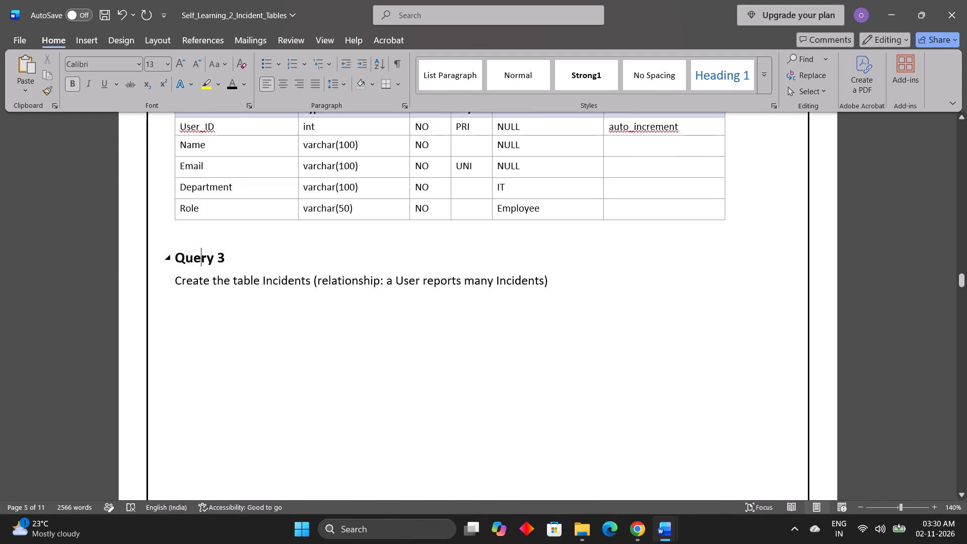
click(195, 240)
key(Delete)
Delete the blank line above the Output heading of Query 3, at the top of page 6.
scroll(195, 240, down, 2)
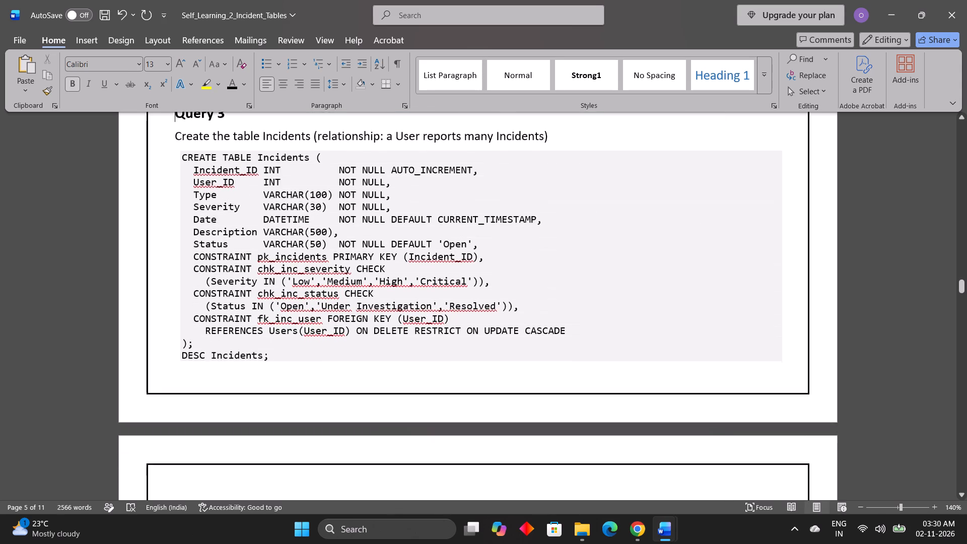
scroll(195, 240, down, 2)
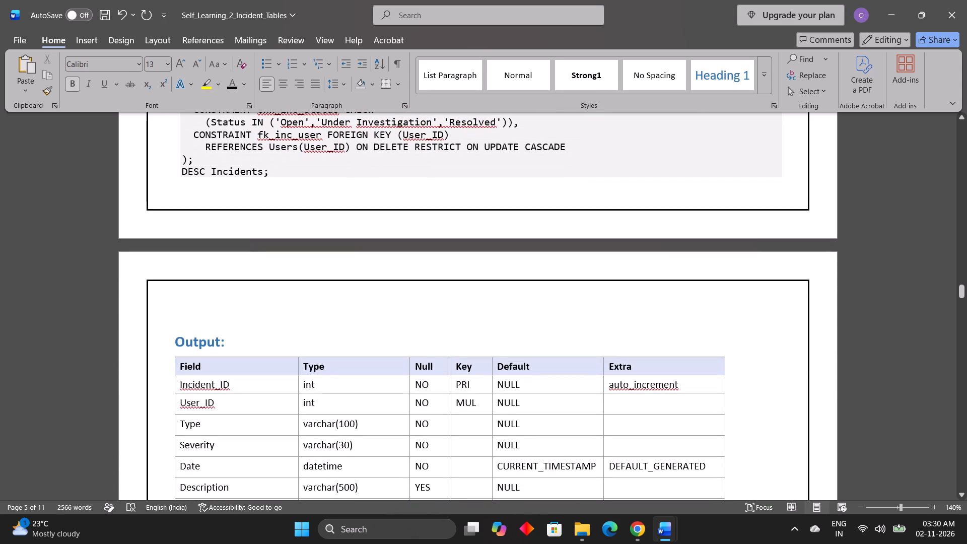
click(195, 322)
key(Delete)
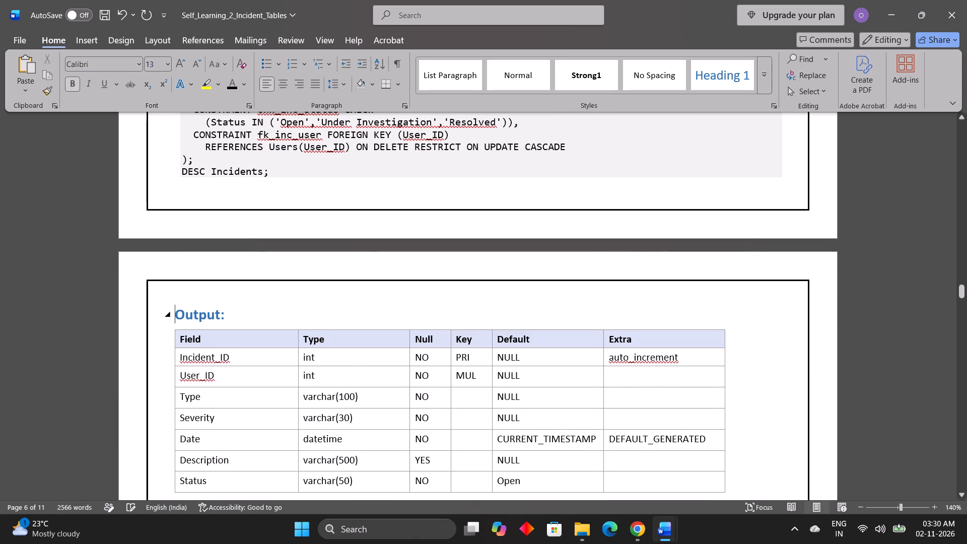
Change the font colour of the Output heading under Query 3 and the Query 4 heading to black.
scroll(195, 322, down, 2)
scroll(196, 321, up, 1)
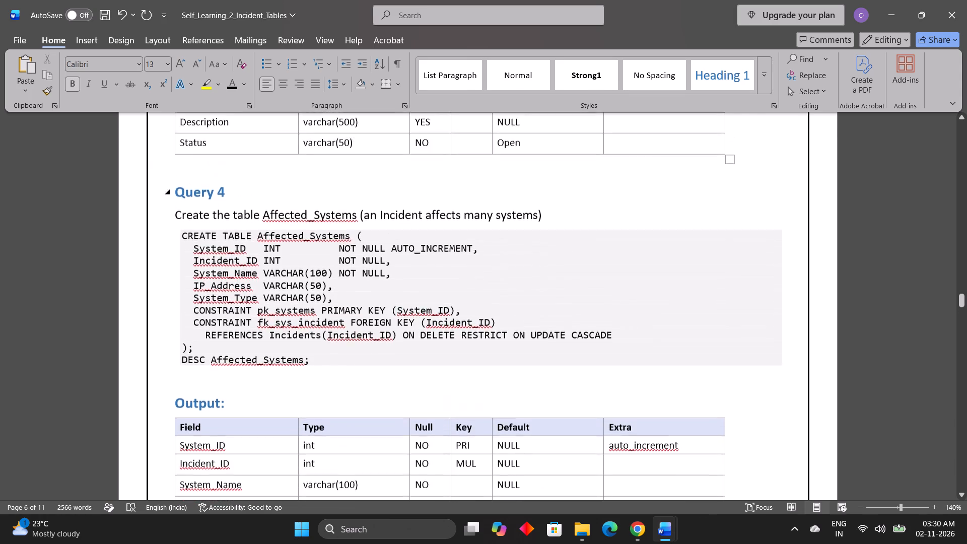
scroll(196, 321, up, 2)
scroll(196, 321, down, 1)
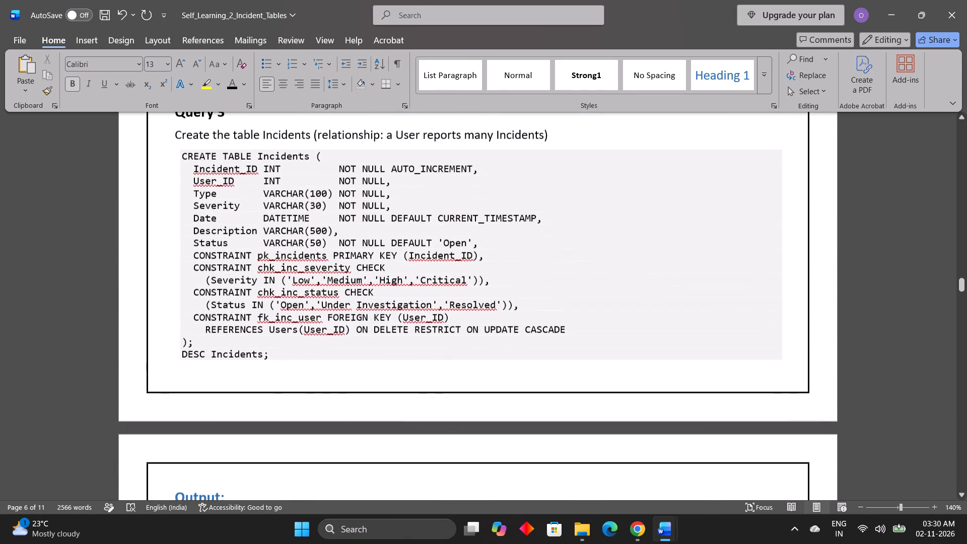
scroll(196, 321, down, 1)
drag(240, 407, 172, 406)
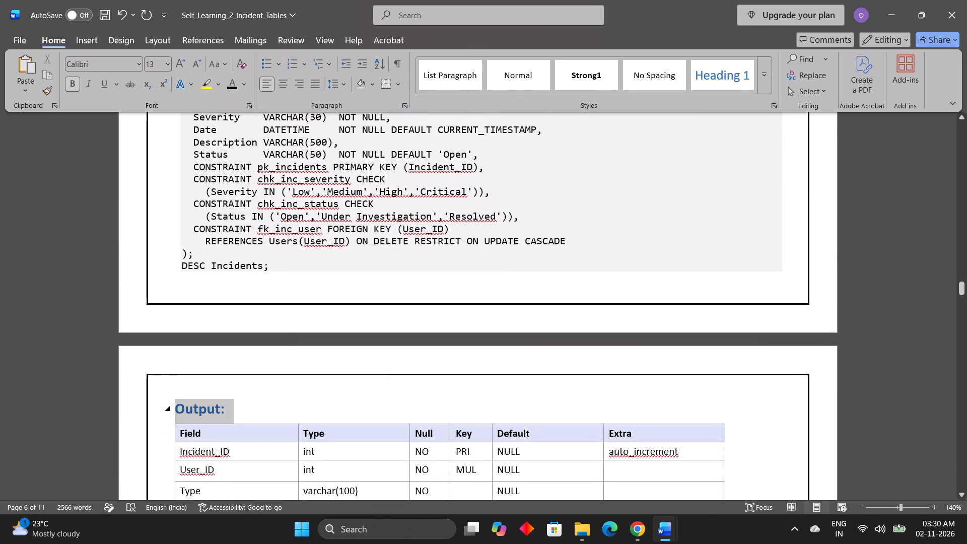
click(247, 383)
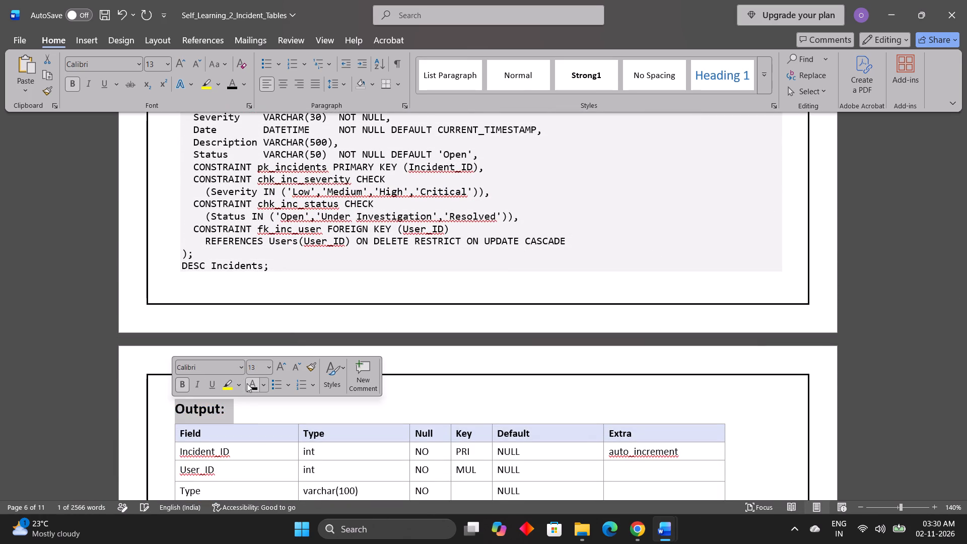
click(244, 411)
scroll(244, 411, down, 1)
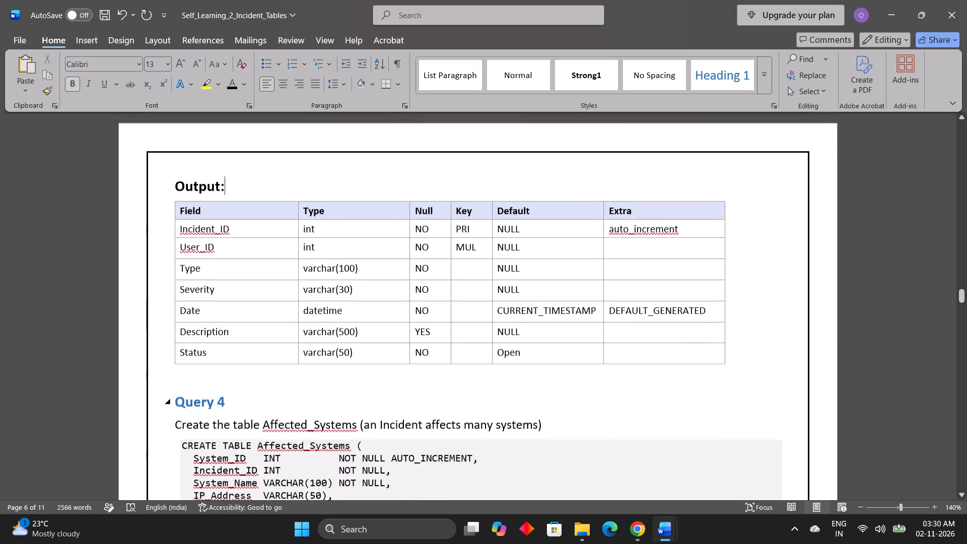
drag(230, 399, 156, 409)
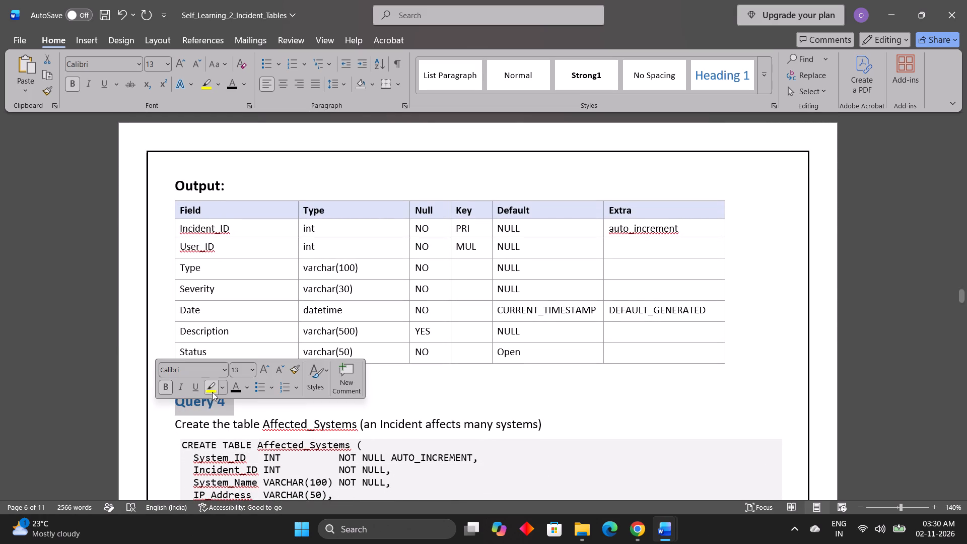
click(232, 386)
click(239, 414)
Change the font colour of the Output heading under Query 4 and the Query 5 heading to black.
scroll(239, 414, down, 1)
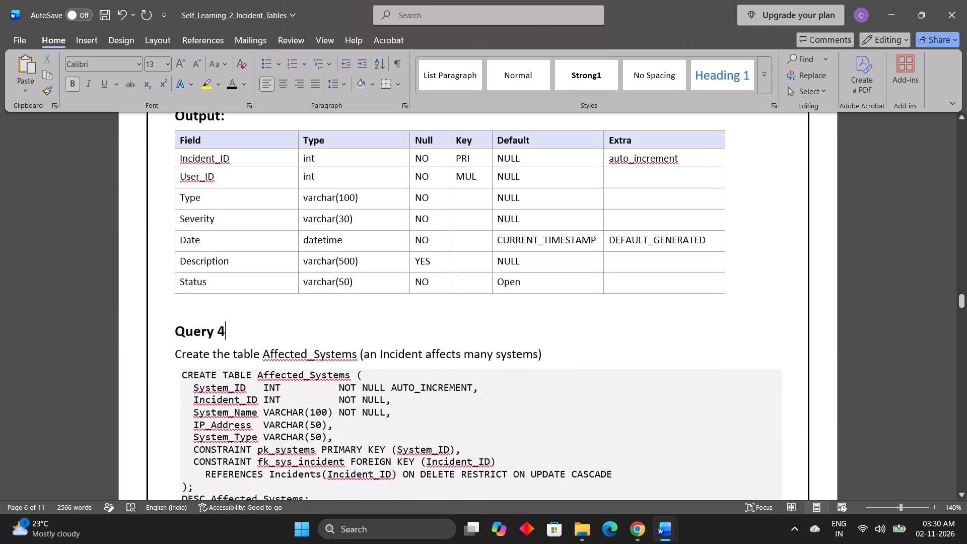
scroll(239, 414, down, 1)
click(226, 337)
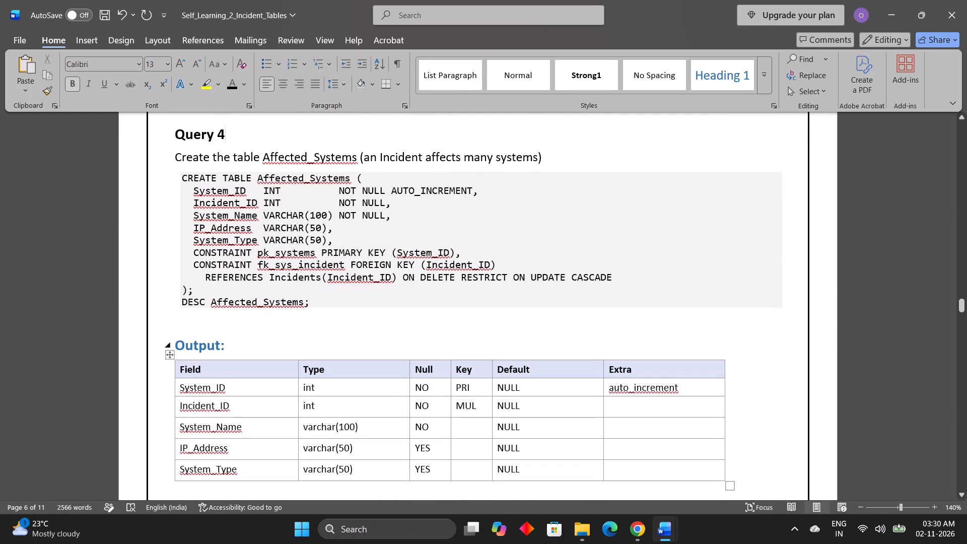
drag(229, 342, 178, 342)
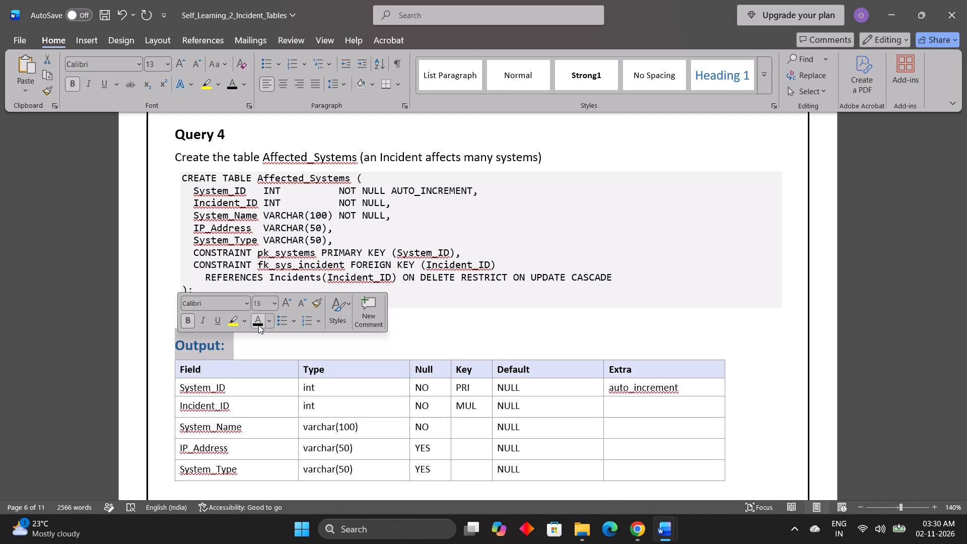
click(258, 324)
click(256, 395)
scroll(256, 395, down, 2)
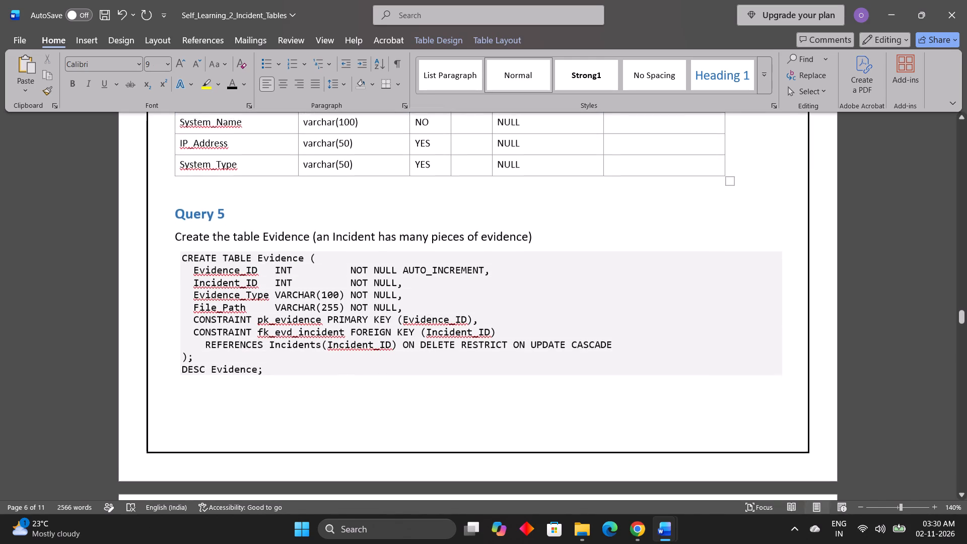
drag(246, 193, 173, 181)
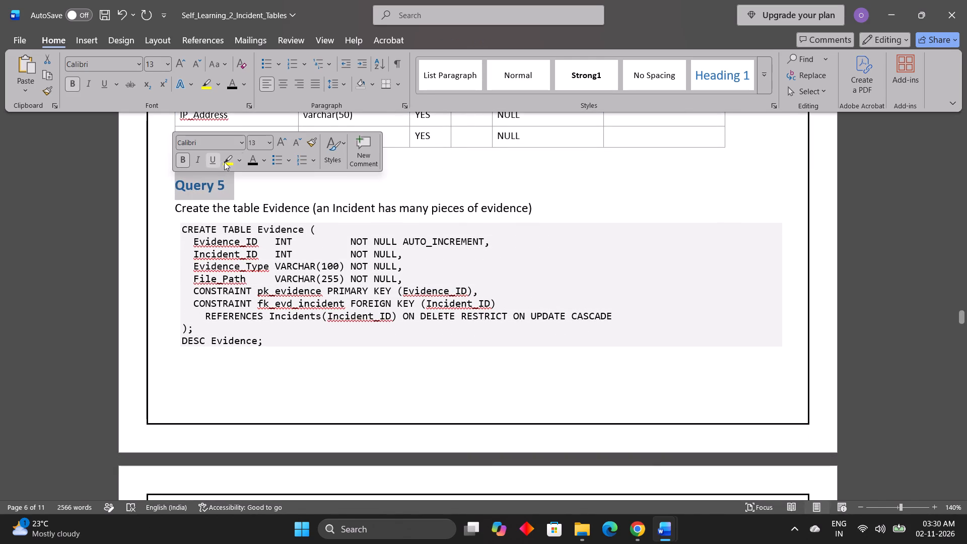
click(250, 160)
click(257, 218)
Change the font colour of the Output heading under Query 5, the Query 6 heading, and its Output heading to black.
scroll(257, 218, down, 1)
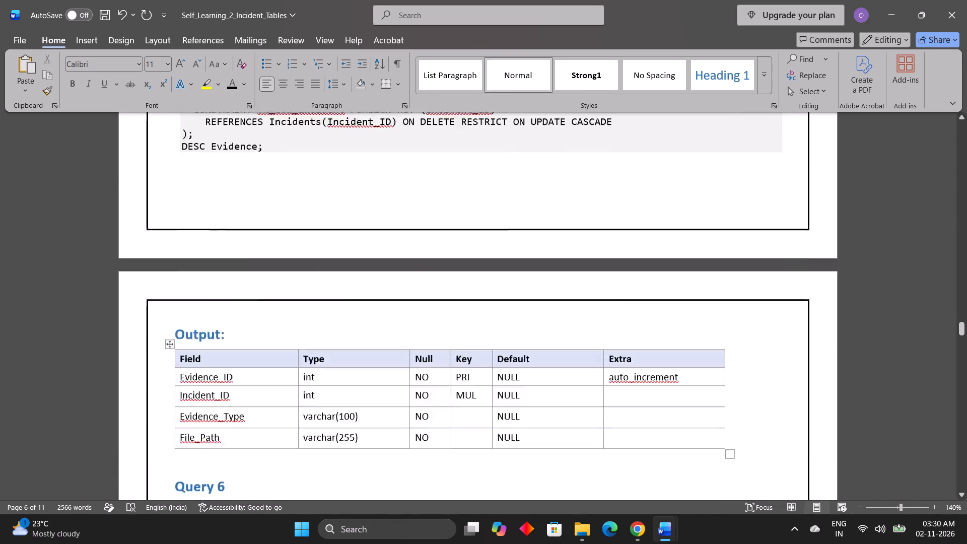
scroll(257, 218, down, 1)
scroll(257, 218, up, 1)
drag(252, 303, 177, 302)
click(253, 280)
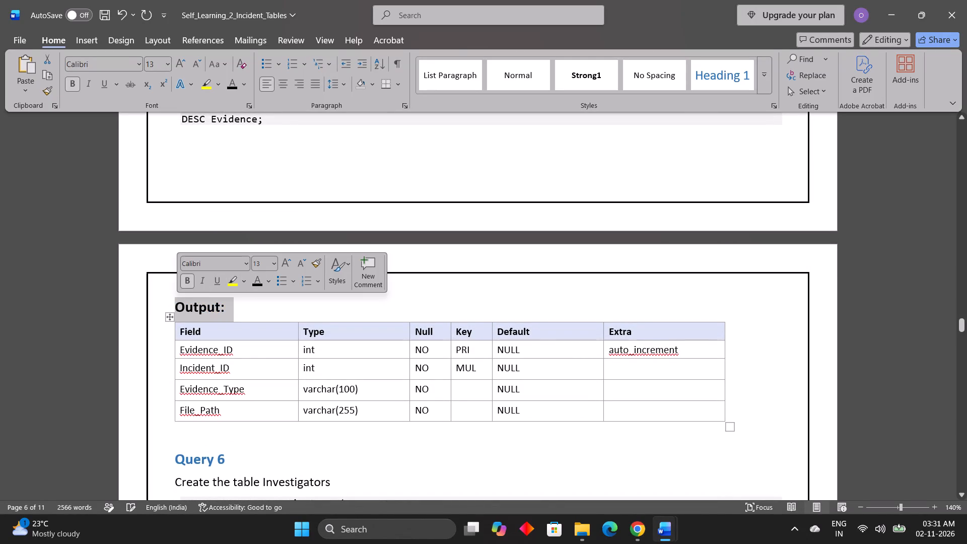
scroll(249, 360, down, 1)
scroll(266, 310, up, 1)
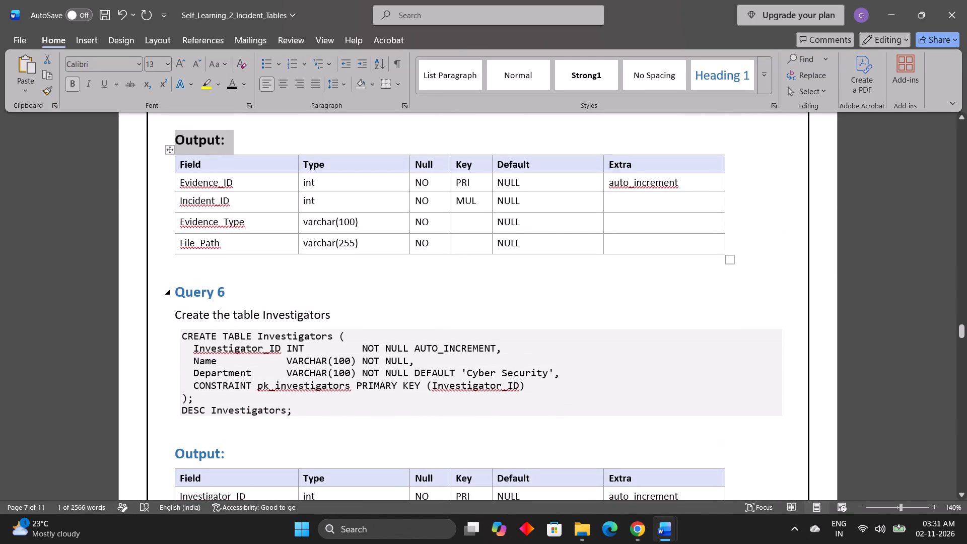
drag(240, 297, 168, 293)
click(245, 268)
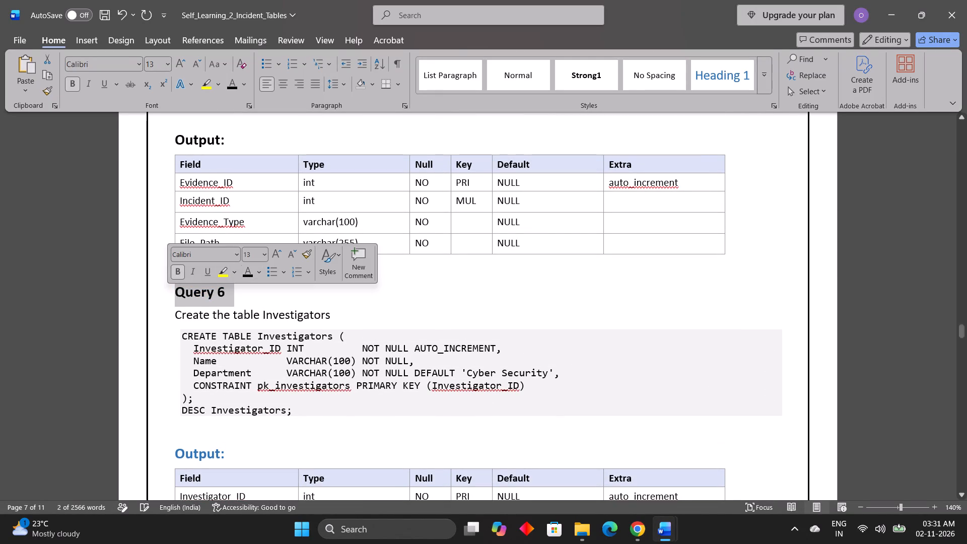
drag(234, 463, 171, 455)
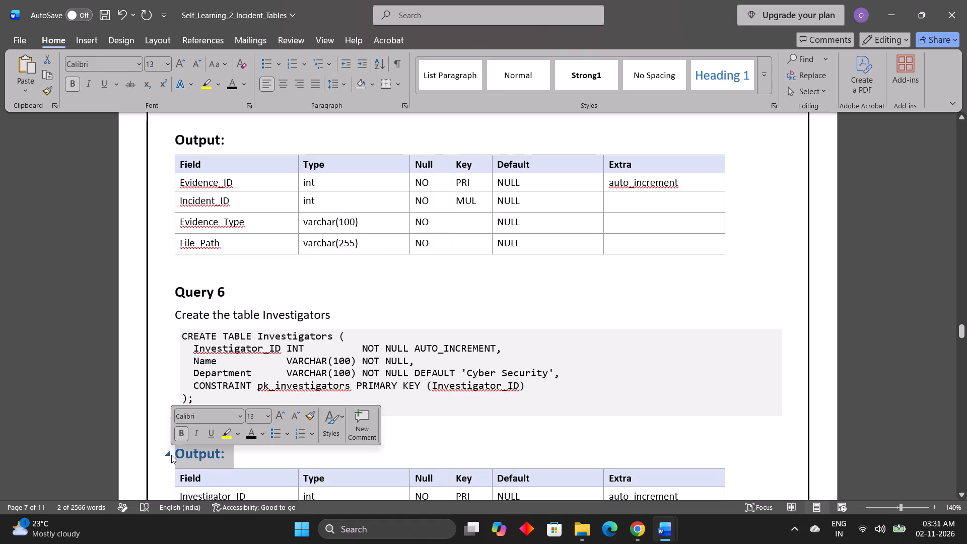
click(254, 429)
Look through the remaining query and output sections after Query 6 for headings that still need recolouring.
scroll(254, 429, down, 2)
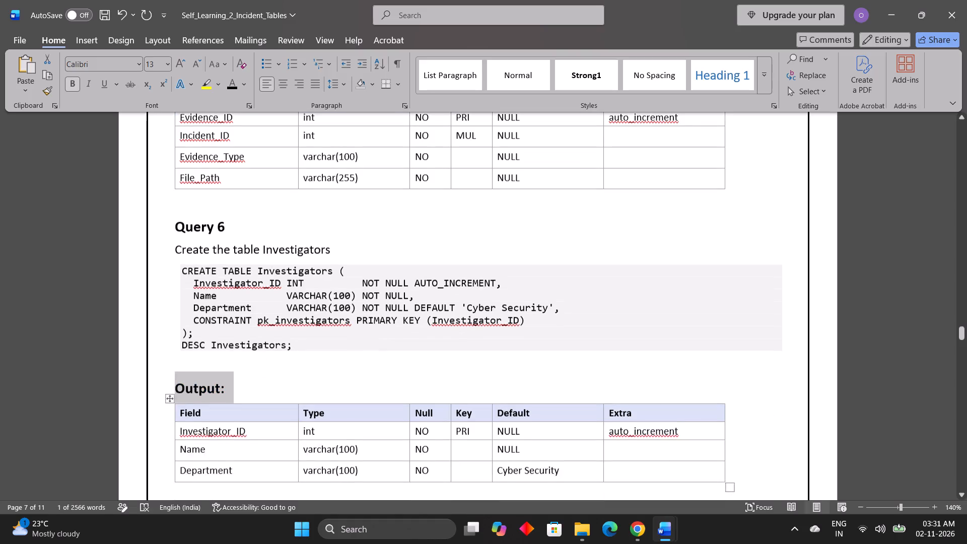
scroll(254, 429, down, 8)
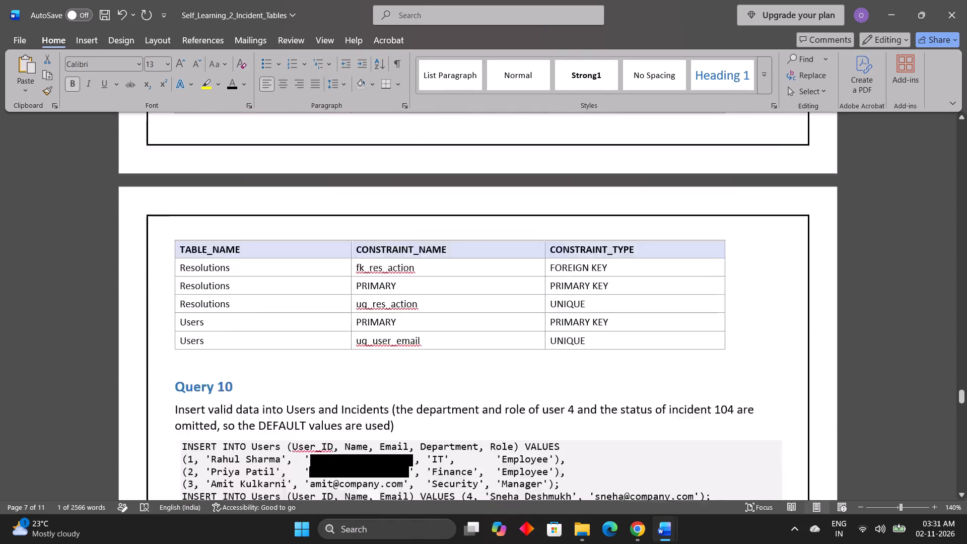
scroll(254, 429, down, 6)
scroll(254, 429, up, 1)
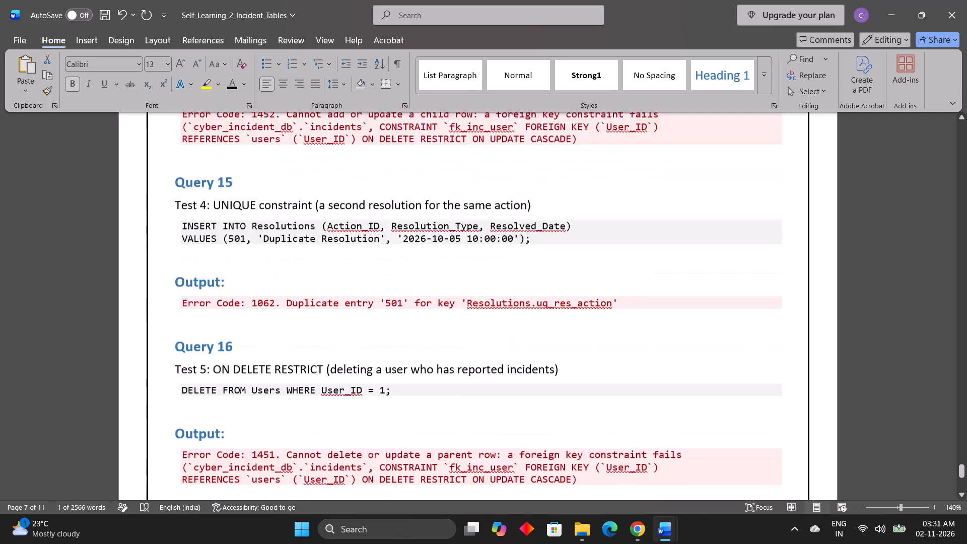
scroll(254, 429, up, 5)
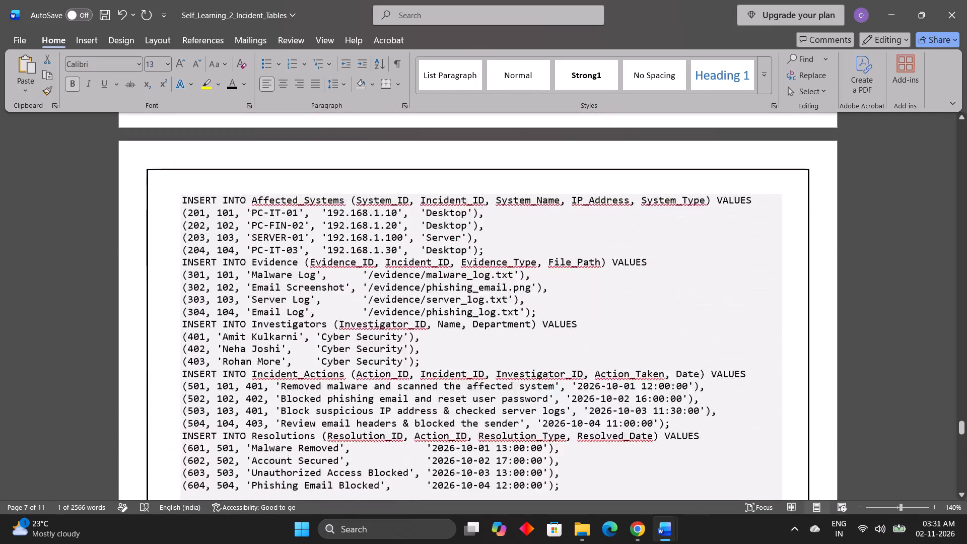
scroll(254, 429, up, 7)
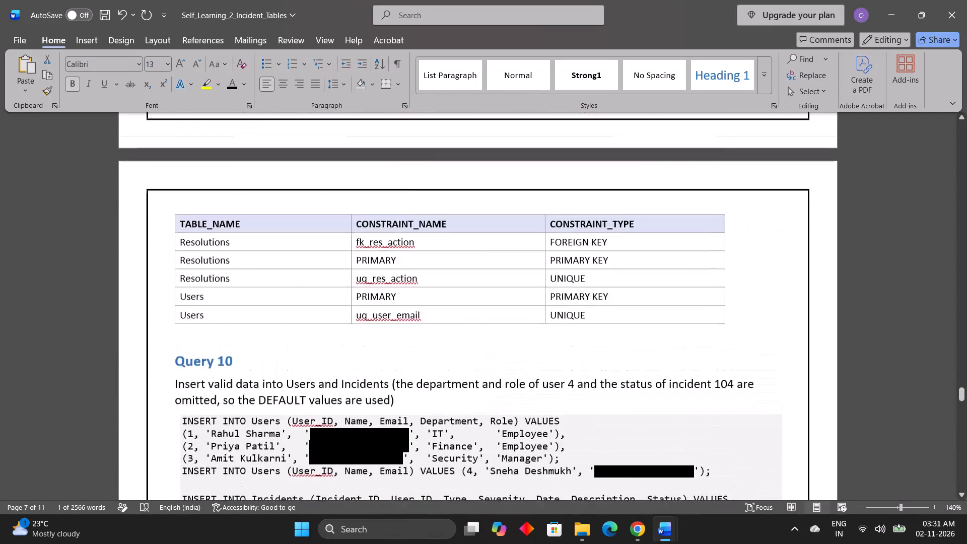
scroll(254, 429, up, 6)
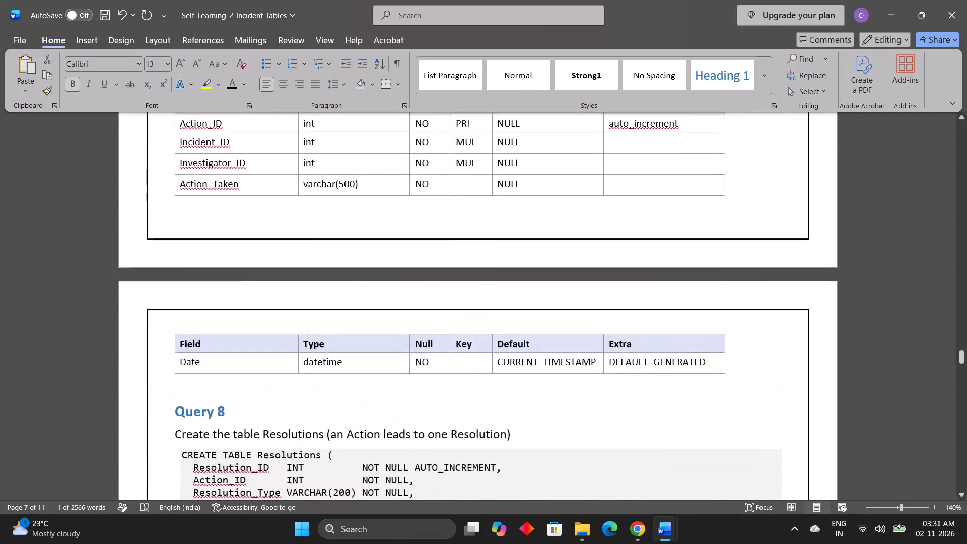
scroll(254, 429, up, 4)
scroll(254, 429, down, 1)
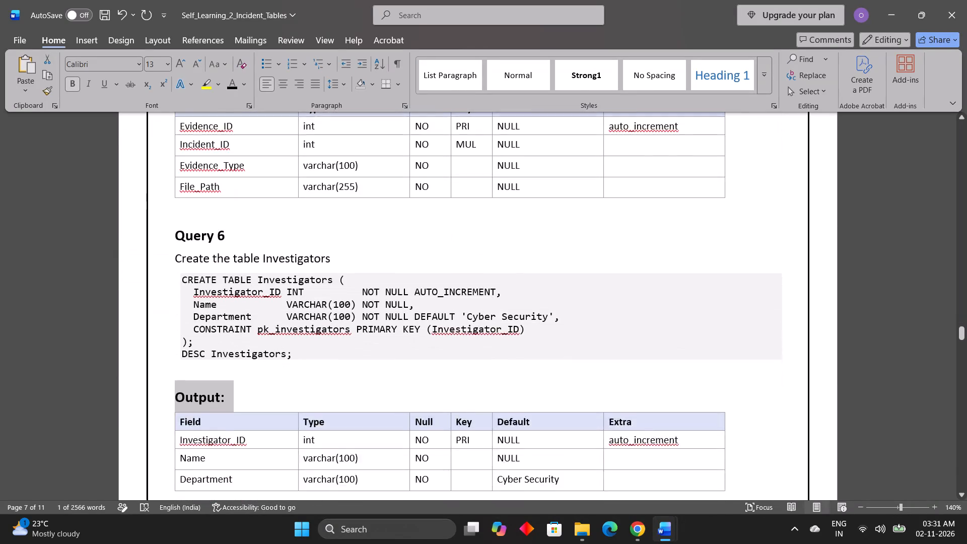
Change the font colour of the Query 7 heading to black.
scroll(254, 429, down, 1)
drag(233, 427, 165, 432)
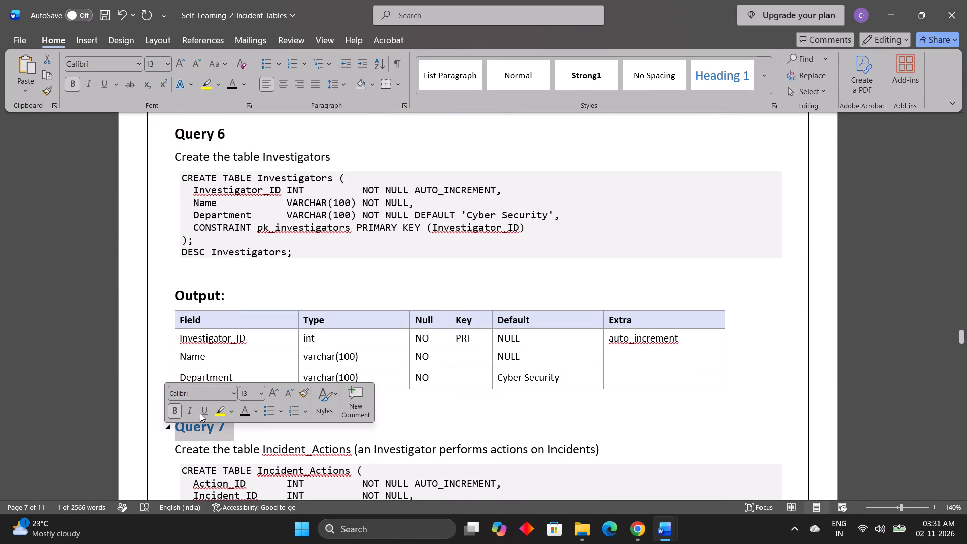
click(245, 404)
click(262, 445)
scroll(262, 445, down, 1)
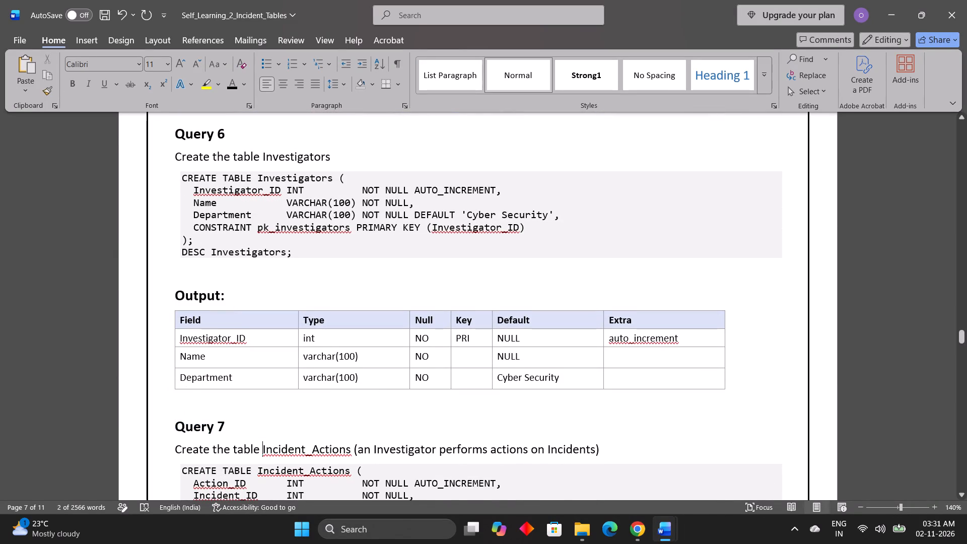
scroll(262, 445, down, 1)
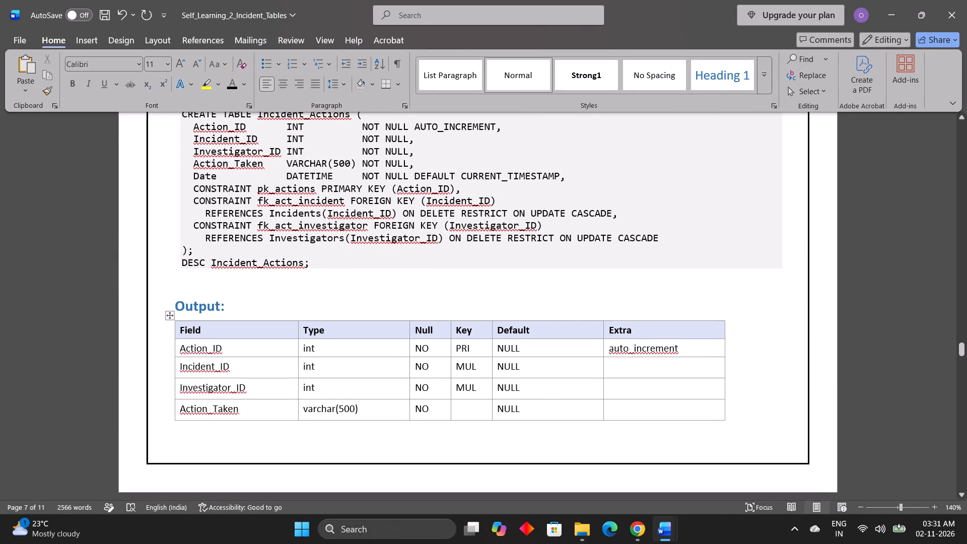
Change the font colour of the Output heading under Query 7 and the Query 8 heading to black.
drag(233, 311, 171, 314)
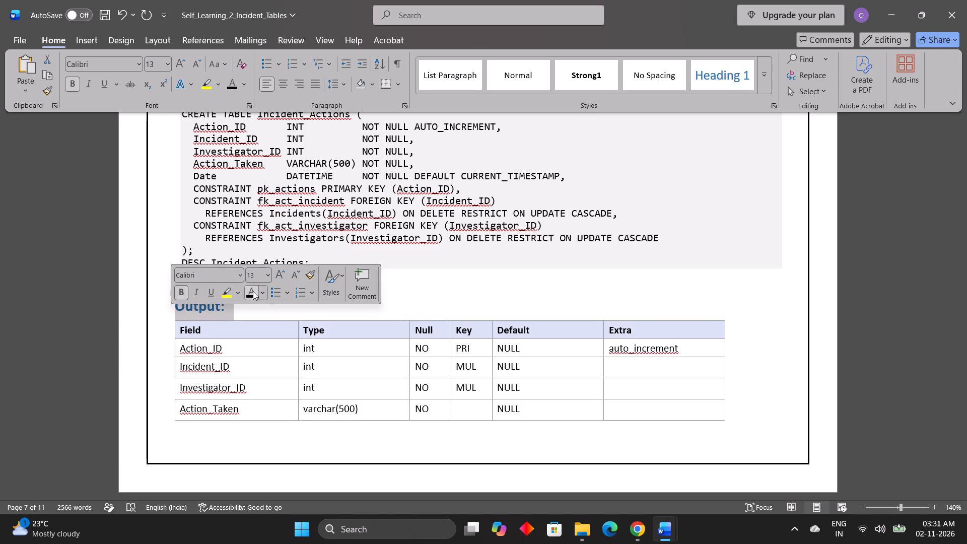
click(250, 292)
click(258, 338)
scroll(258, 338, down, 1)
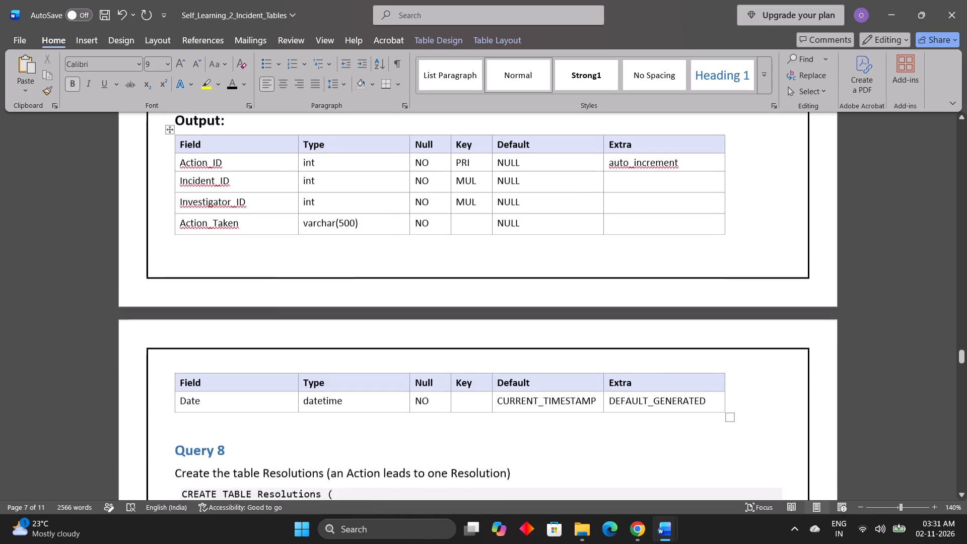
scroll(258, 338, down, 2)
drag(230, 297, 182, 295)
click(260, 278)
click(268, 328)
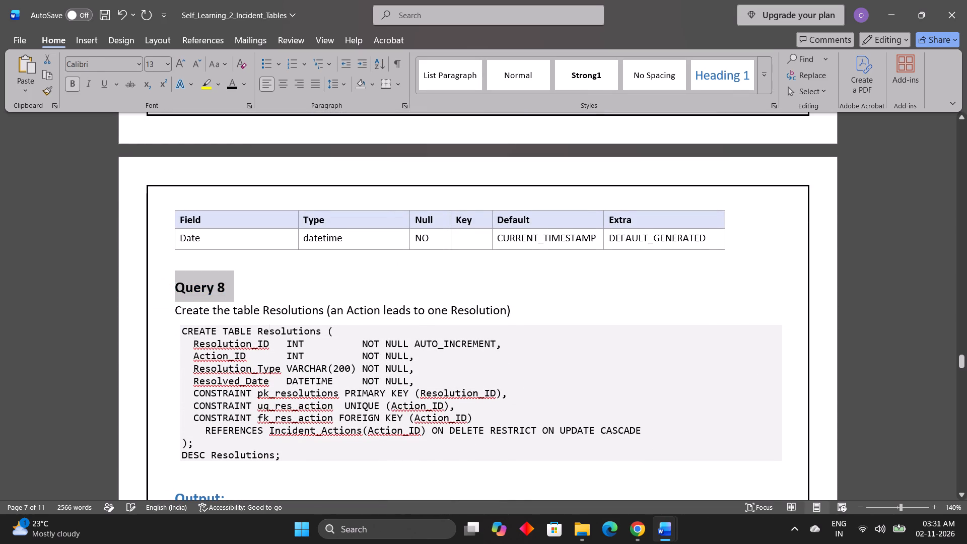
Change the font colour of the Output heading under Query 8 and the Query 9 heading to black.
scroll(268, 328, down, 1)
drag(235, 259, 210, 257)
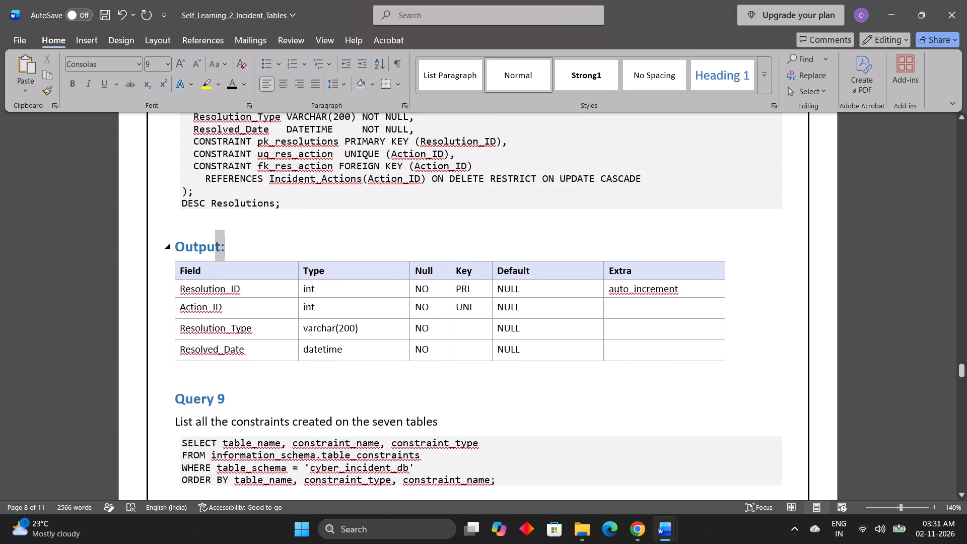
drag(210, 257, 167, 251)
click(244, 232)
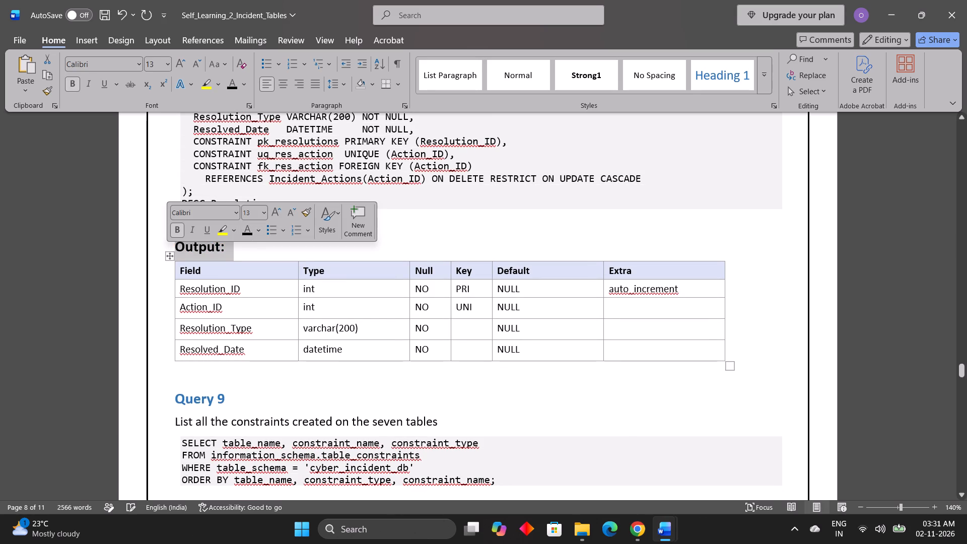
drag(239, 401, 146, 393)
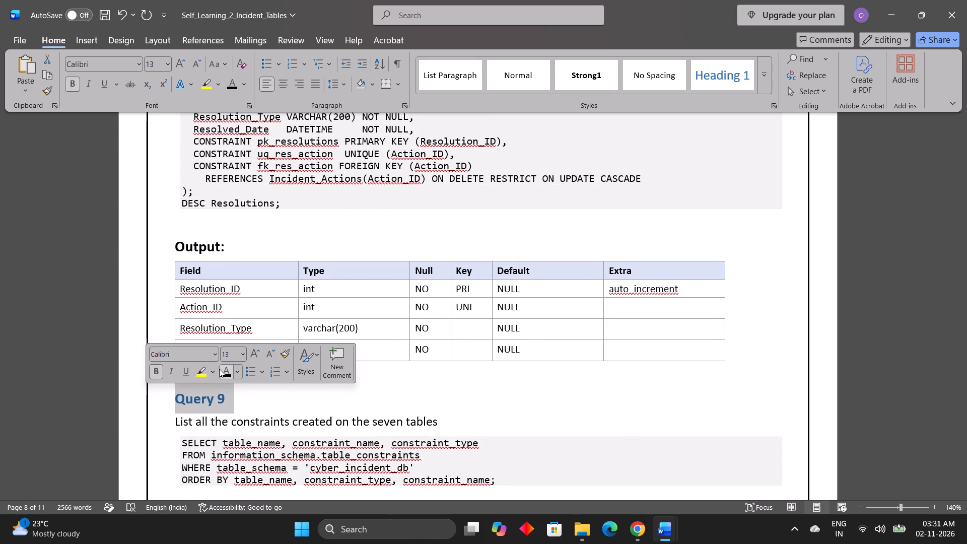
click(219, 369)
click(237, 397)
Change the font colour of the Output heading under Query 9 and the Query 10 heading to black.
scroll(237, 397, down, 2)
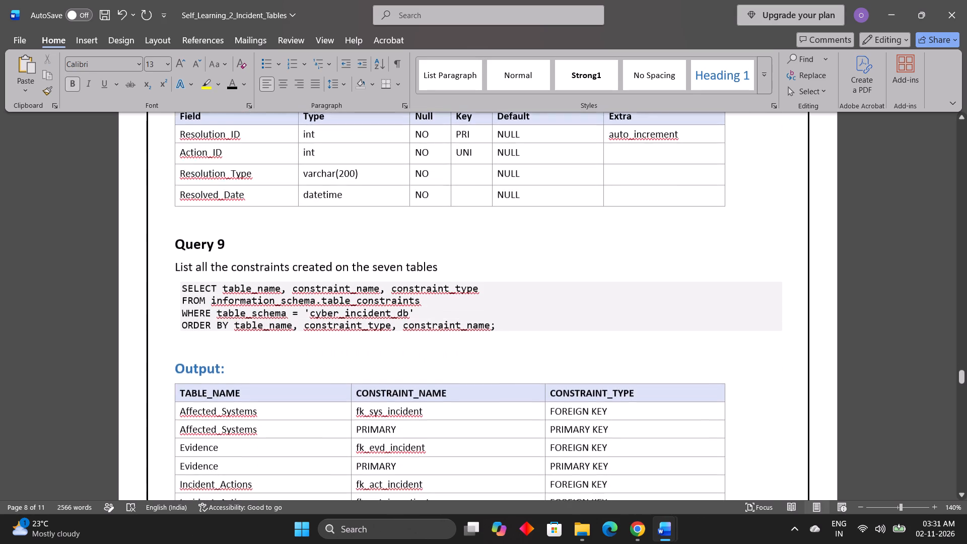
drag(227, 355, 178, 348)
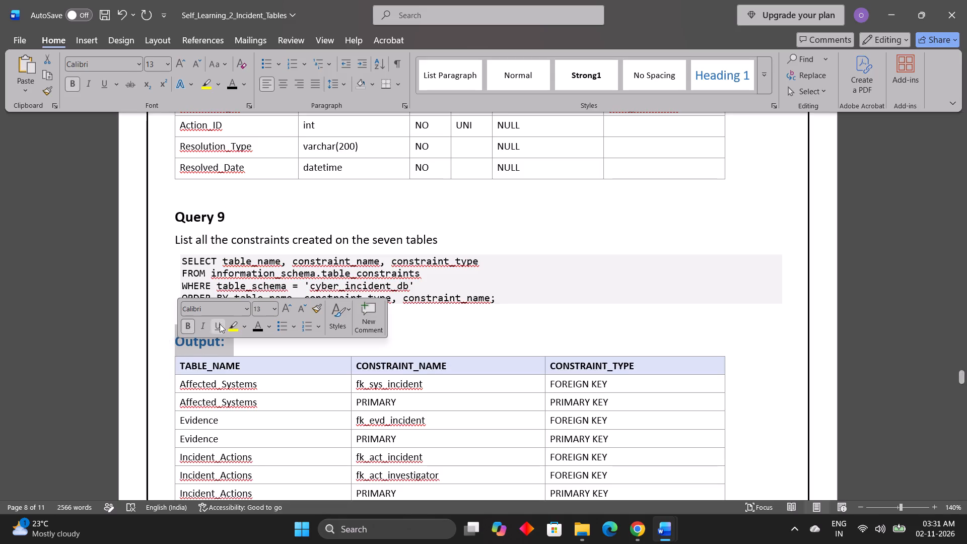
click(258, 327)
click(263, 361)
scroll(263, 361, down, 1)
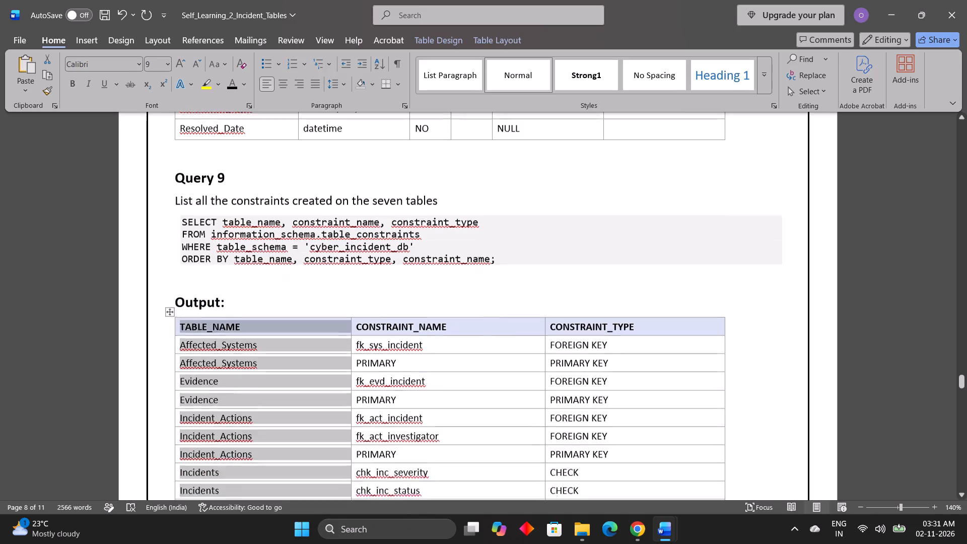
scroll(263, 361, down, 1)
scroll(296, 440, down, 2)
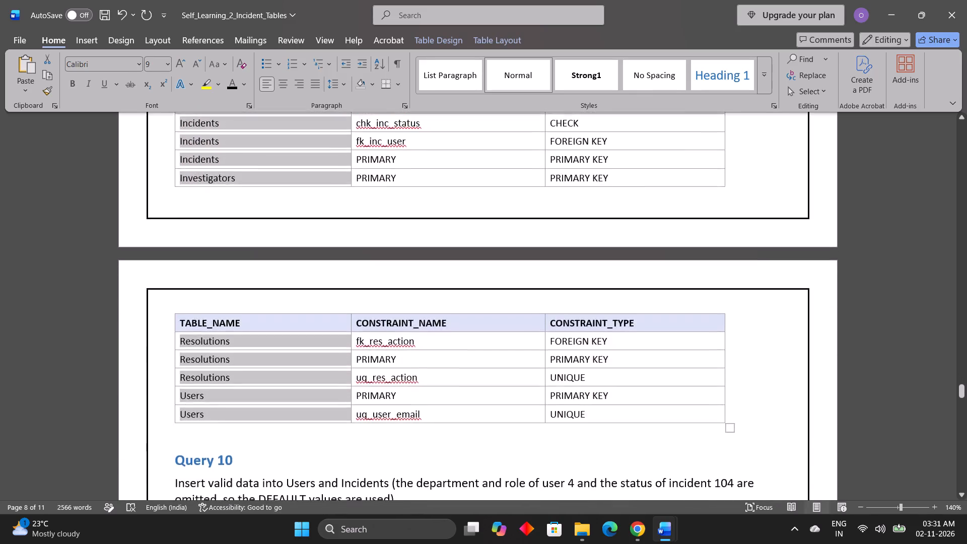
scroll(296, 440, down, 1)
click(296, 440)
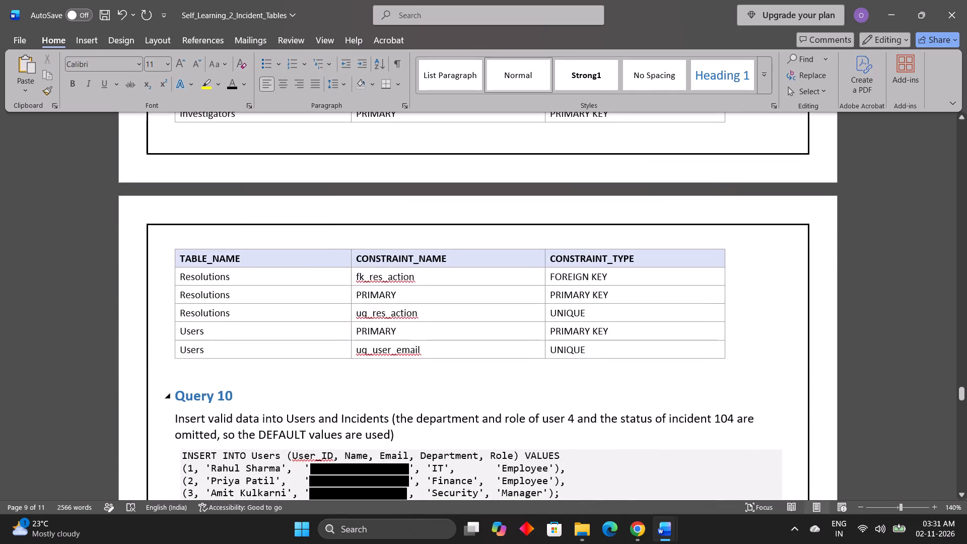
drag(256, 404, 171, 402)
click(251, 380)
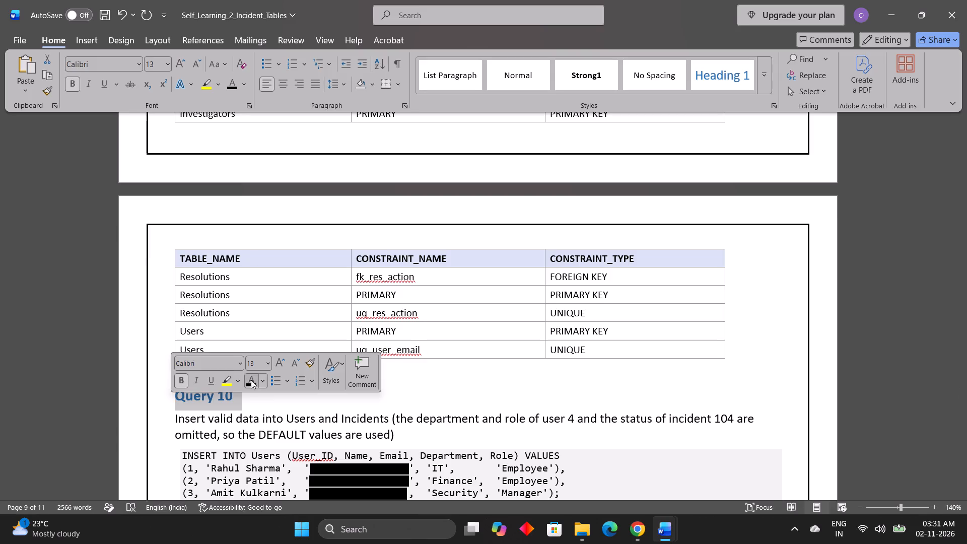
click(254, 422)
Change the font colour of the Output heading under Query 10 and the Query 11 heading to black.
scroll(254, 422, down, 1)
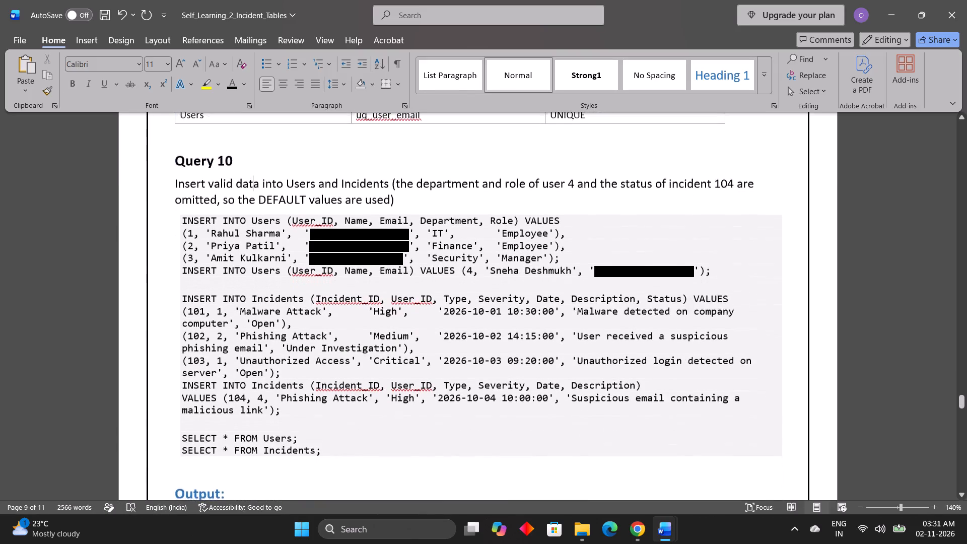
scroll(254, 422, down, 2)
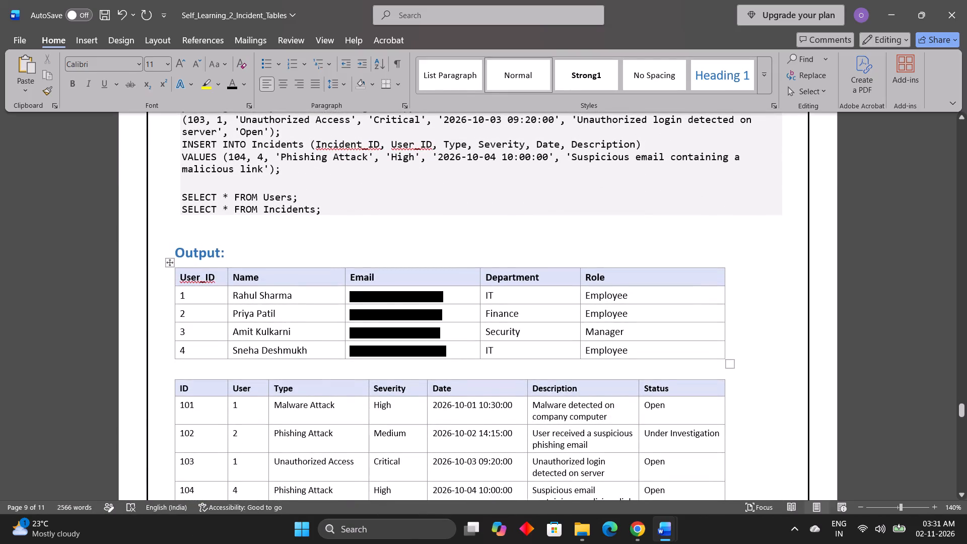
drag(244, 258, 180, 247)
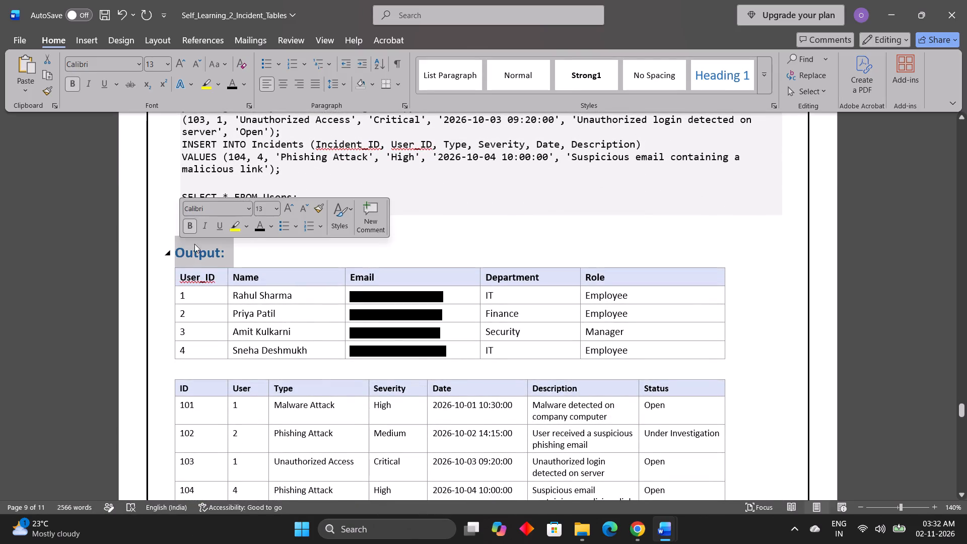
click(255, 227)
click(255, 272)
scroll(255, 272, down, 1)
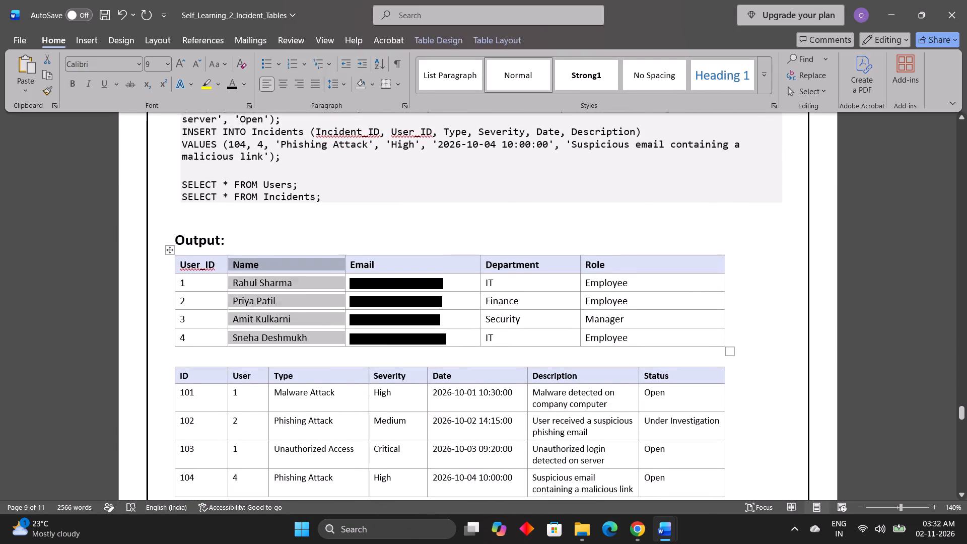
scroll(255, 272, down, 1)
drag(245, 238, 179, 222)
click(258, 198)
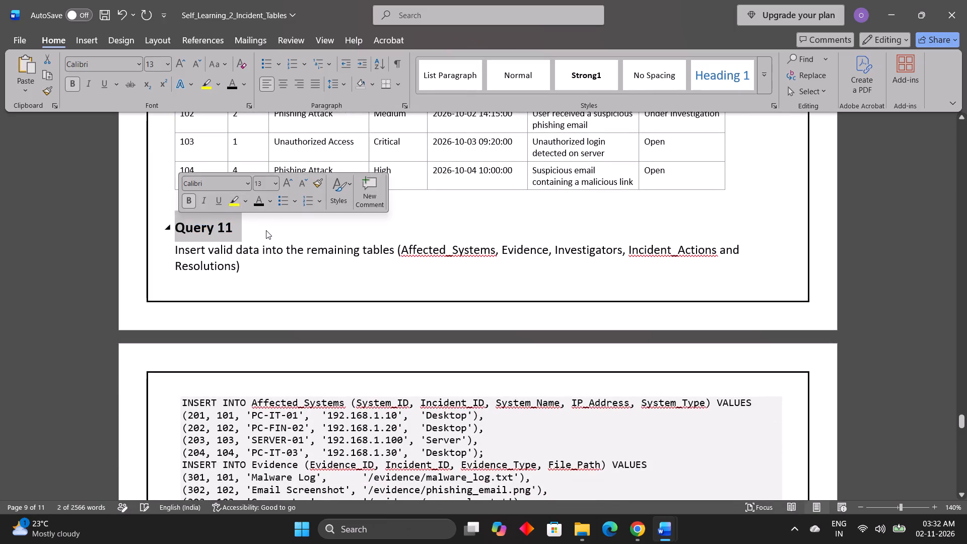
click(266, 230)
Change the font colour of the Output heading under Query 11 to black.
scroll(266, 230, down, 3)
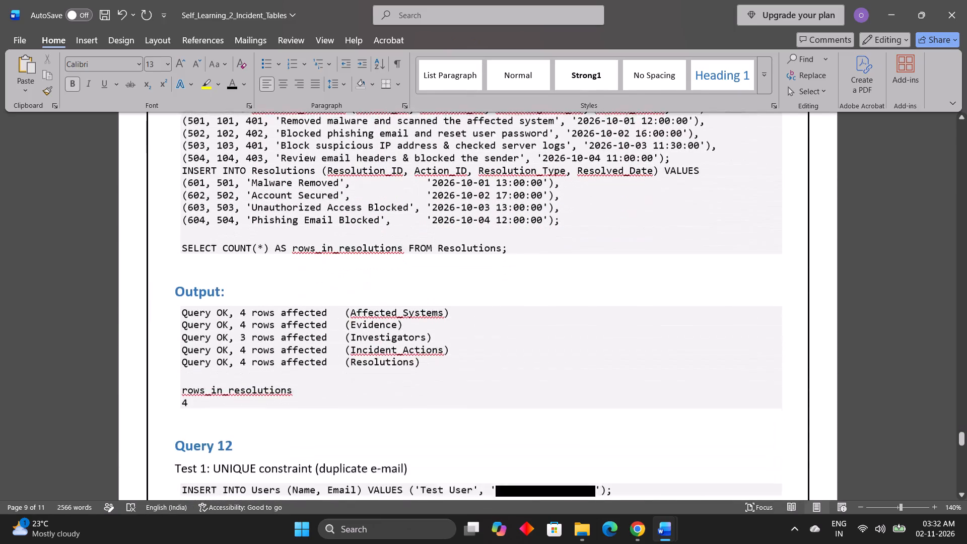
drag(251, 268, 181, 263)
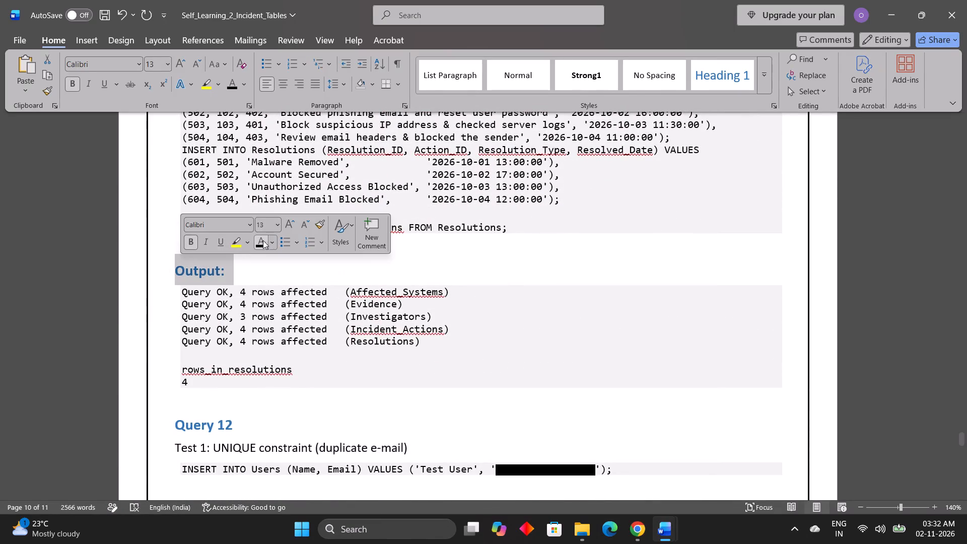
click(266, 240)
click(283, 295)
Add a blank line after the incidents output table so the Query 11 heading starts on the next page with its code.
scroll(283, 295, up, 2)
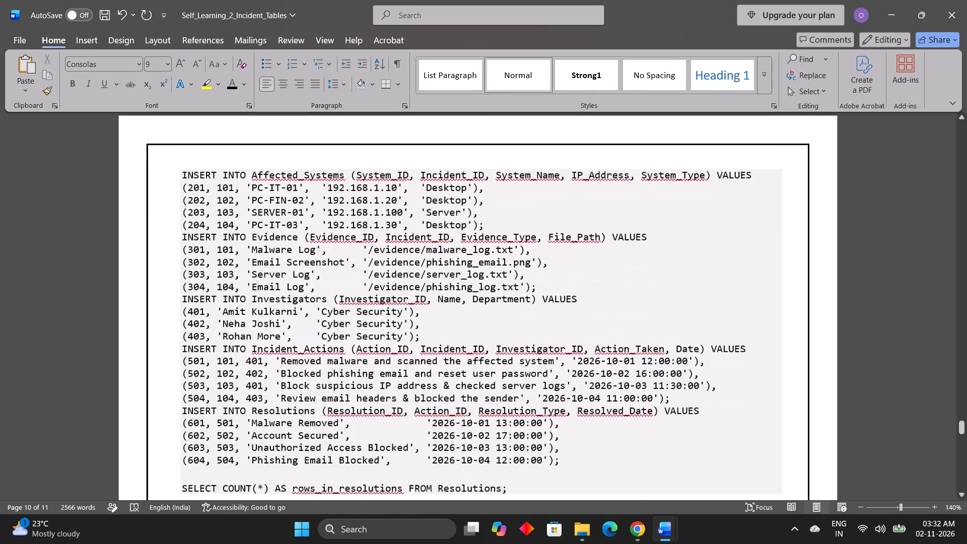
scroll(283, 295, up, 1)
click(236, 305)
key(Return)
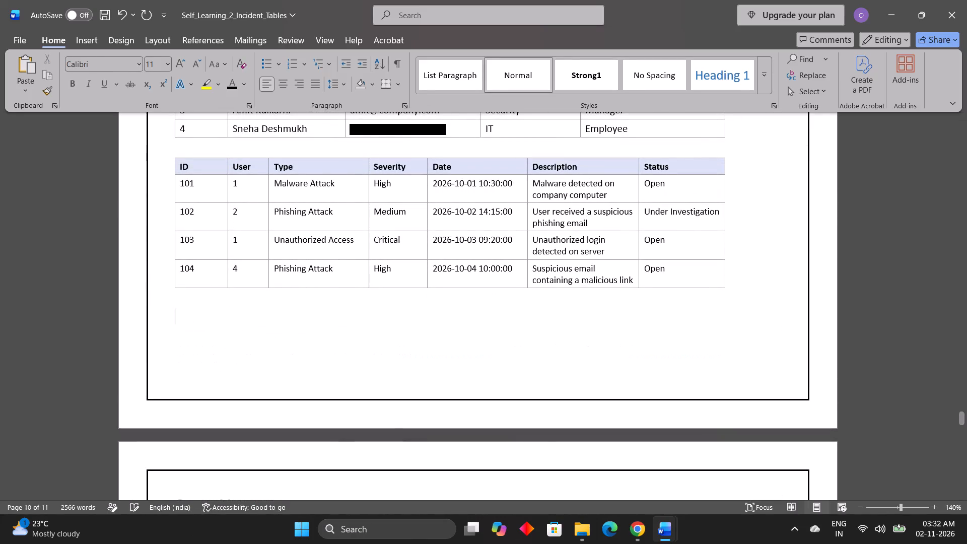
key(Return)
key(BackSpace)
scroll(236, 305, down, 1)
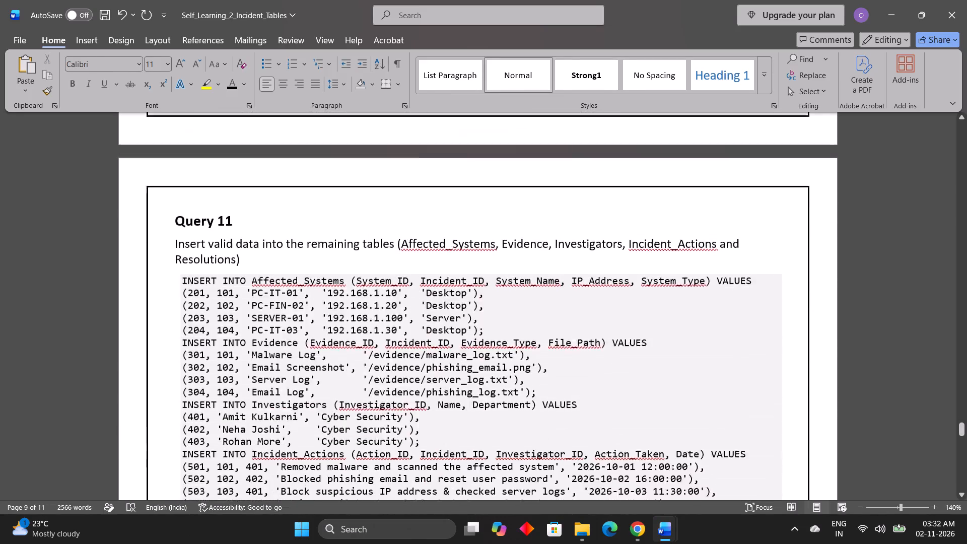
Change the font colour of the Query 12 heading, its Output heading, and the Query 13 heading to black.
scroll(236, 305, down, 3)
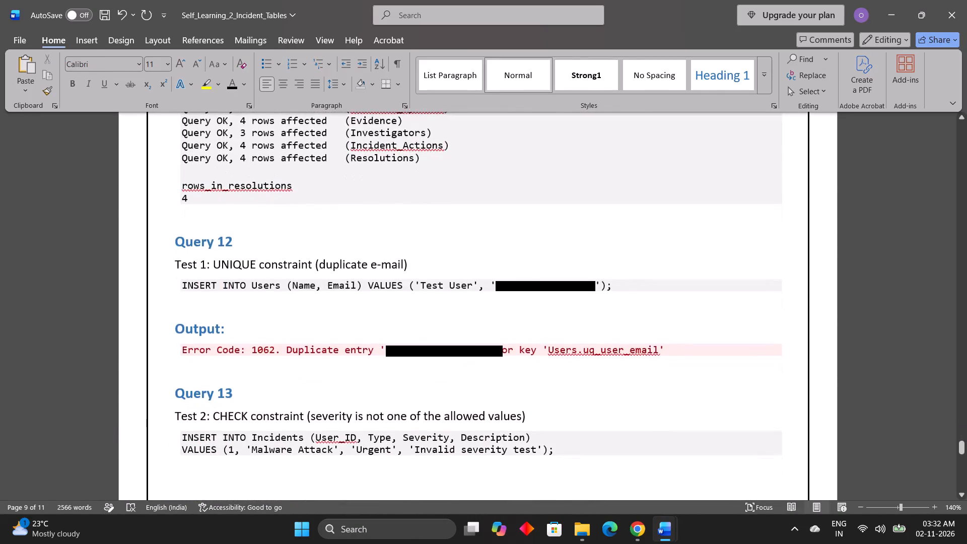
drag(245, 244, 181, 248)
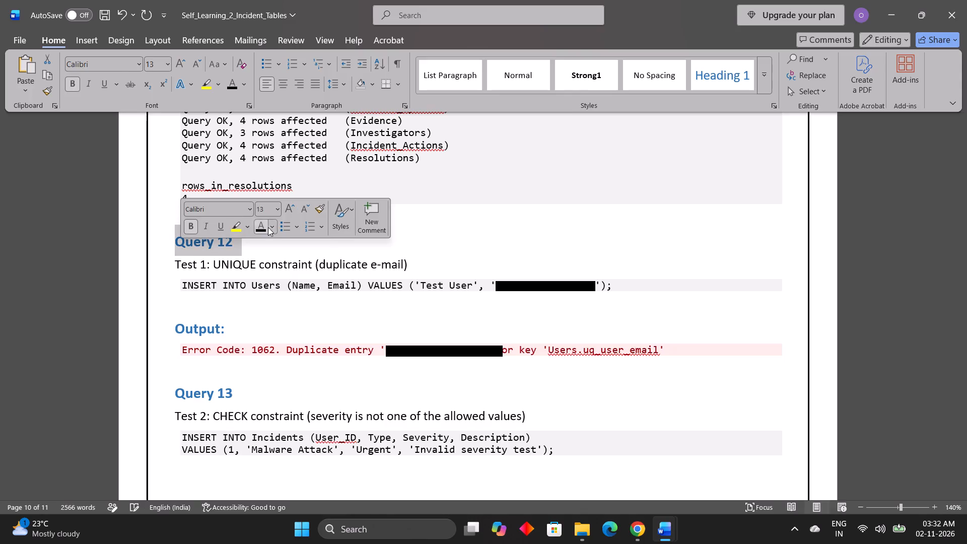
click(260, 229)
drag(257, 331, 164, 335)
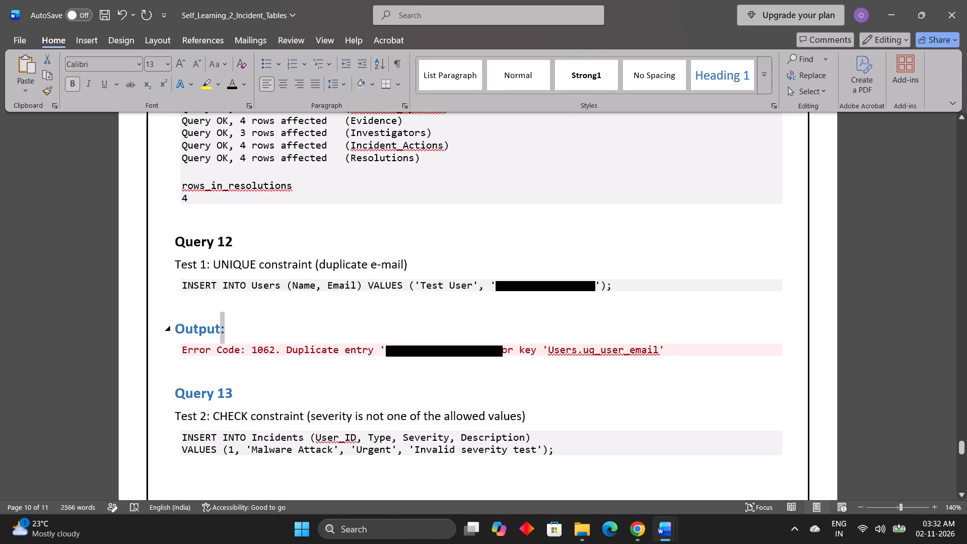
drag(164, 335, 150, 333)
click(230, 312)
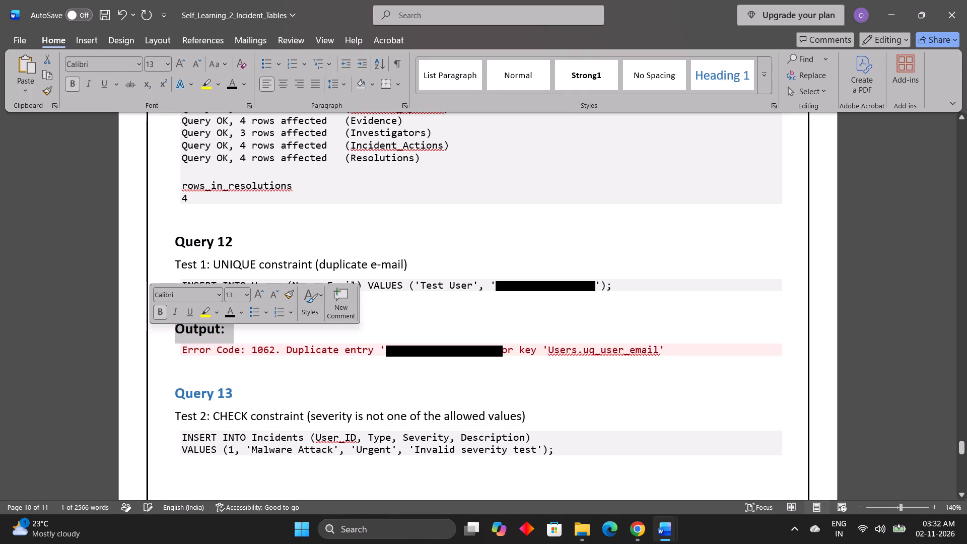
drag(251, 392, 165, 396)
click(243, 369)
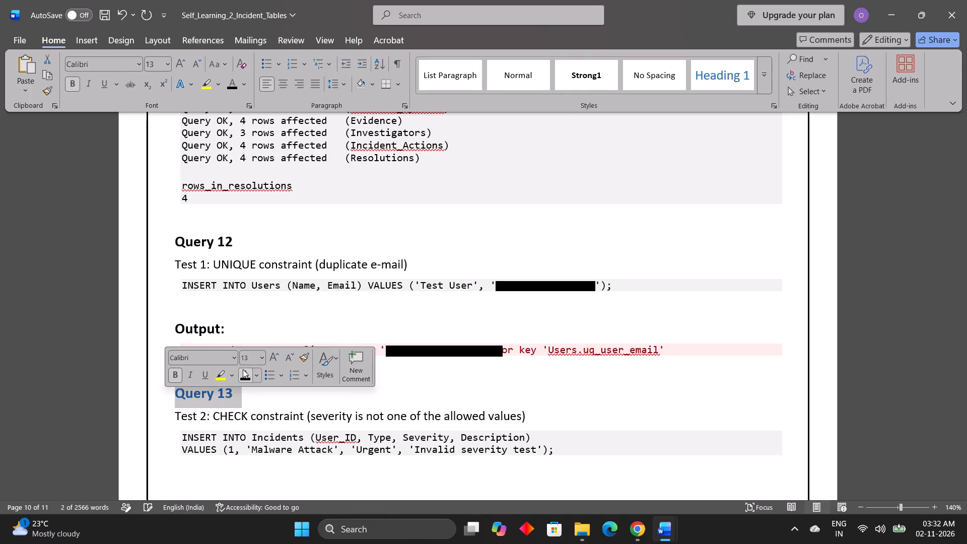
click(248, 410)
Remove the blank line between the Query 12 code block and its Output heading.
scroll(248, 410, down, 2)
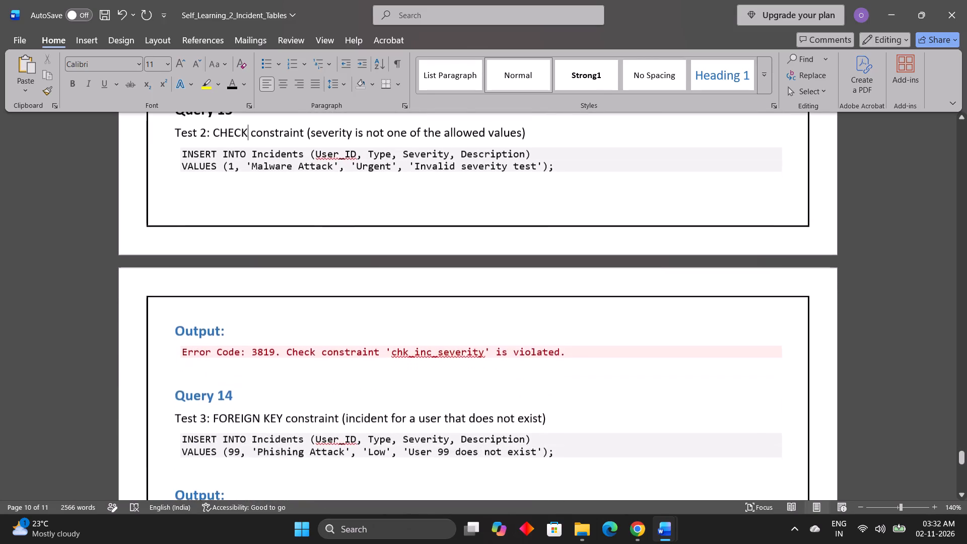
scroll(248, 410, up, 1)
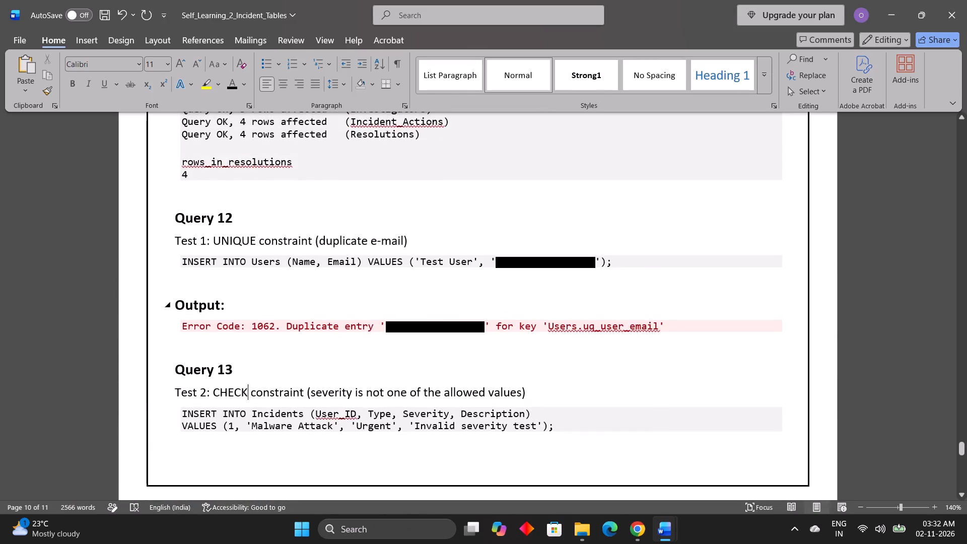
click(223, 294)
click(224, 284)
key(equal)
key(BackSpace)
key(BackSpace)
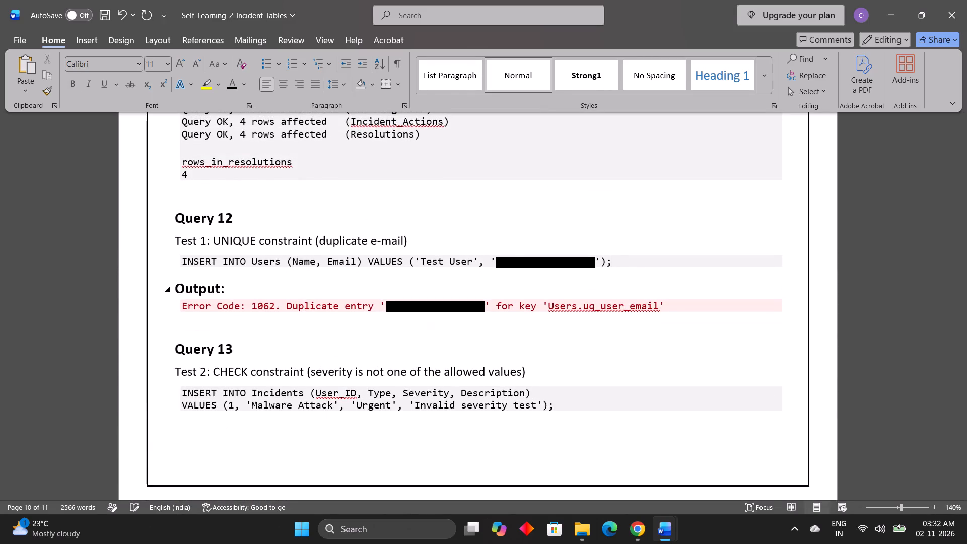
Remove the blank line between the Query 11 code block and its Output heading, and check the following page break.
scroll(224, 284, down, 1)
scroll(224, 284, up, 1)
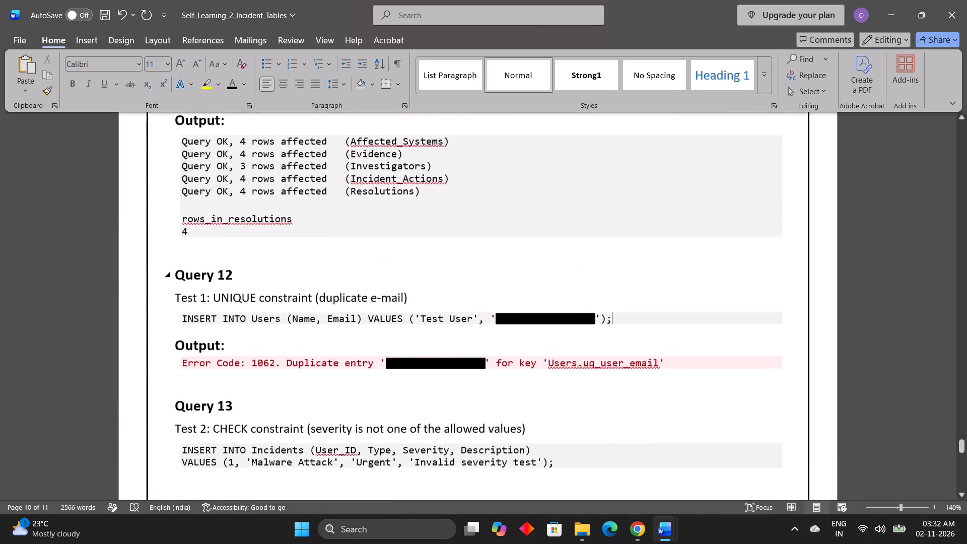
scroll(224, 284, up, 1)
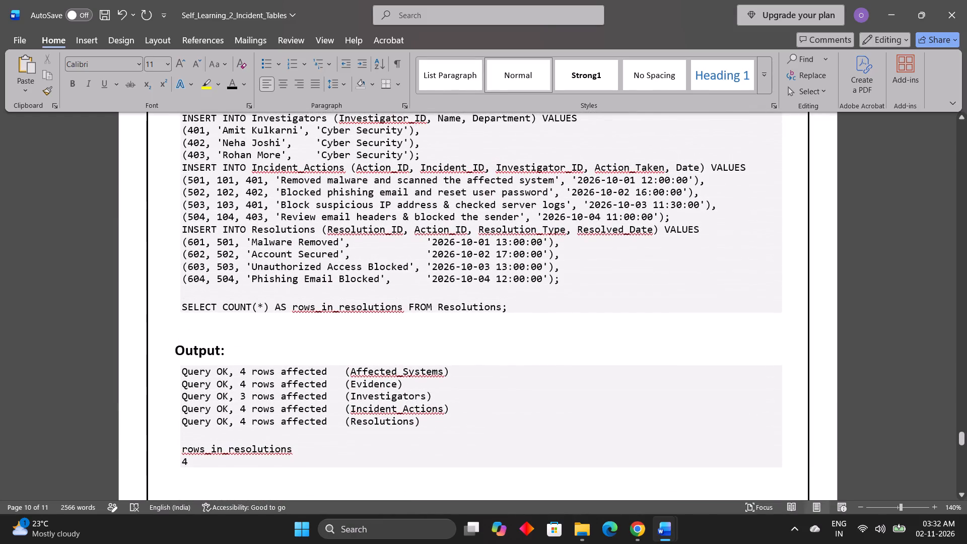
click(199, 329)
key(BackSpace)
scroll(199, 329, down, 1)
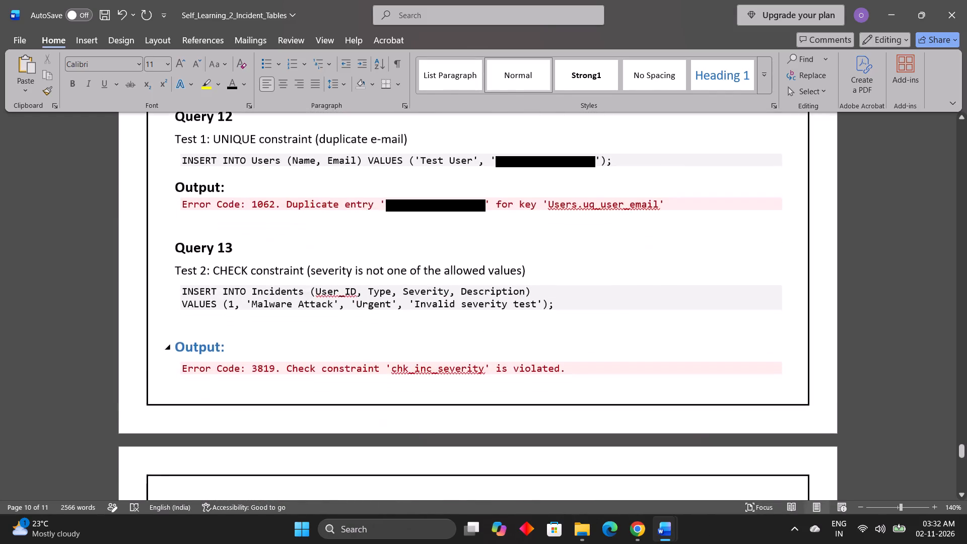
scroll(199, 329, down, 1)
scroll(199, 329, up, 1)
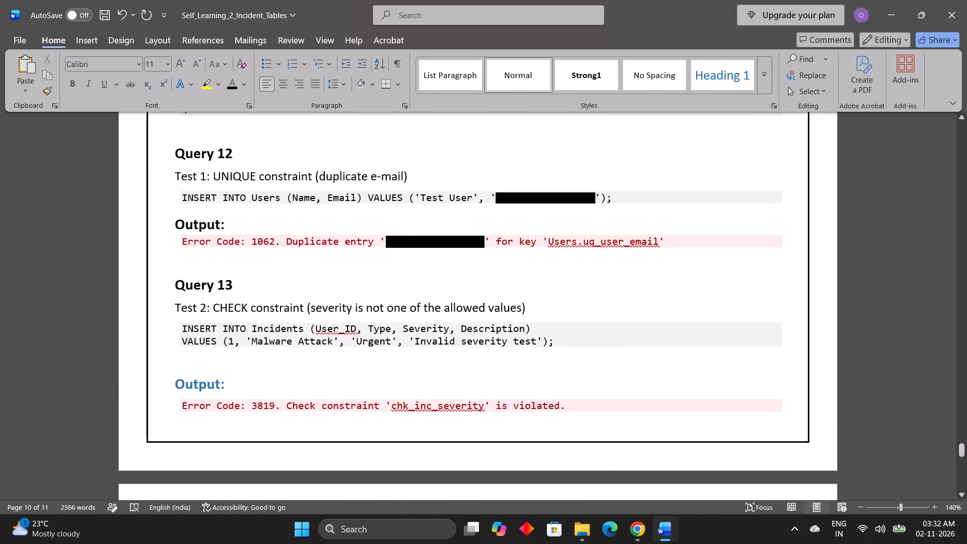
Remove the blank line between the Query 13 code block and its Output heading, and change that heading's font colour to black.
click(197, 355)
key(BackSpace)
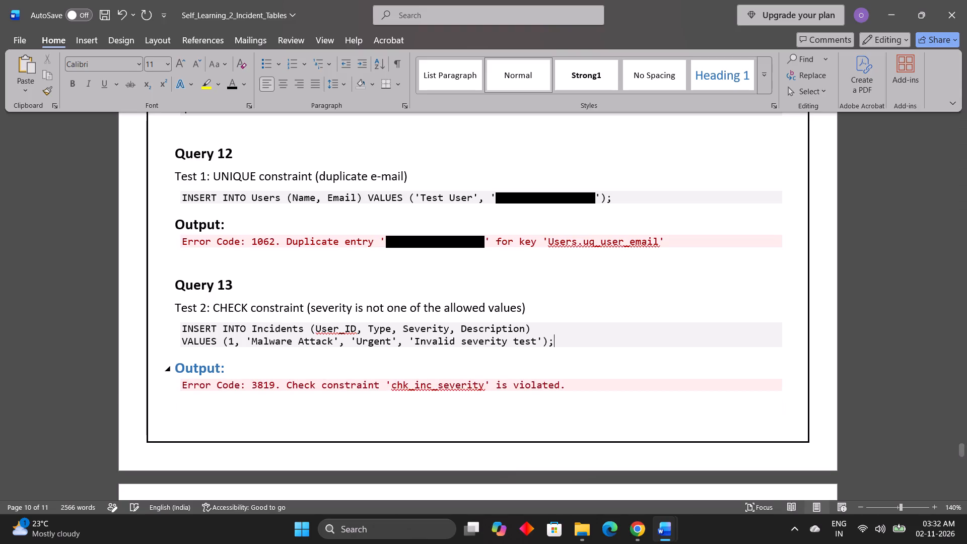
drag(225, 363, 172, 378)
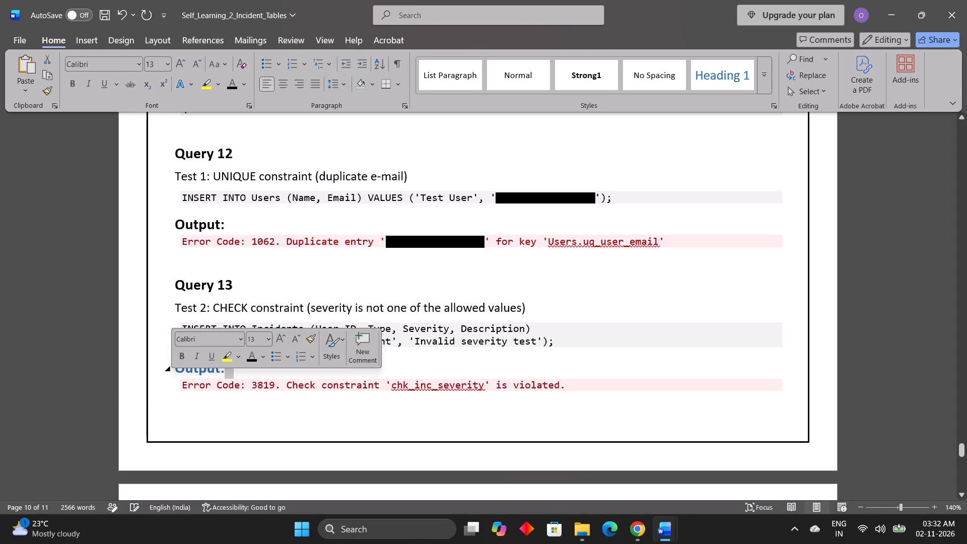
click(228, 377)
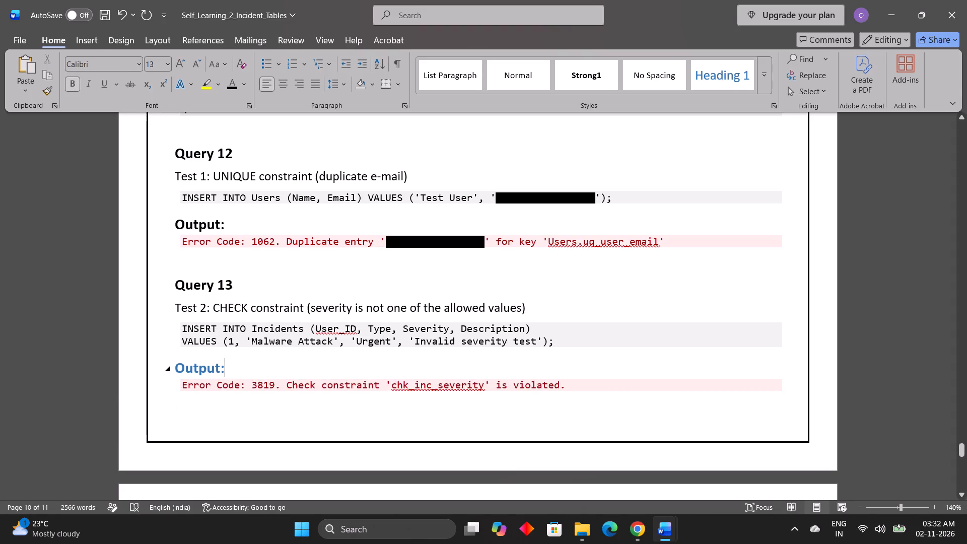
drag(228, 370, 172, 370)
click(252, 350)
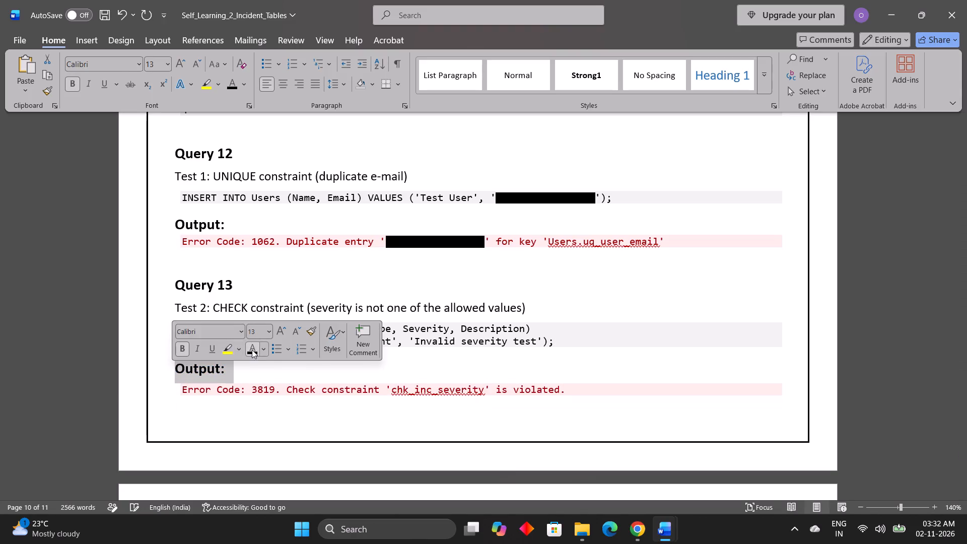
click(262, 394)
Change the font colour of the Query 14 heading and its Output heading to black.
scroll(262, 394, down, 2)
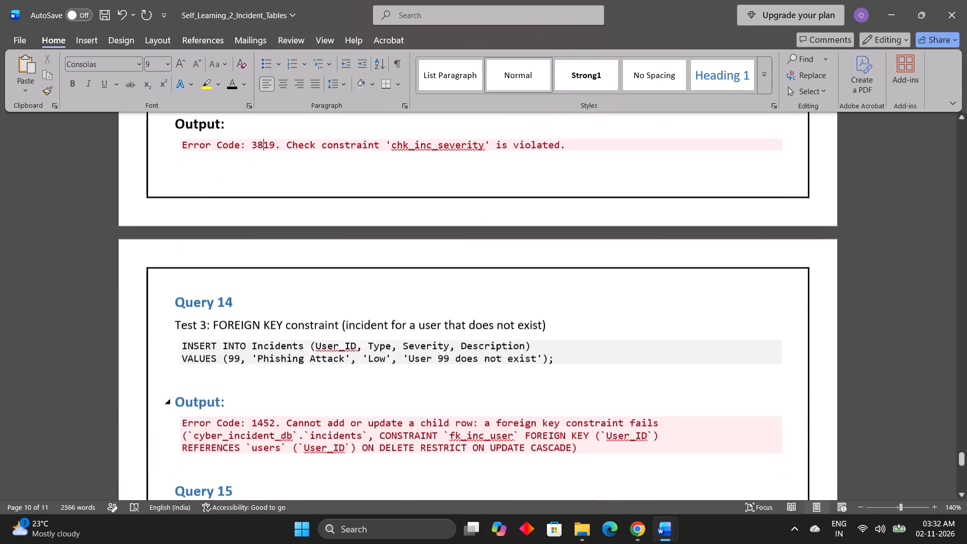
drag(236, 283, 165, 289)
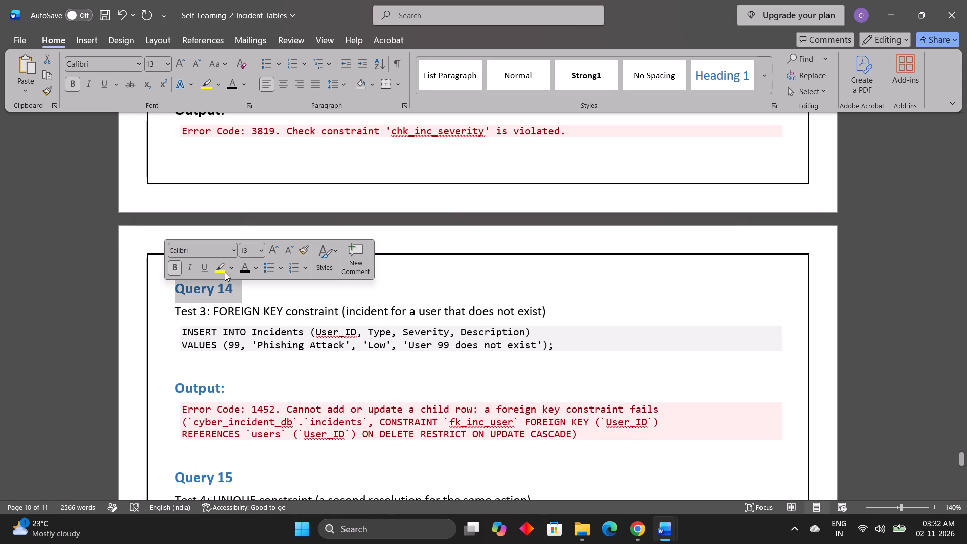
click(239, 269)
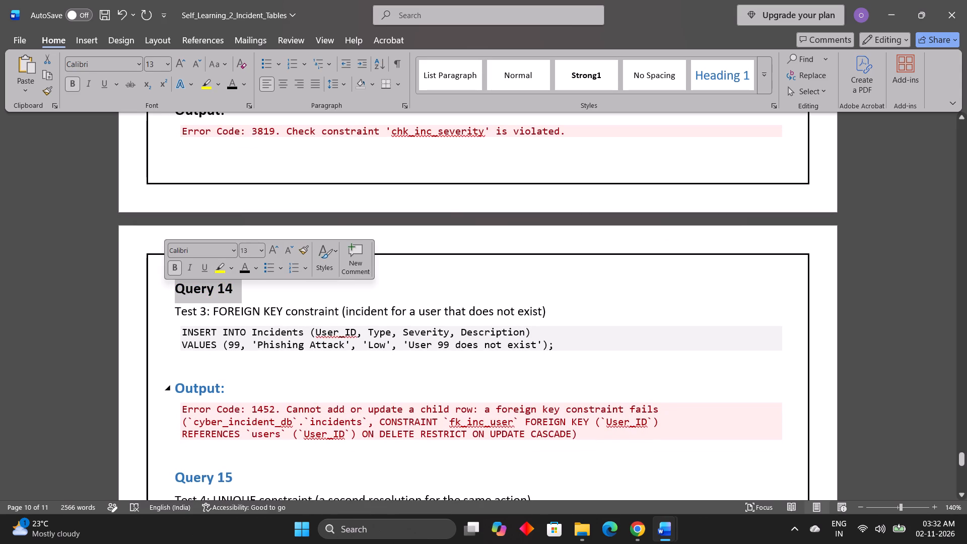
drag(225, 387, 186, 378)
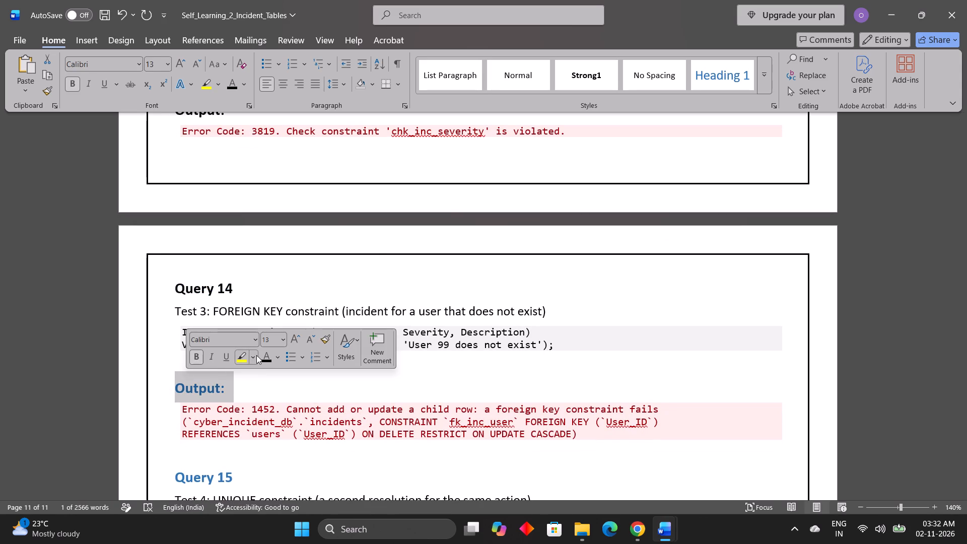
click(263, 358)
click(261, 400)
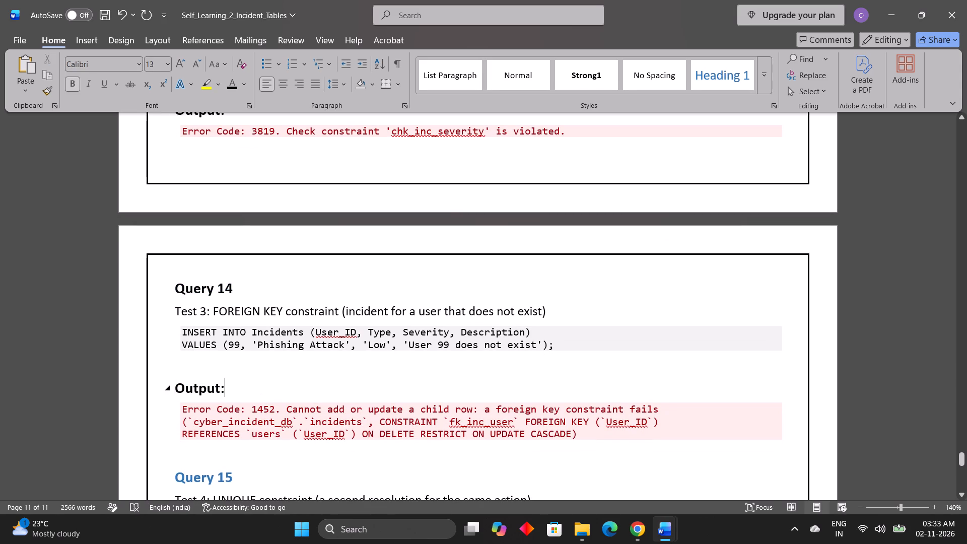
Remove the blank line between the Query 14 code block and its Output heading.
click(229, 374)
click(229, 367)
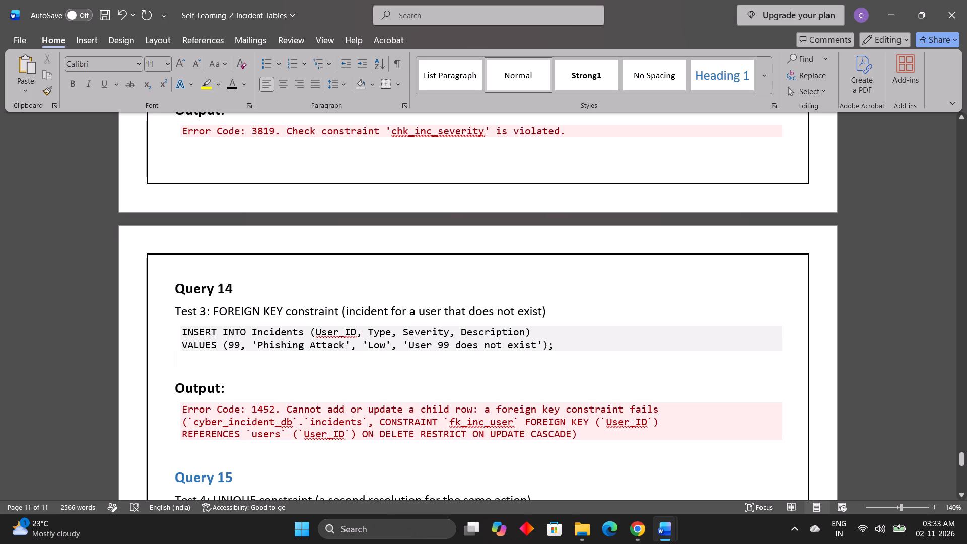
key(BackSpace)
Make the Query 15 heading and its Output heading black, and remove the blank line between the code block and Output heading.
scroll(229, 367, down, 1)
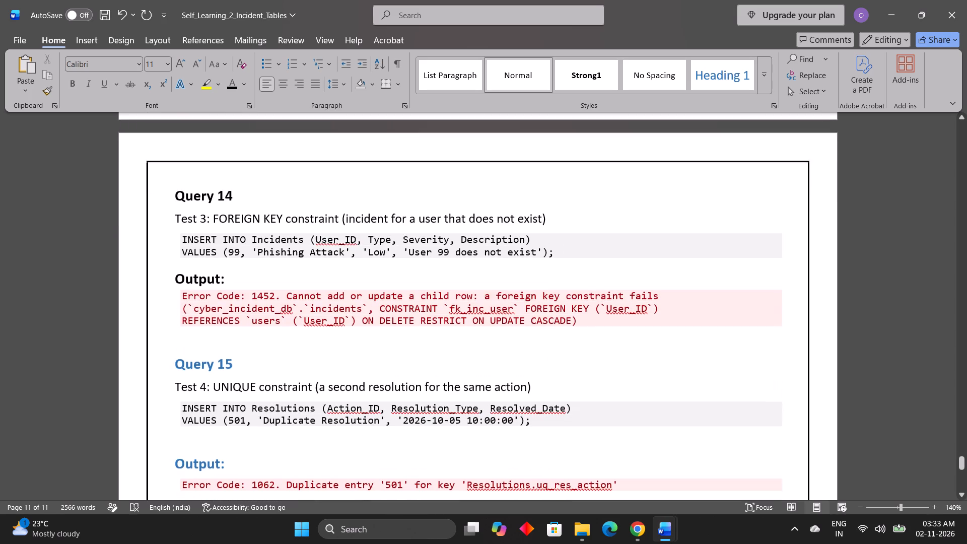
scroll(229, 367, down, 1)
drag(245, 347, 171, 337)
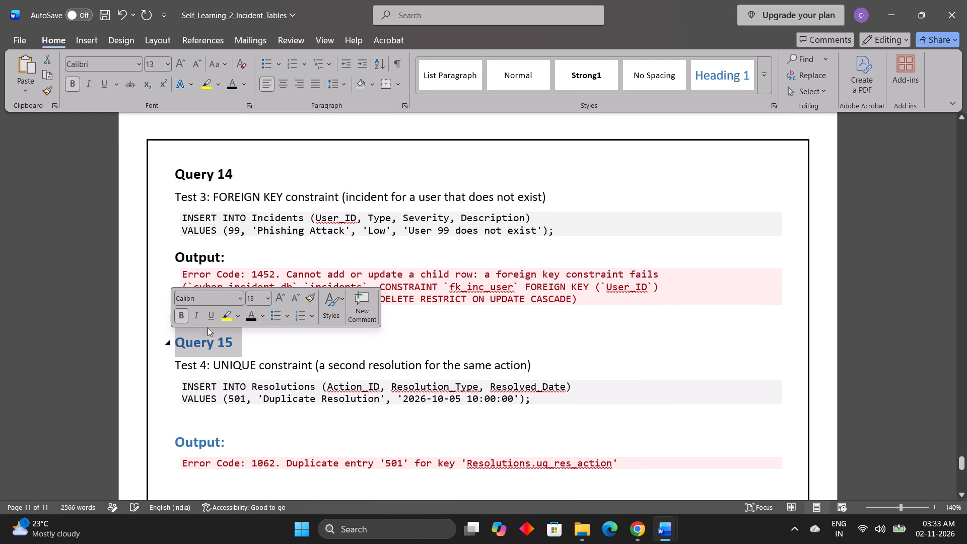
click(244, 316)
click(246, 316)
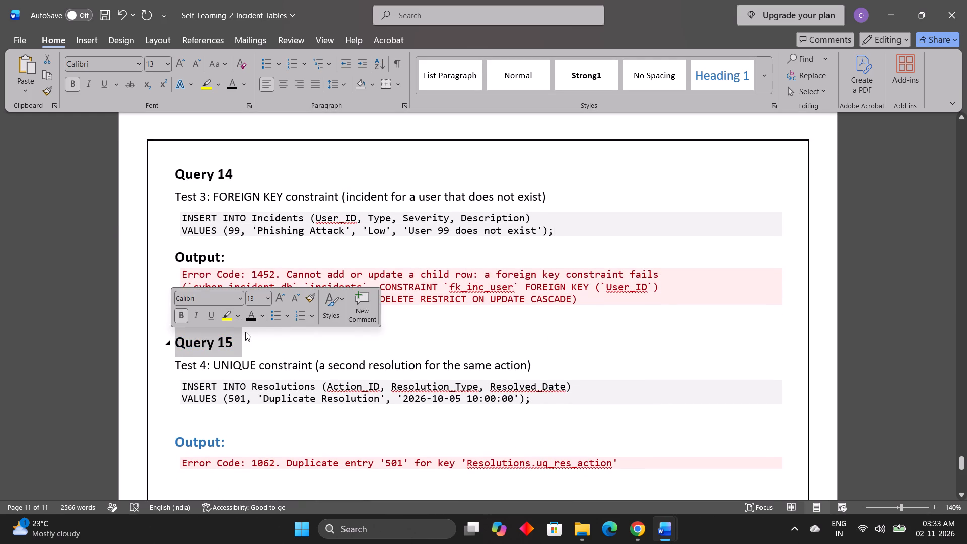
click(245, 332)
click(231, 424)
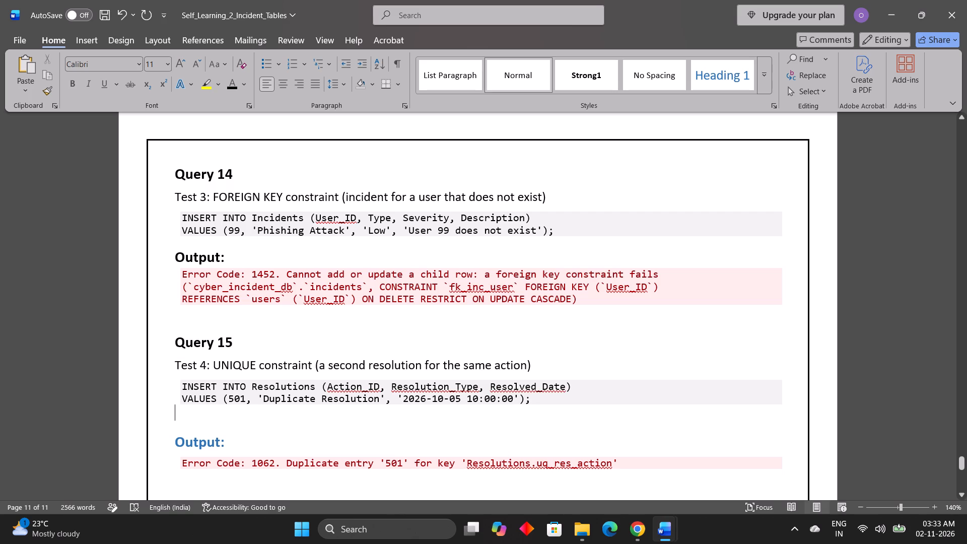
key(BackSpace)
drag(236, 424, 180, 426)
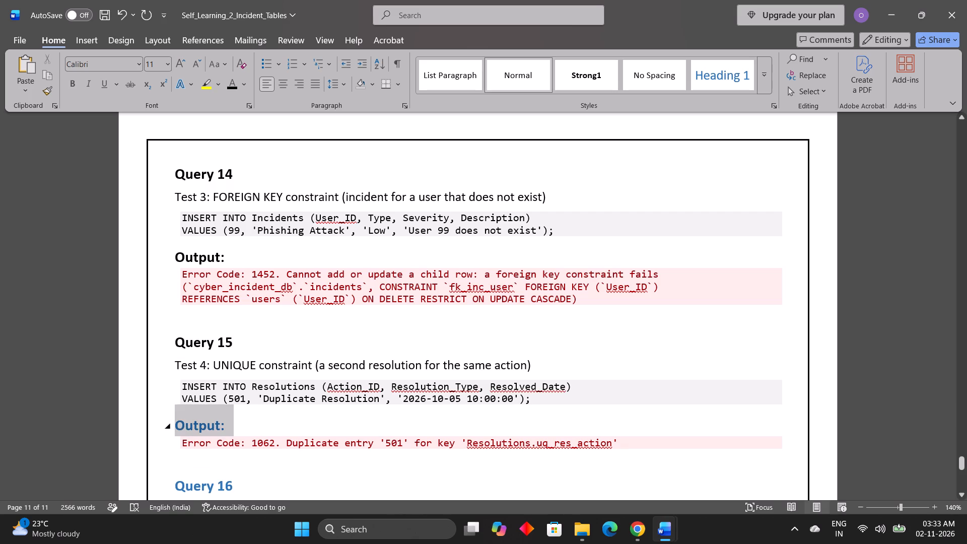
drag(180, 426, 181, 425)
click(269, 386)
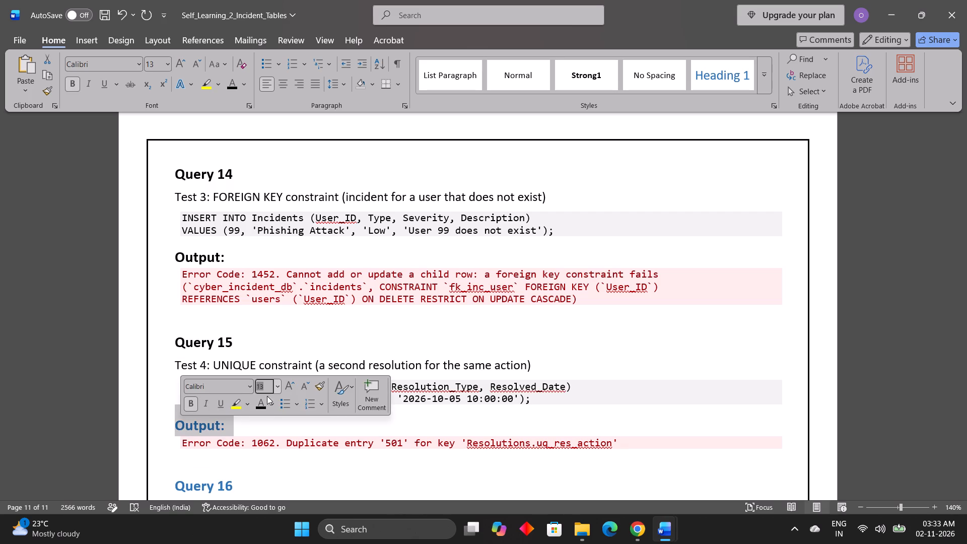
click(264, 401)
click(254, 449)
Change the font colour of the Query 16 heading and its Output heading to black.
scroll(254, 449, down, 1)
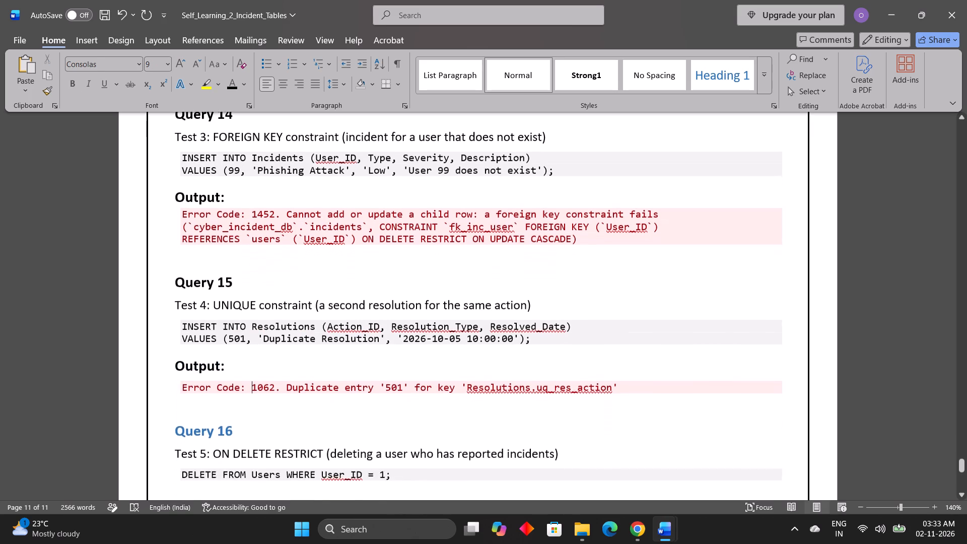
scroll(254, 449, down, 1)
drag(248, 350, 170, 338)
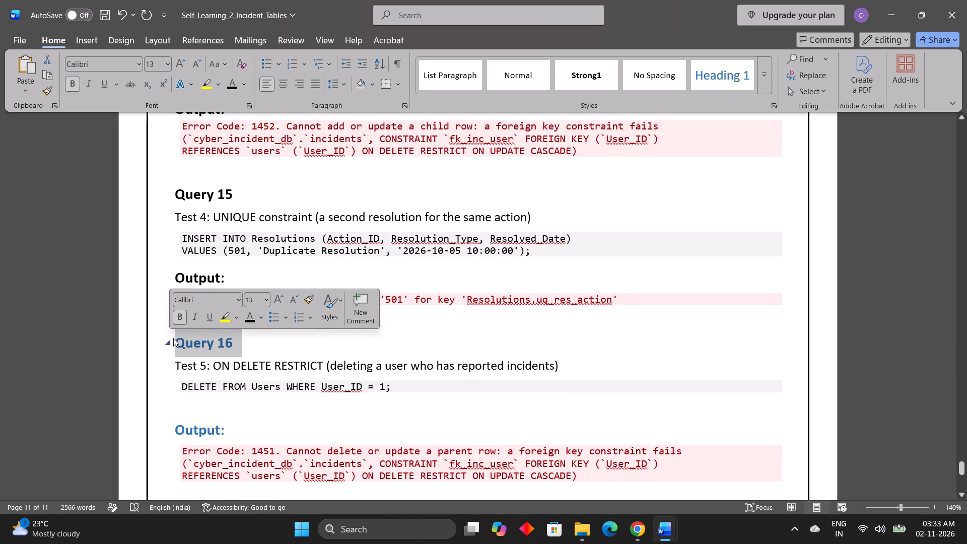
click(249, 319)
drag(227, 426, 219, 427)
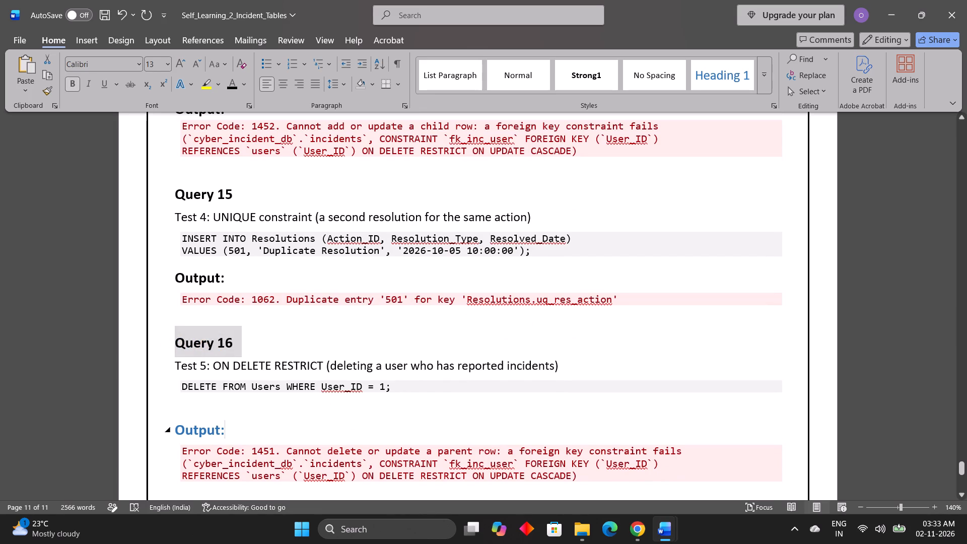
drag(219, 427, 172, 427)
click(259, 403)
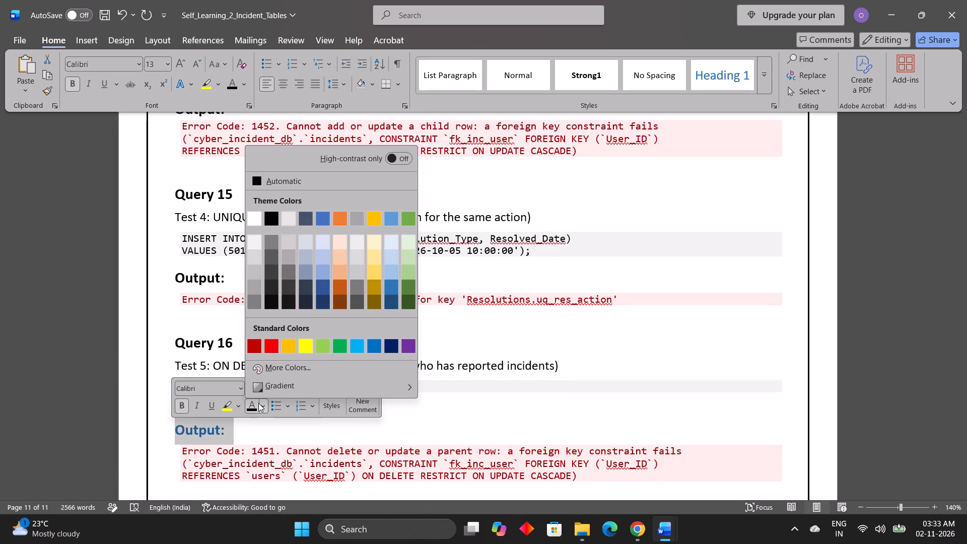
click(258, 403)
click(258, 423)
Remove the blank line between the Query 16 code block and its Output heading.
click(244, 413)
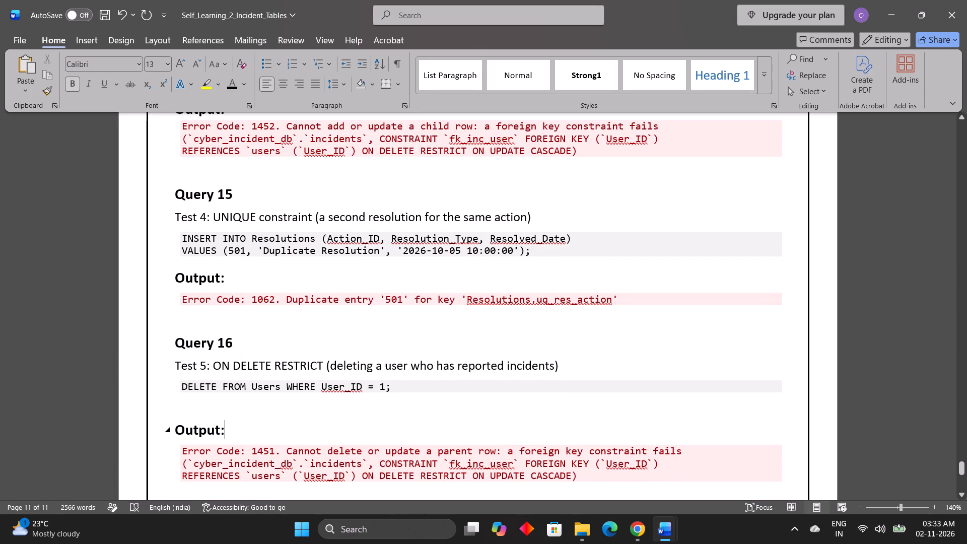
click(240, 409)
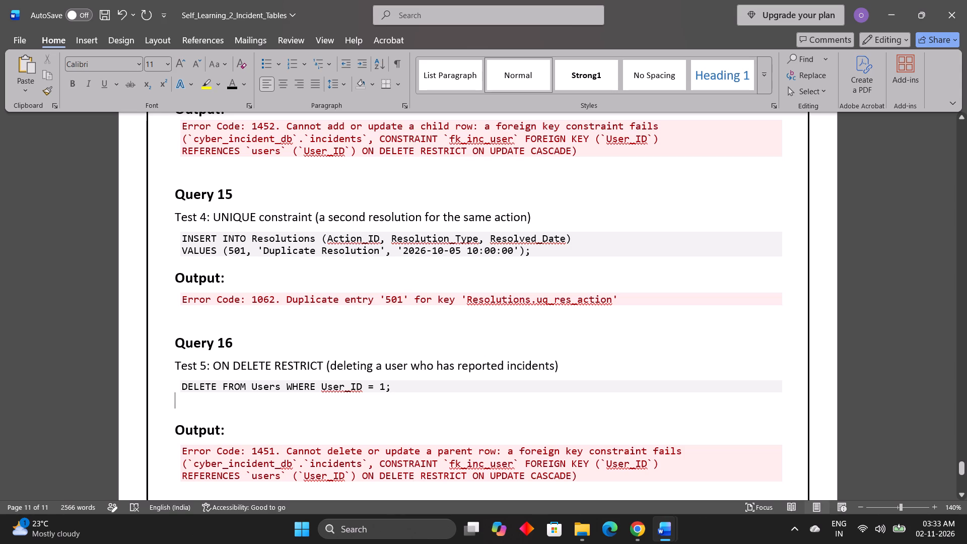
key(BackSpace)
Review the Self Learning 2 queries and outputs across all pages, from Query 16 back to Query 1 and the Users table.
scroll(240, 409, down, 4)
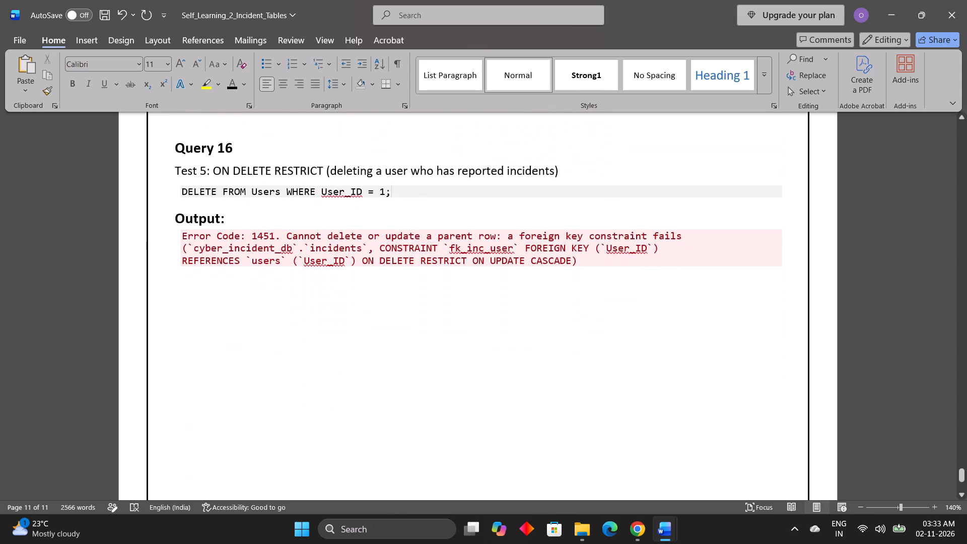
scroll(240, 409, down, 4)
scroll(240, 409, up, 2)
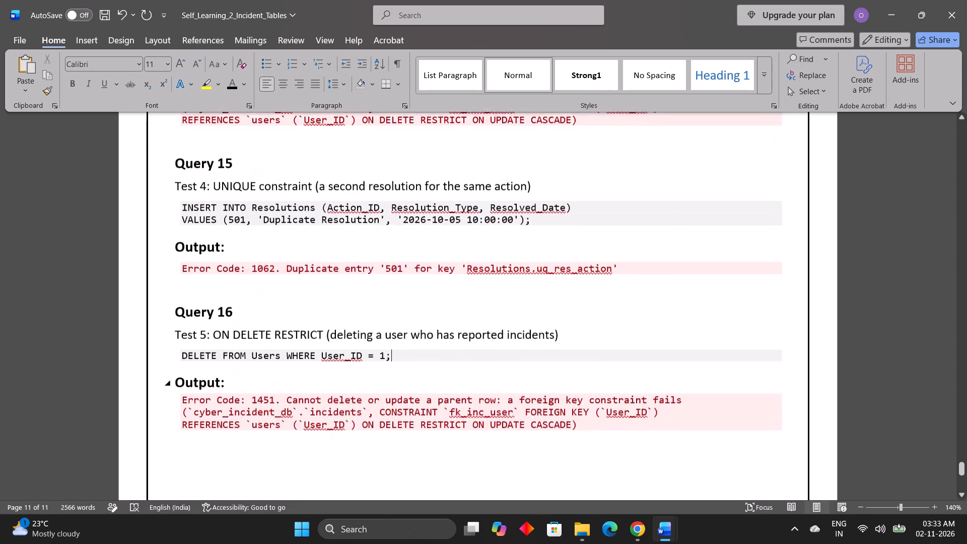
scroll(240, 409, up, 1)
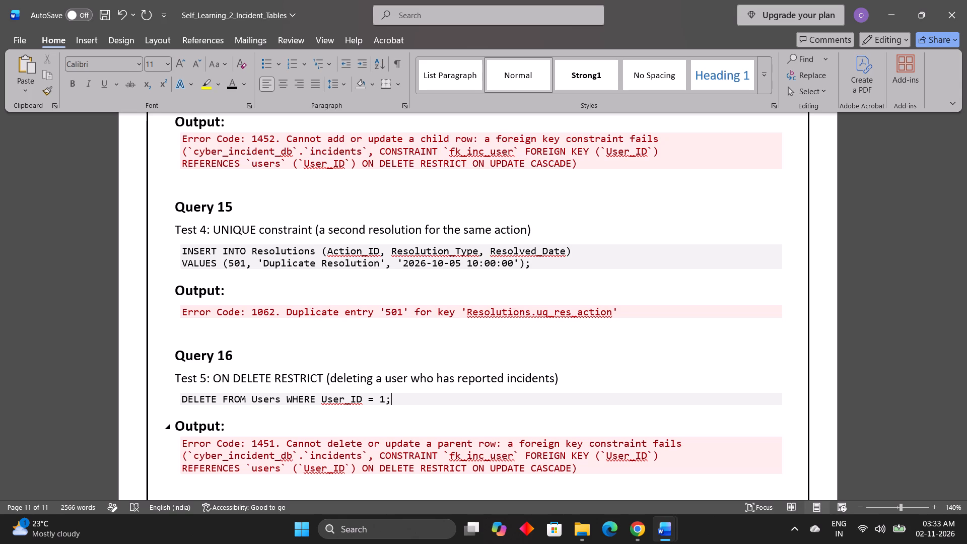
scroll(240, 409, down, 8)
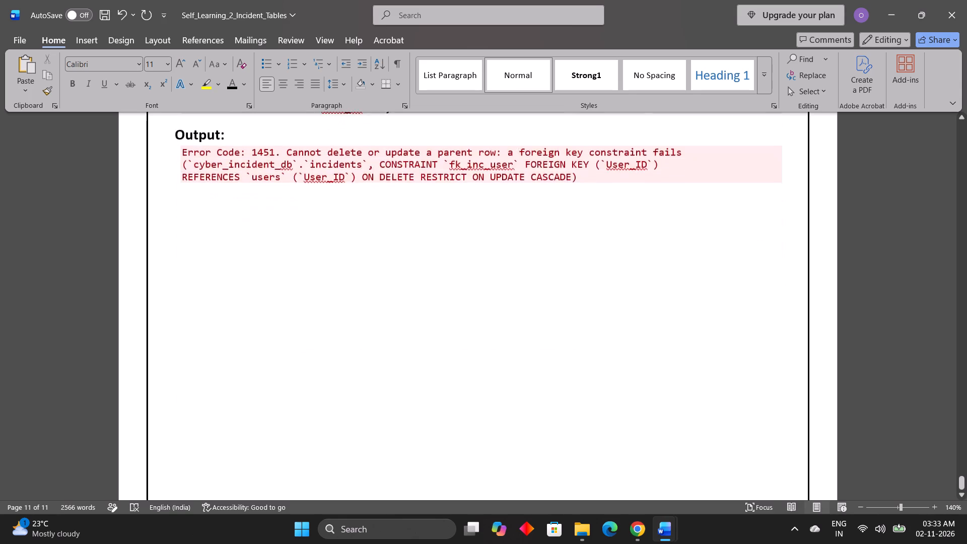
scroll(240, 409, down, 14)
scroll(240, 409, up, 3)
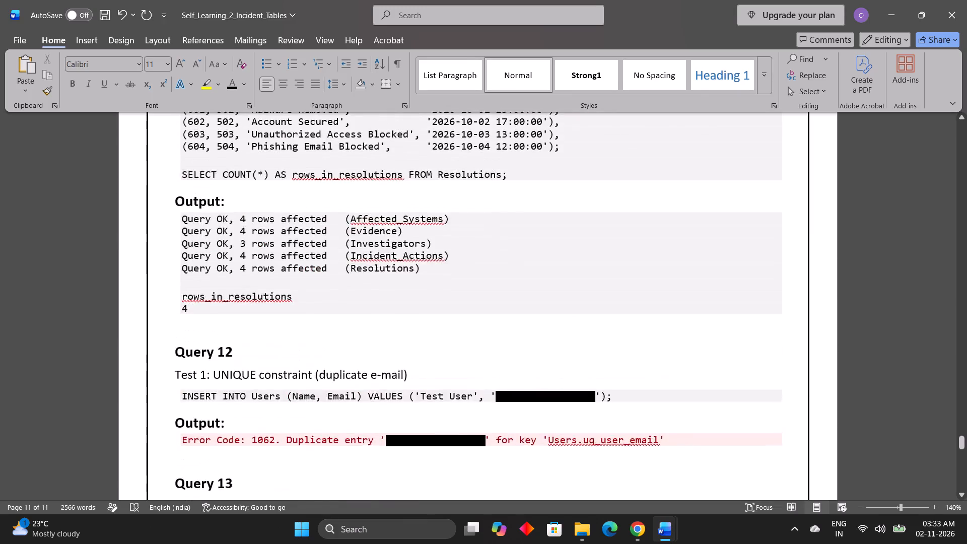
scroll(240, 409, up, 6)
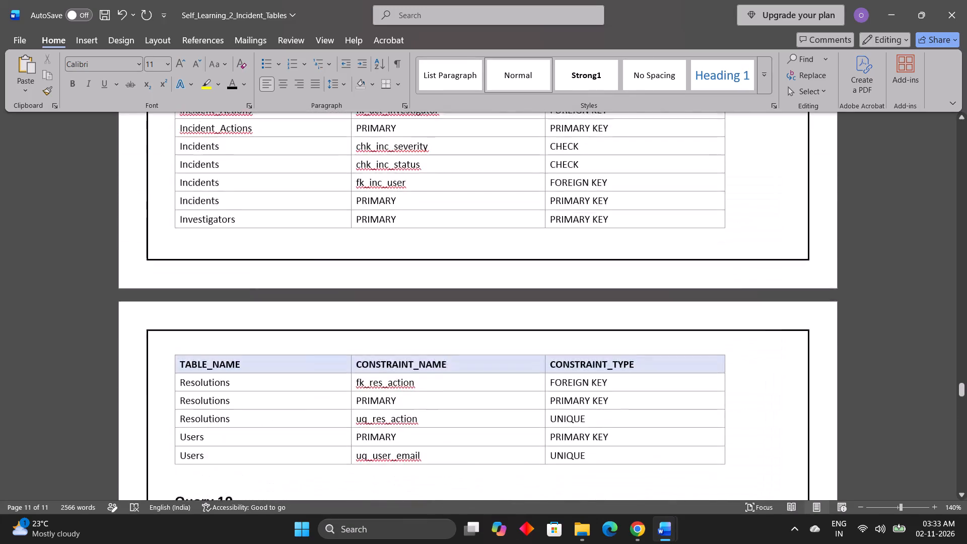
scroll(240, 409, up, 6)
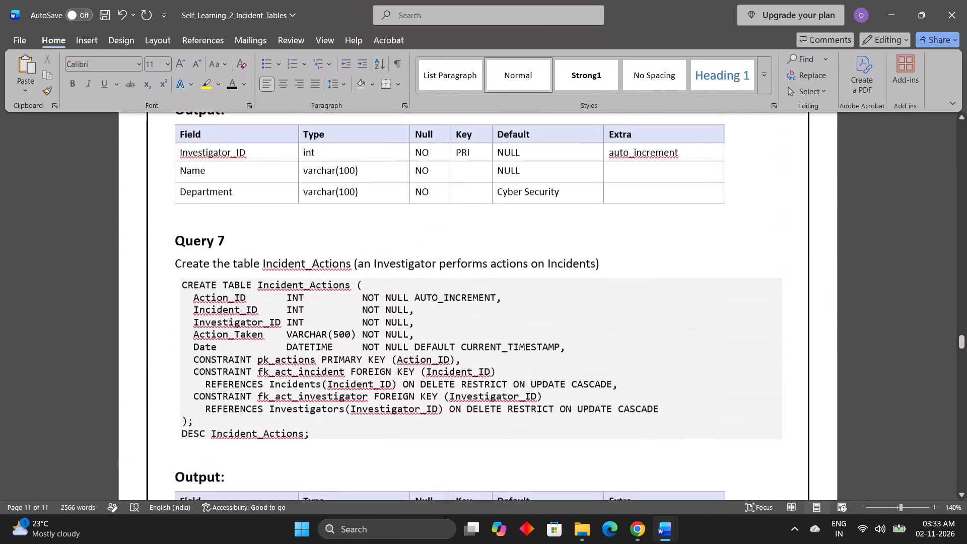
scroll(240, 409, up, 6)
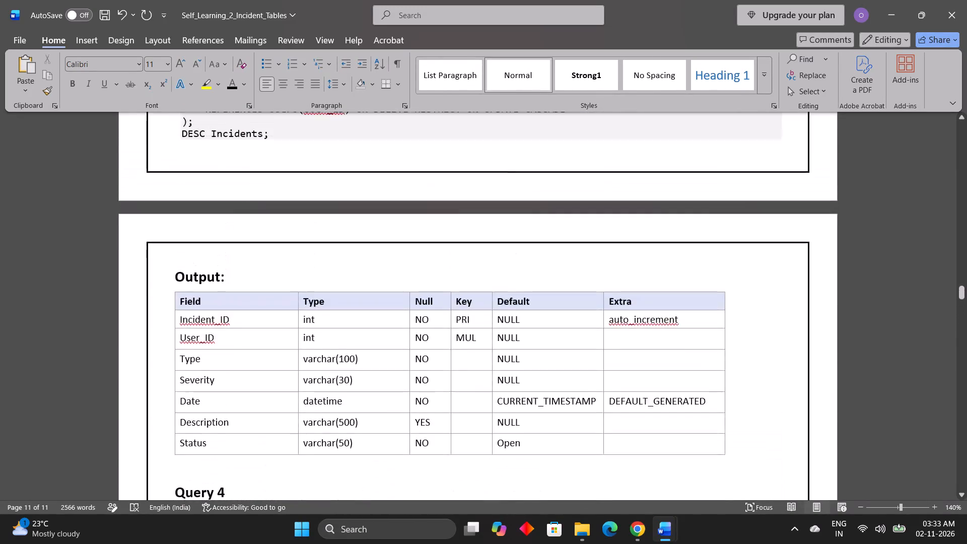
scroll(240, 409, up, 5)
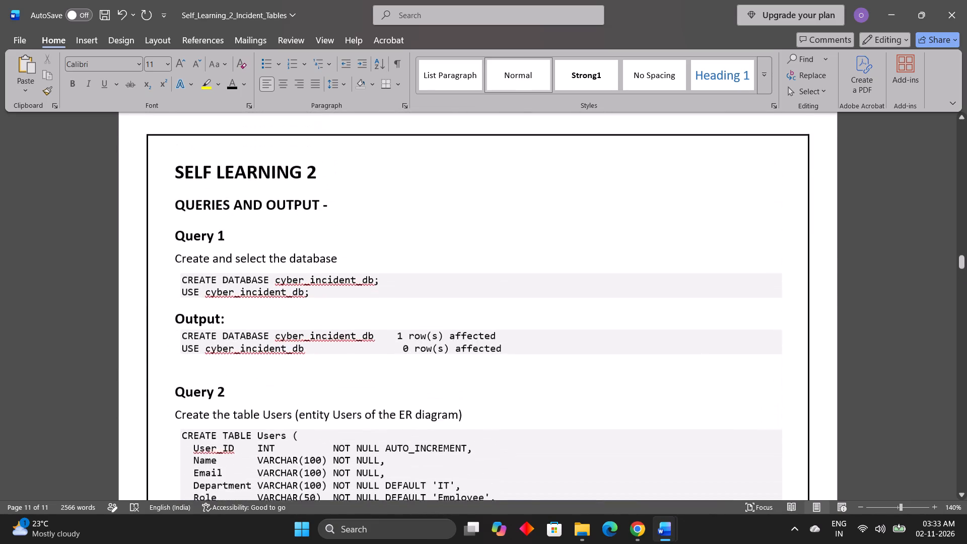
scroll(240, 409, up, 3)
scroll(240, 409, down, 1)
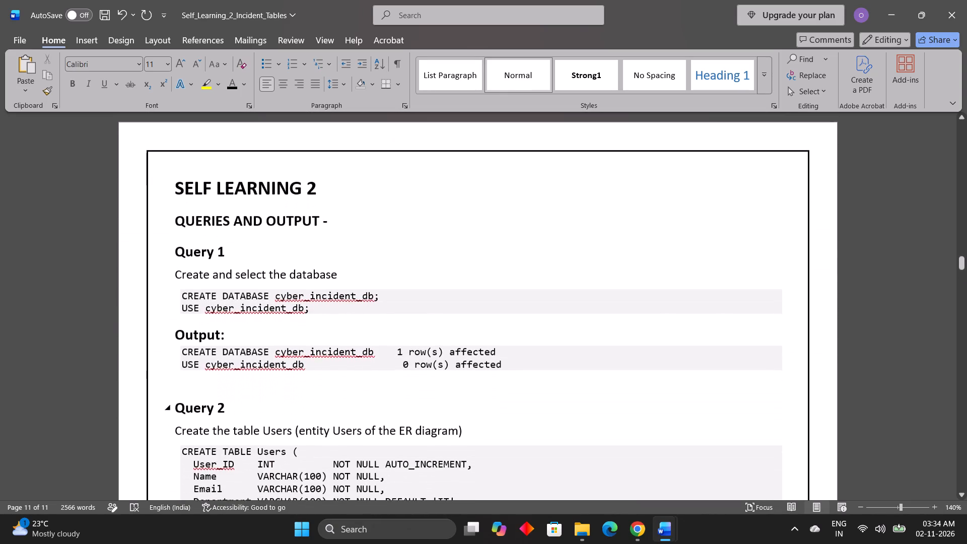
scroll(240, 409, down, 2)
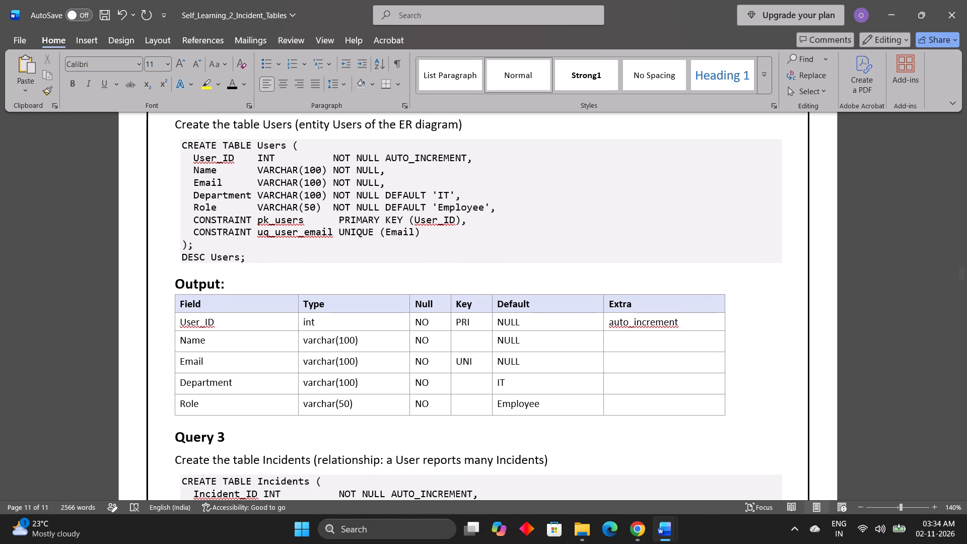
Copy the line "DESC Users;" from the end of the Query 2 code block.
scroll(240, 409, up, 1)
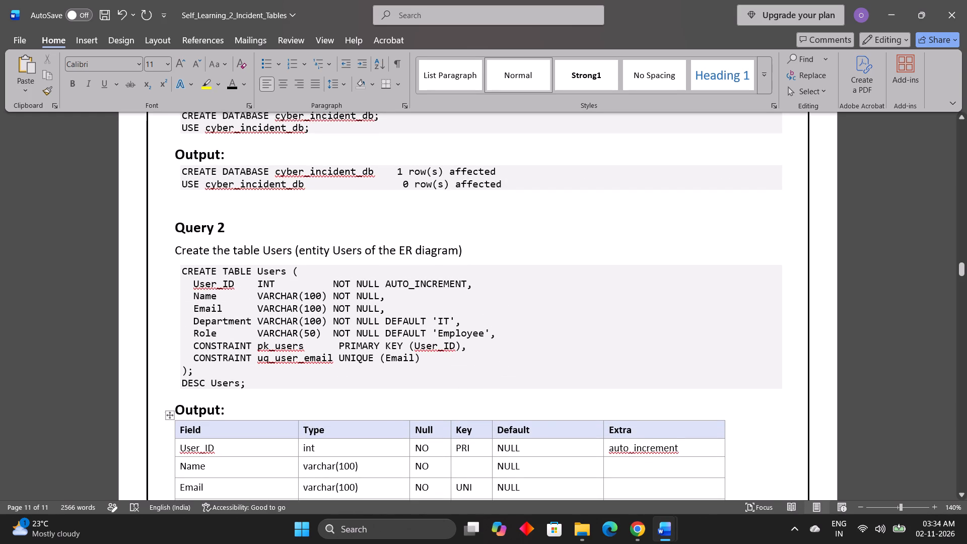
drag(249, 383, 197, 383)
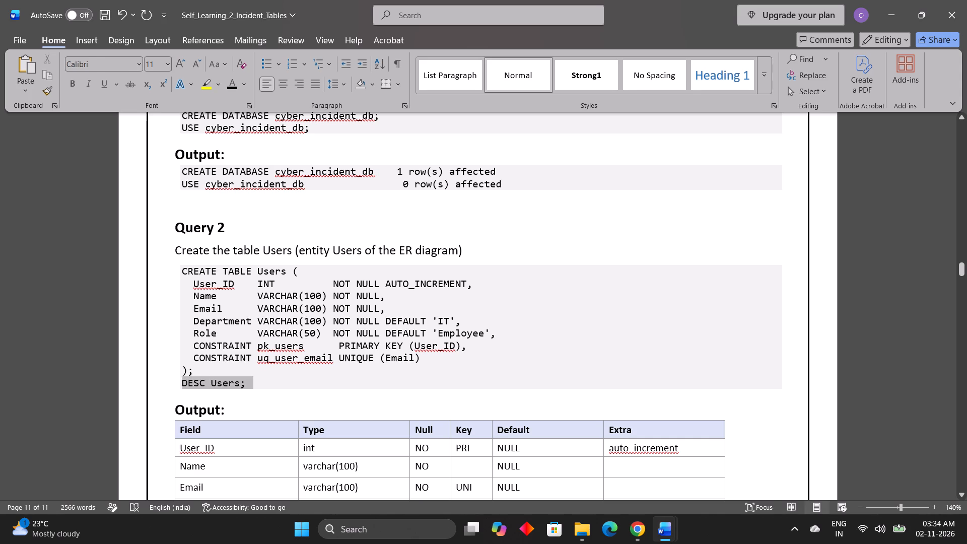
drag(197, 383, 196, 383)
key(ctrl+c)
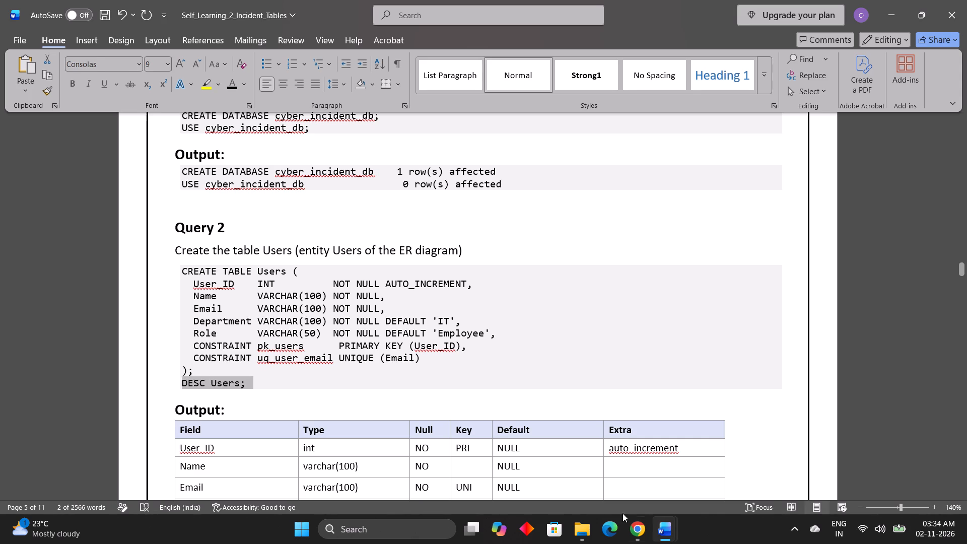
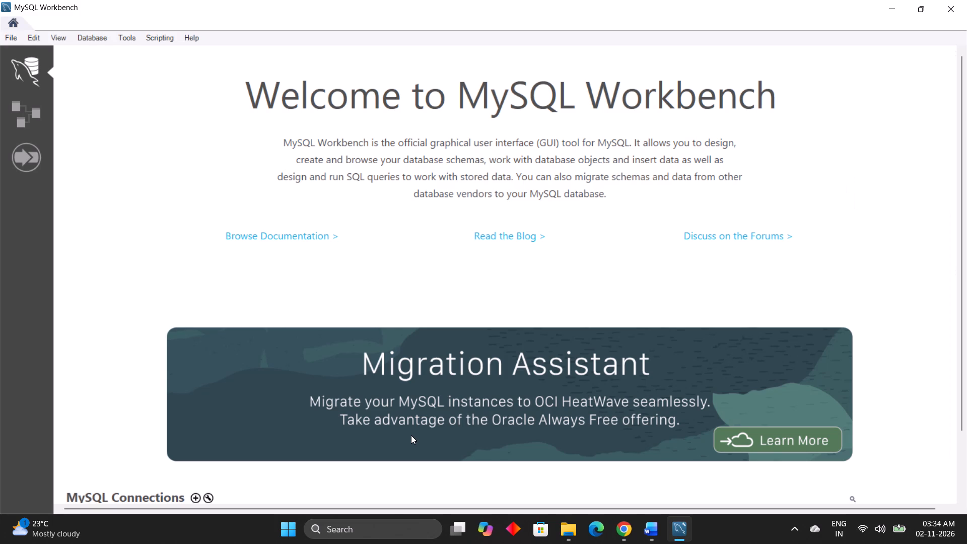
Switch to MySQL Workbench and open the Local instance MySQL80 connection.
scroll(411, 435, down, 3)
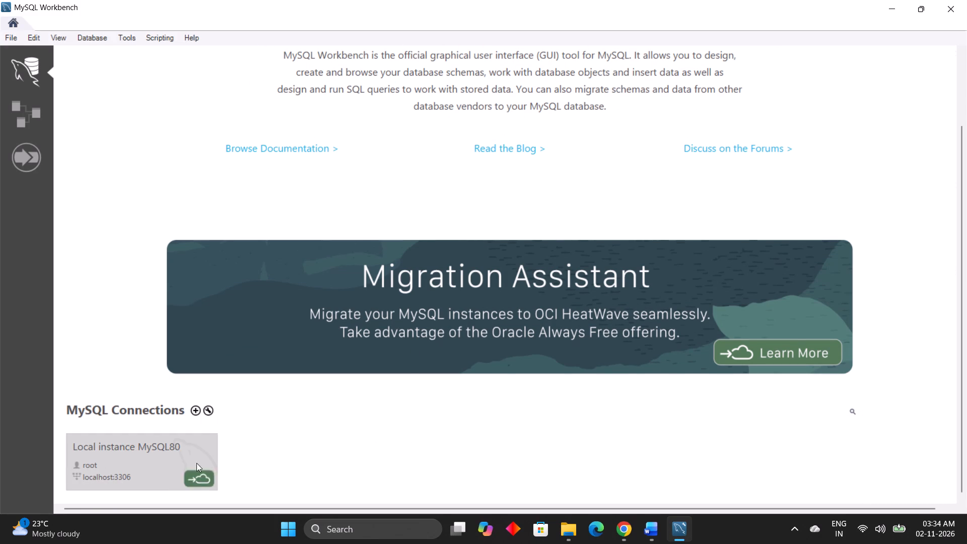
click(191, 452)
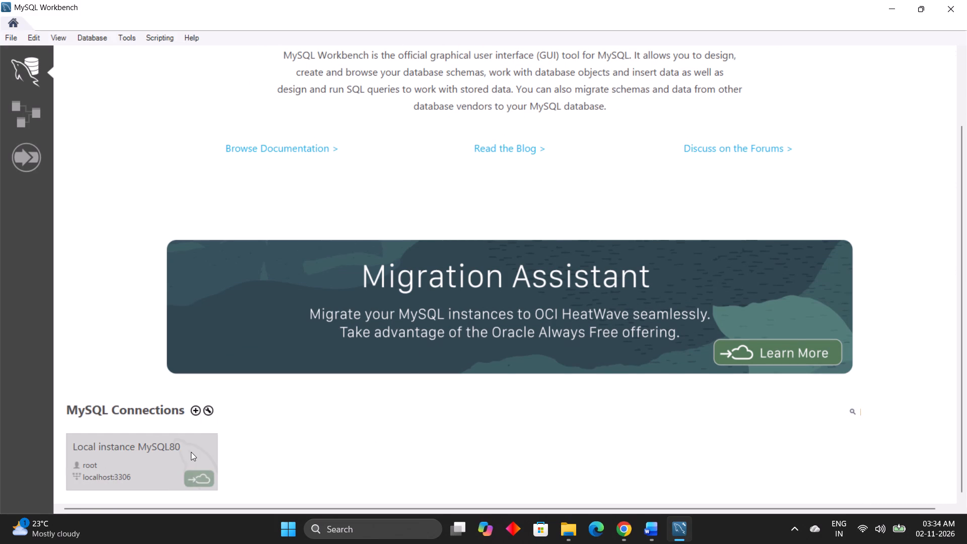
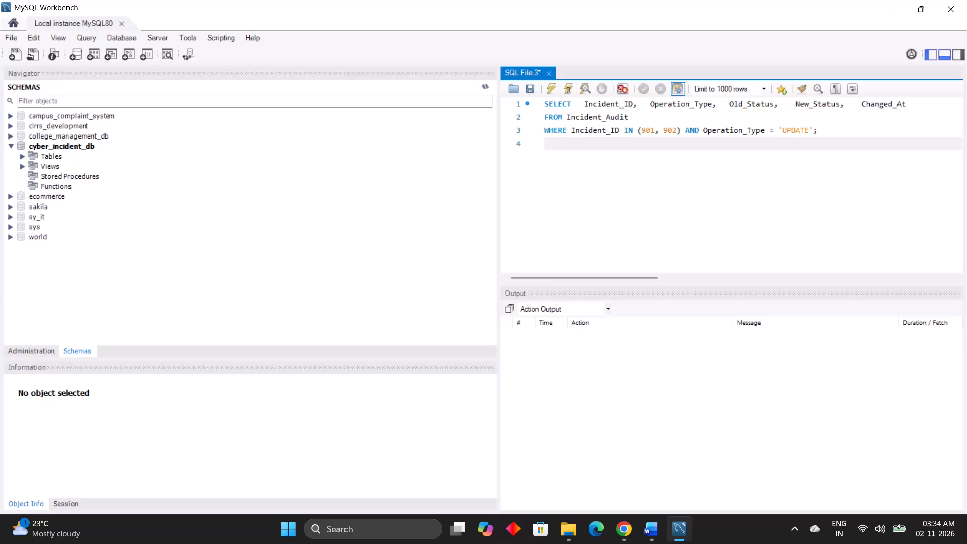
Replace the editor's query with DESC Users;, run it, and enlarge the result area to fit the whole grid.
key(ctrl+a)
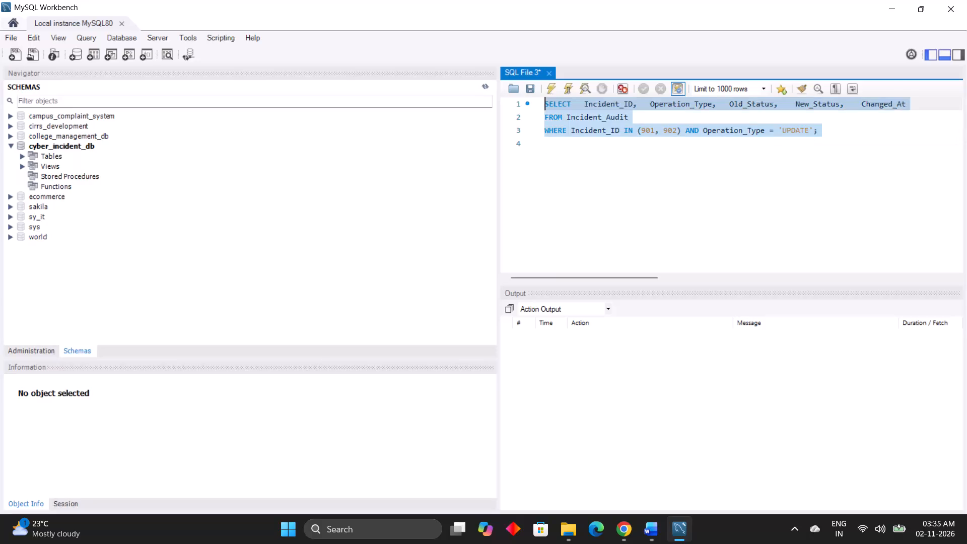
key(ctrl+v)
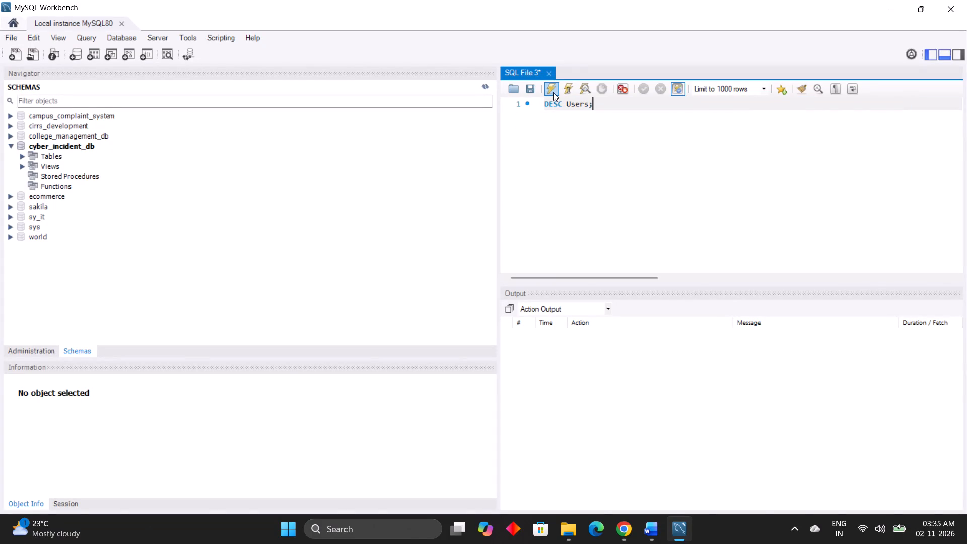
click(553, 92)
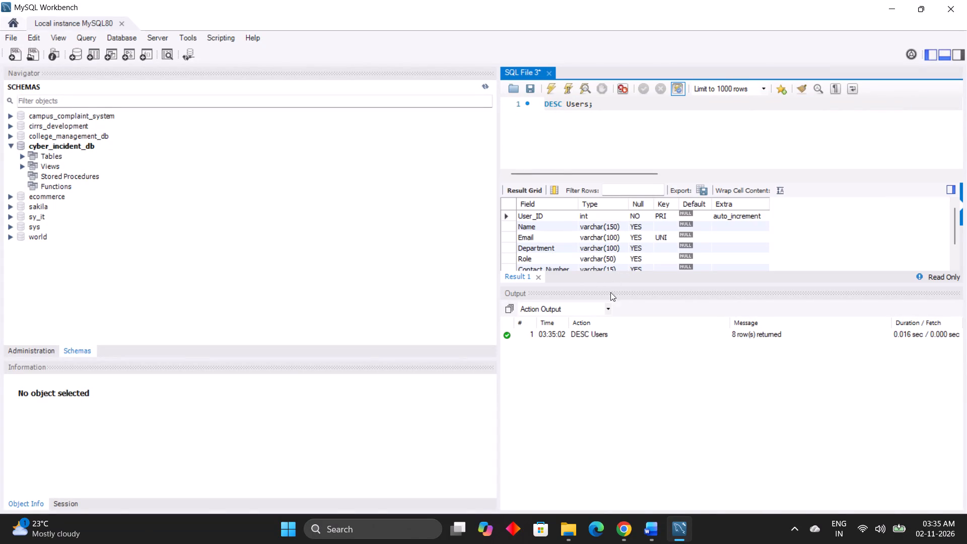
drag(616, 284, 624, 338)
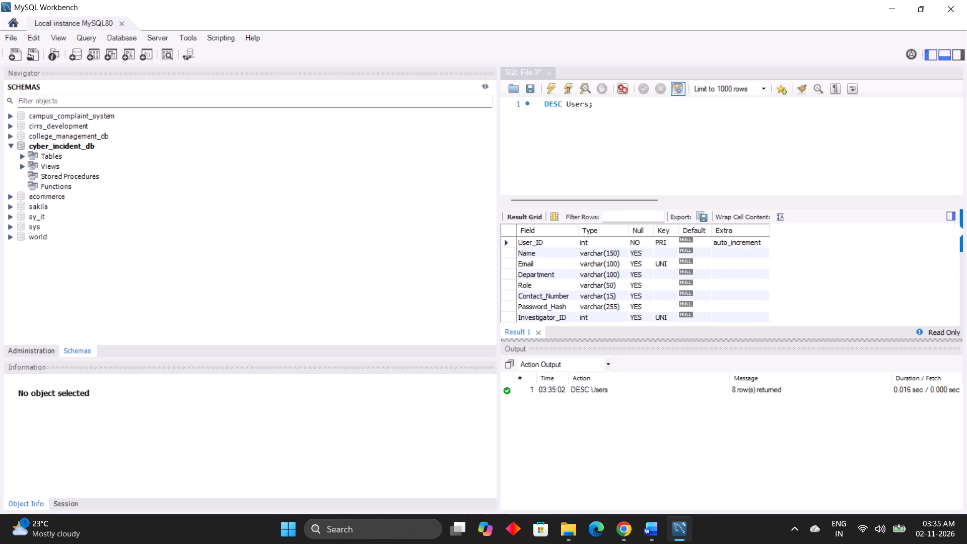
drag(626, 339, 633, 429)
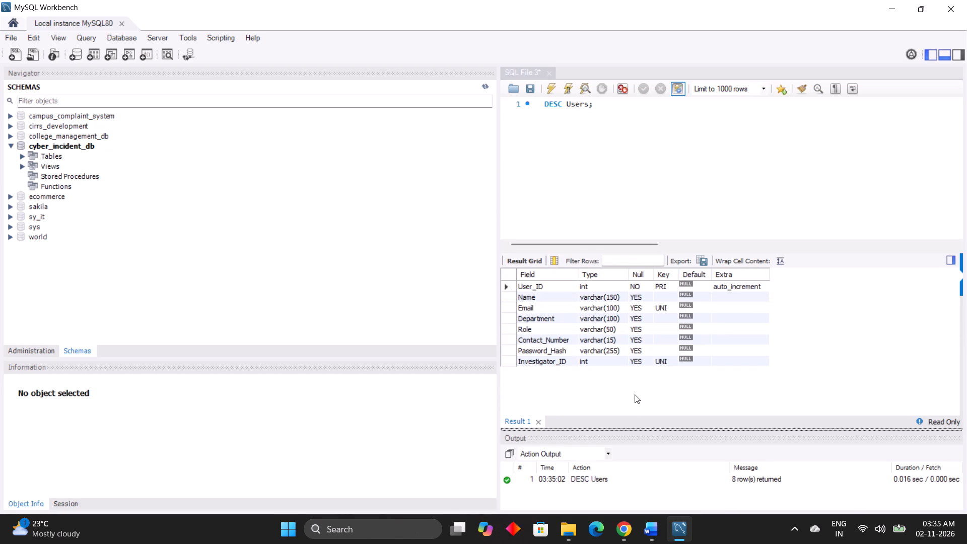
Capture a screenshot of the DESC Users result grid.
key(Print)
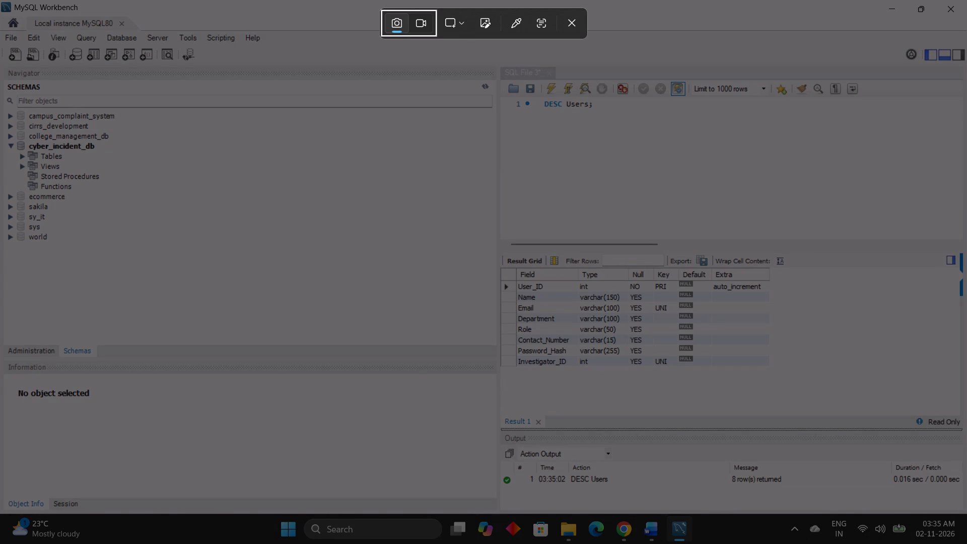
drag(493, 259, 755, 376)
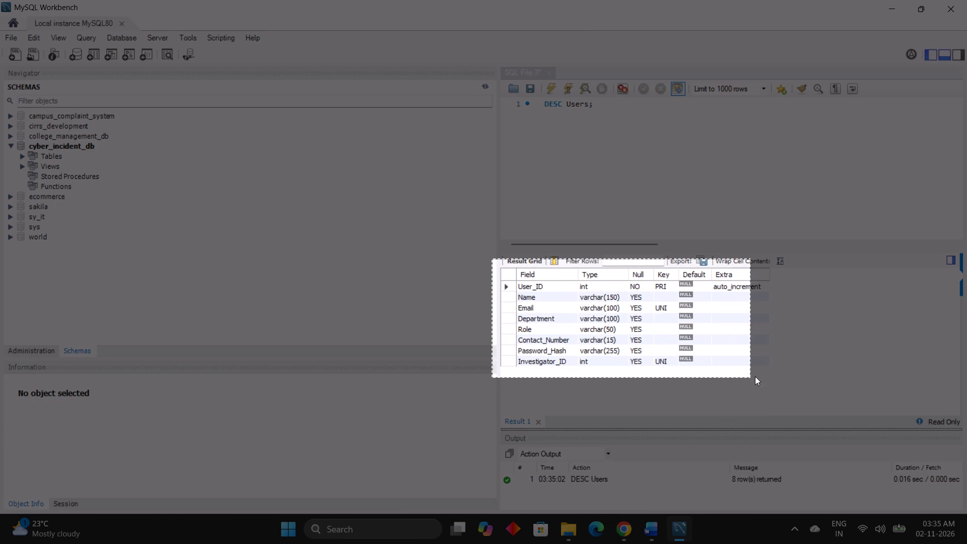
drag(755, 376, 792, 373)
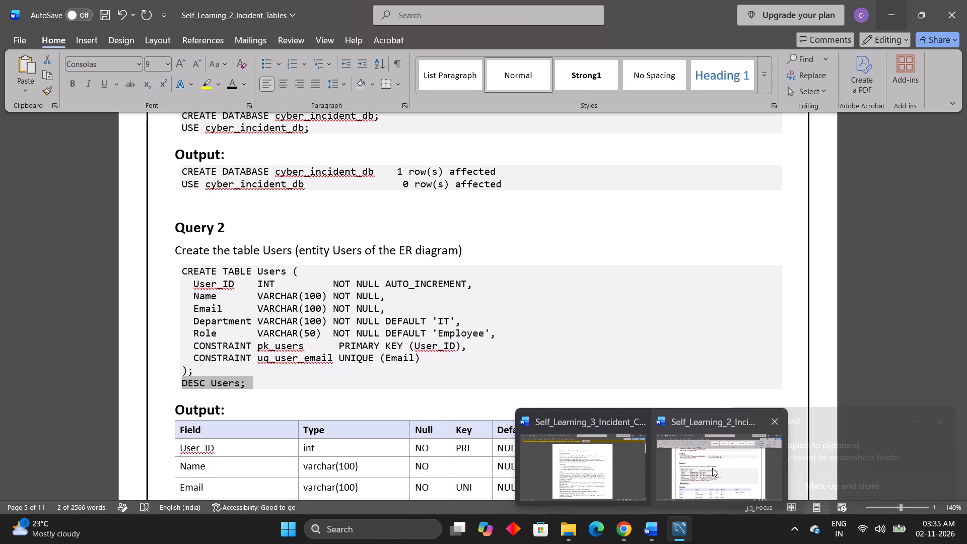
Switch to Self_Learning_2_Incident_Tables in Word and replace Query 2's output table with the captured screenshot below the Output heading.
click(712, 468)
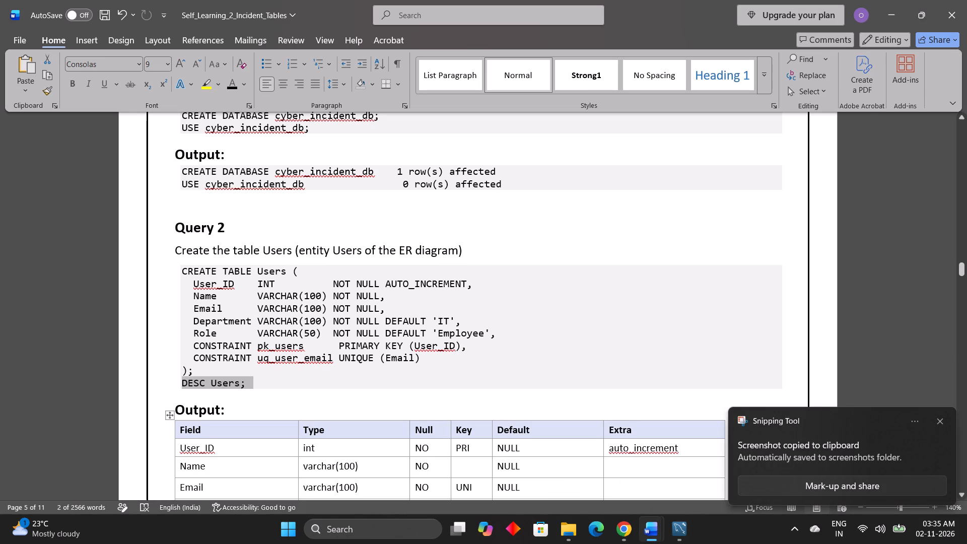
scroll(502, 427, down, 2)
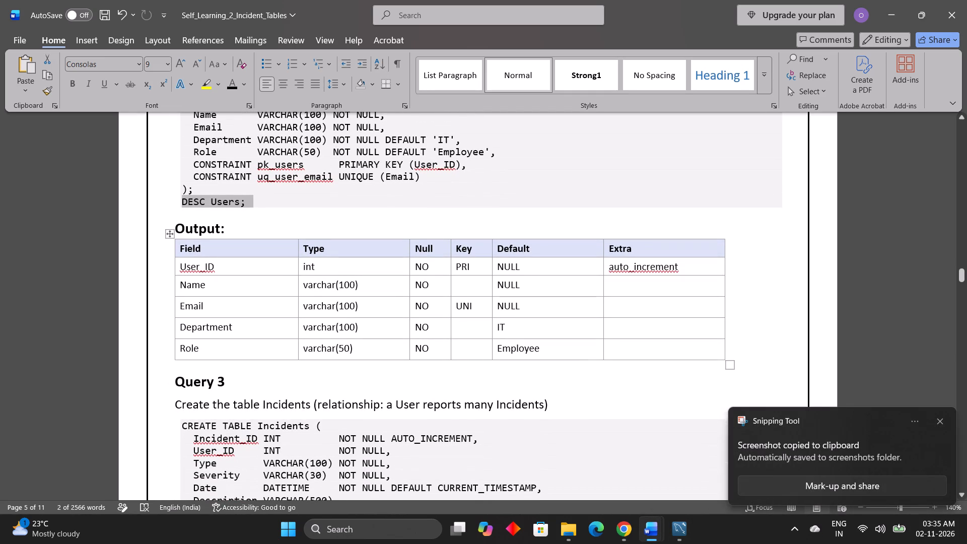
click(408, 348)
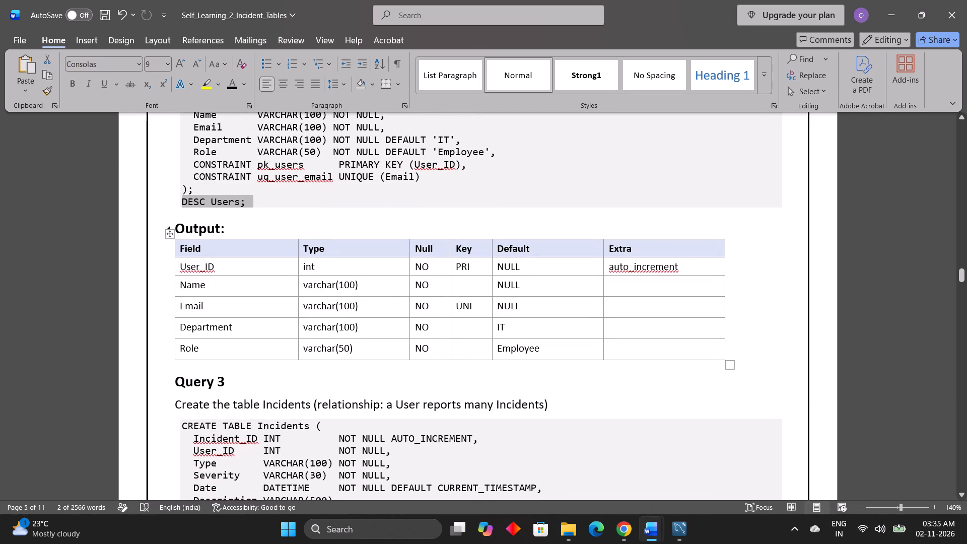
click(172, 237)
key(BackSpace)
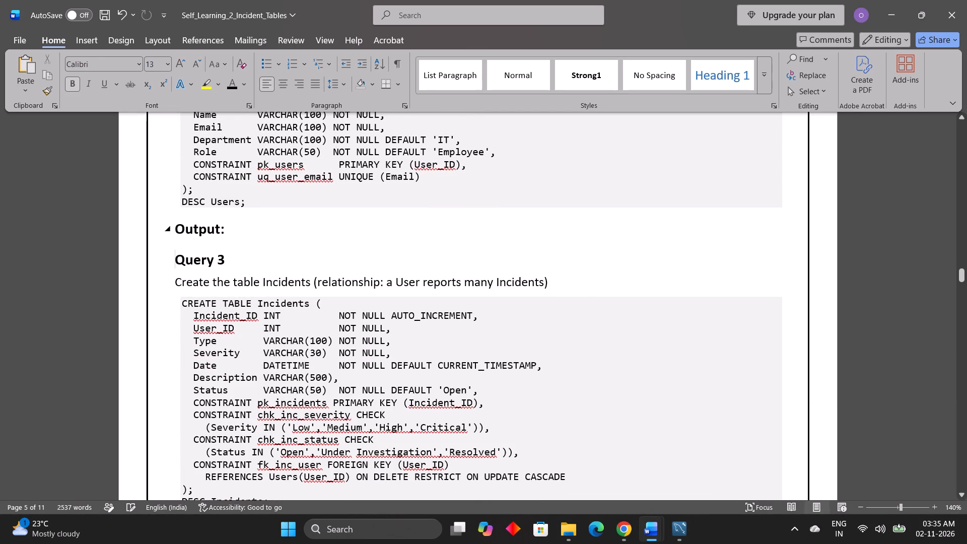
click(238, 232)
key(Return)
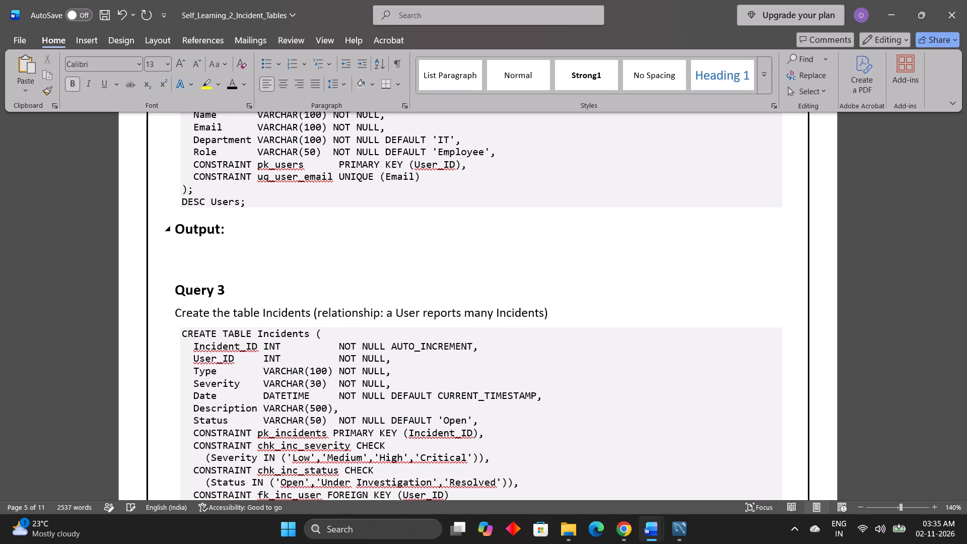
key(ctrl+v)
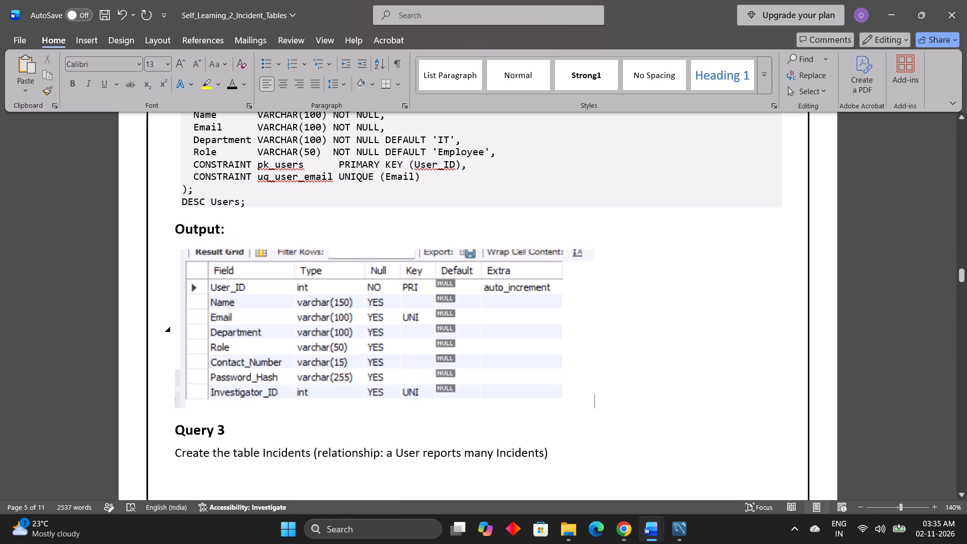
Shrink the Users result screenshot under Query 2 proportionally to roughly two-thirds of its pasted width.
click(270, 290)
click(346, 438)
scroll(346, 438, down, 2)
scroll(346, 438, up, 1)
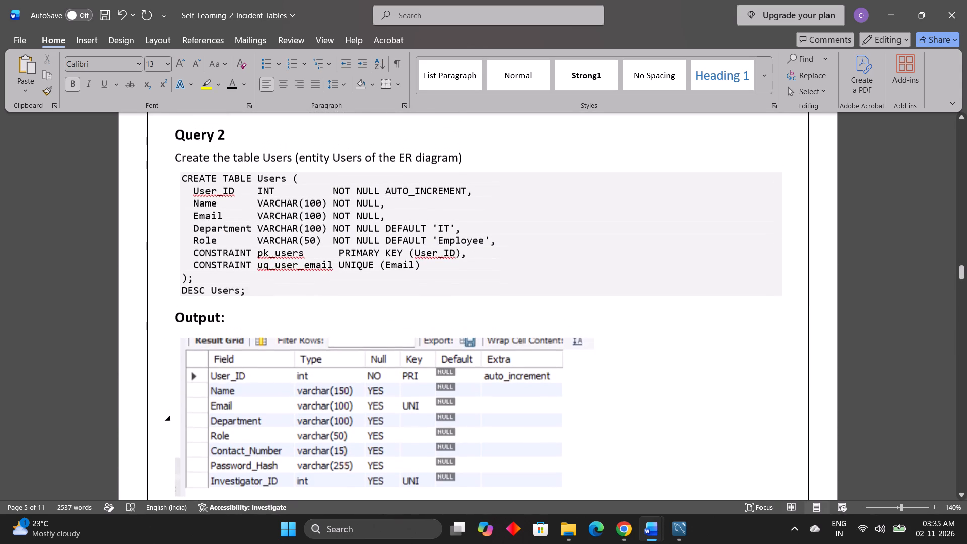
scroll(346, 438, up, 1)
scroll(346, 438, down, 1)
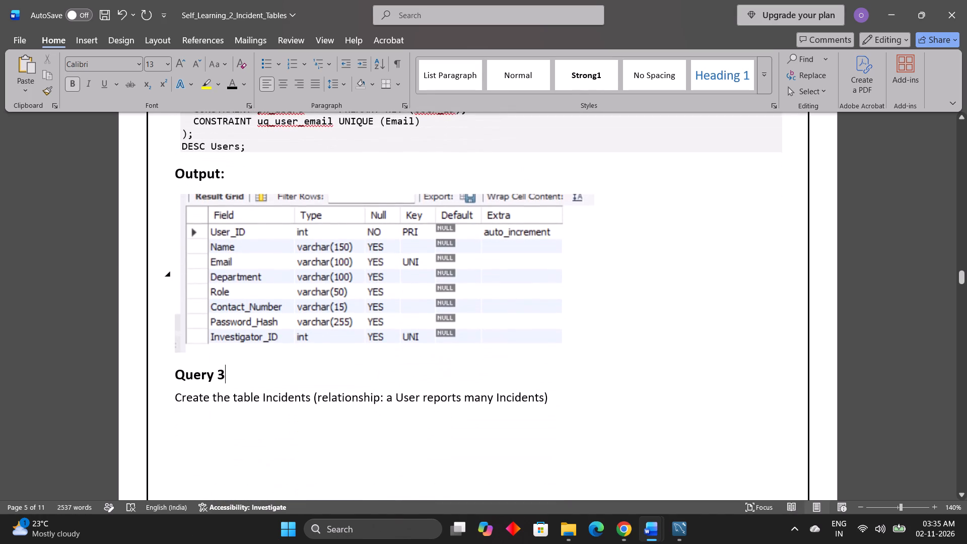
click(389, 351)
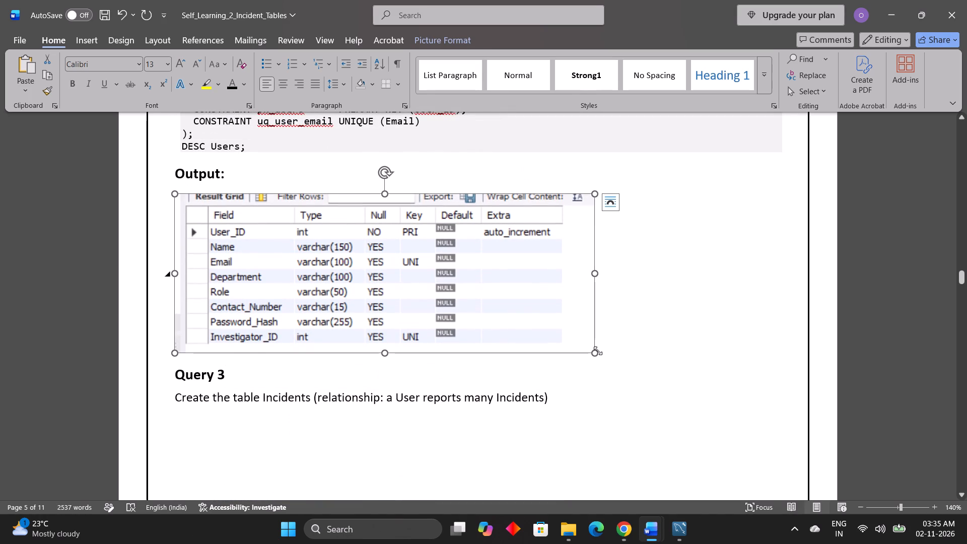
drag(598, 351, 466, 293)
click(515, 319)
Copy DESC Incidents; from Query 3 and run it in MySQL Workbench in place of the previous query.
scroll(515, 319, up, 2)
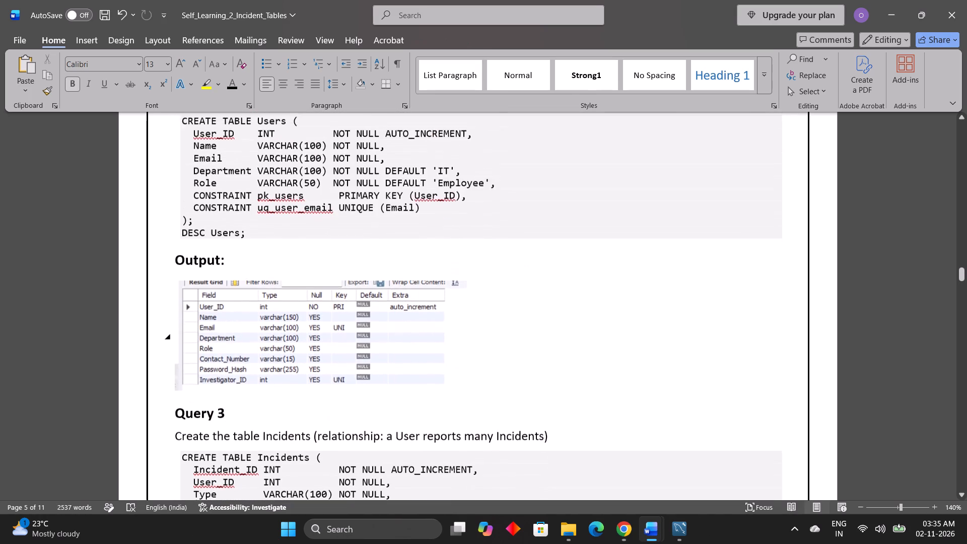
scroll(515, 319, up, 2)
scroll(515, 319, down, 1)
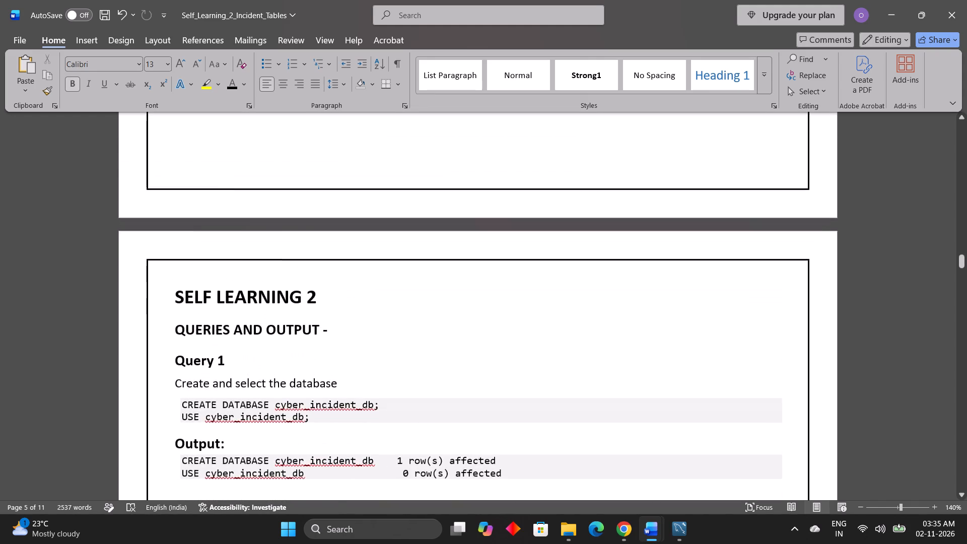
scroll(515, 319, down, 3)
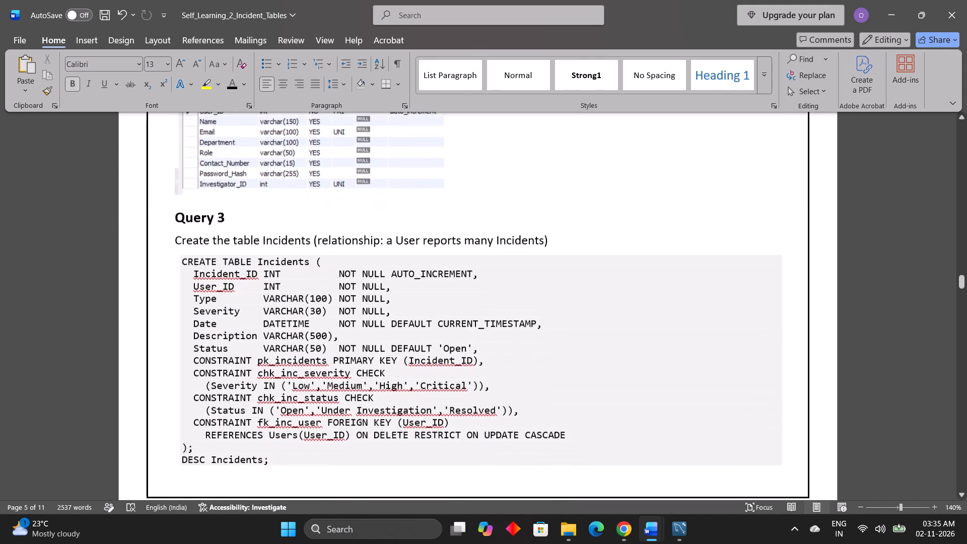
scroll(515, 319, down, 2)
scroll(515, 319, up, 2)
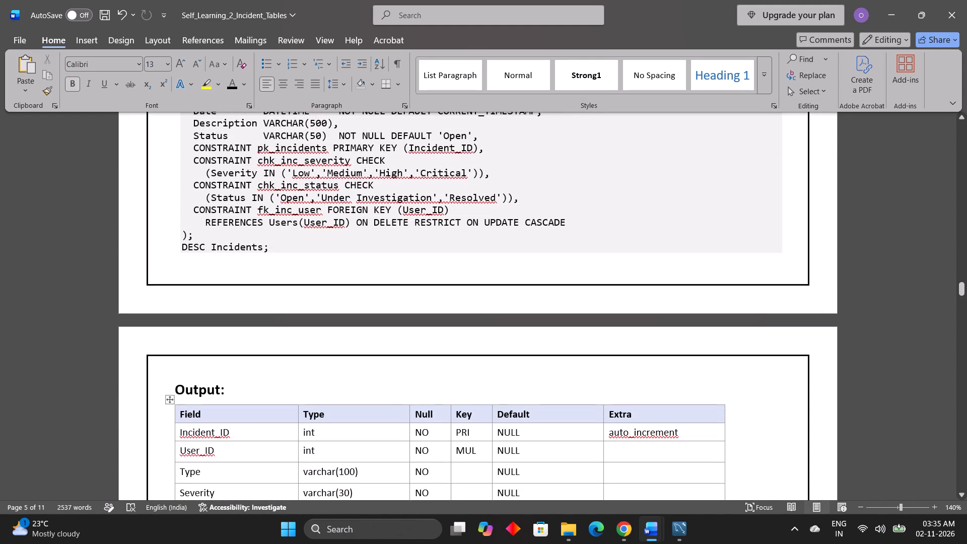
drag(269, 250, 193, 250)
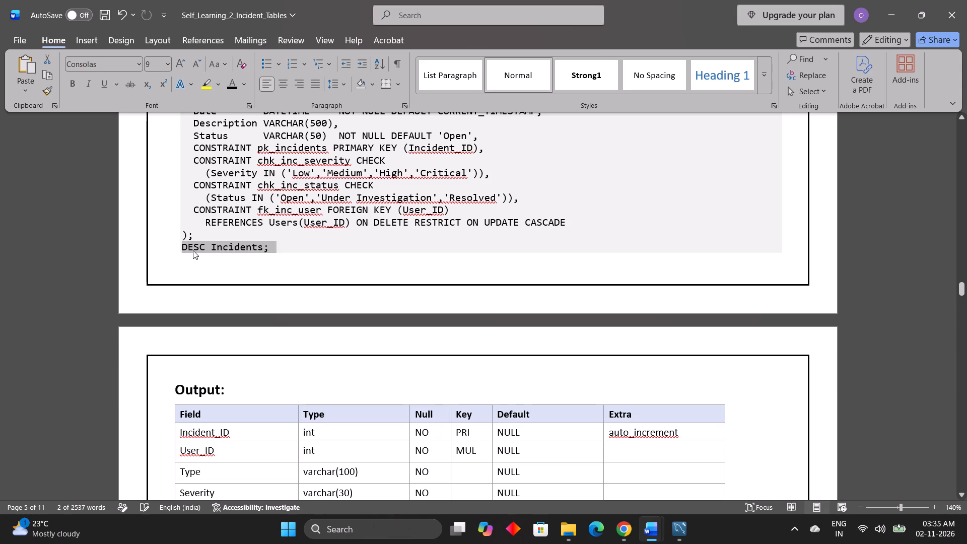
key(ctrl+c)
click(677, 527)
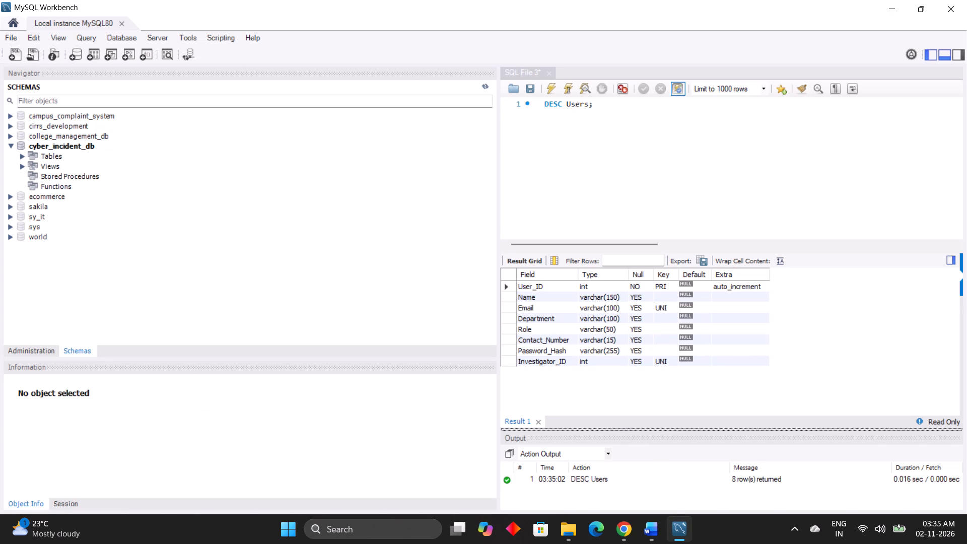
click(568, 133)
key(ctrl+a)
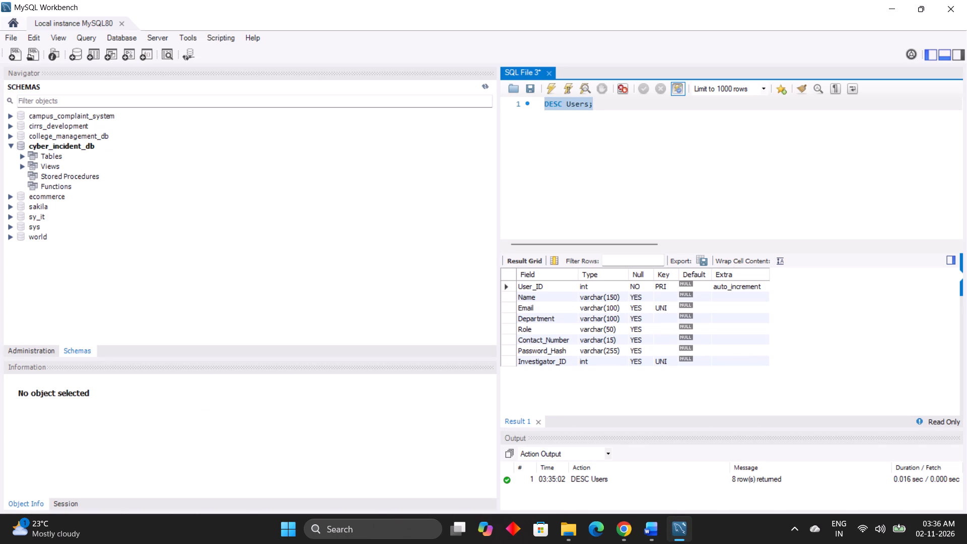
key(ctrl+v)
click(559, 82)
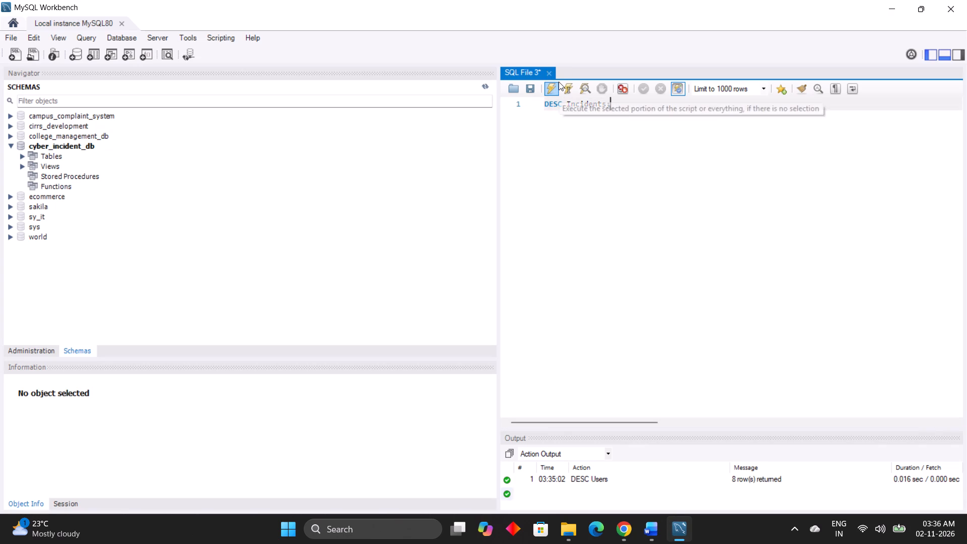
Capture a screenshot of the DESC Incidents result grid.
key(Print)
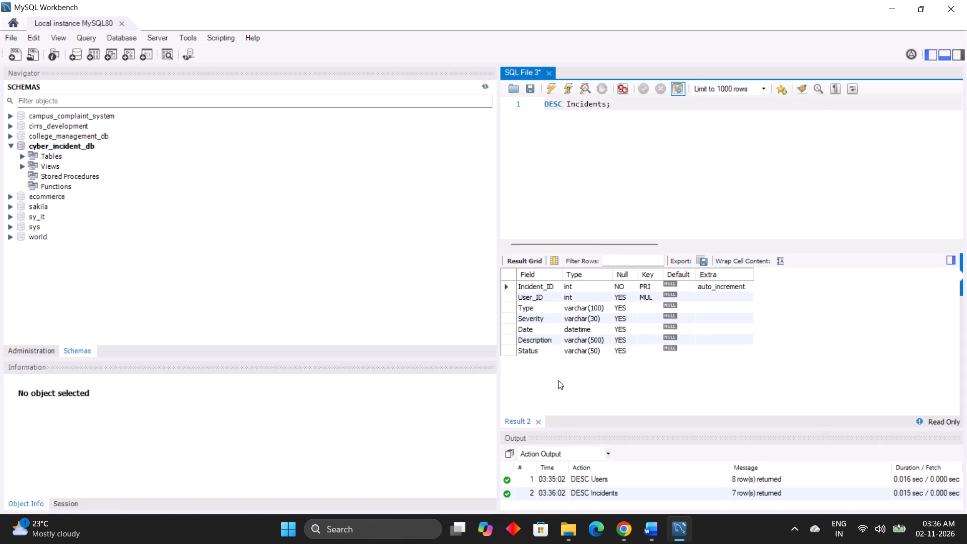
drag(497, 263, 757, 361)
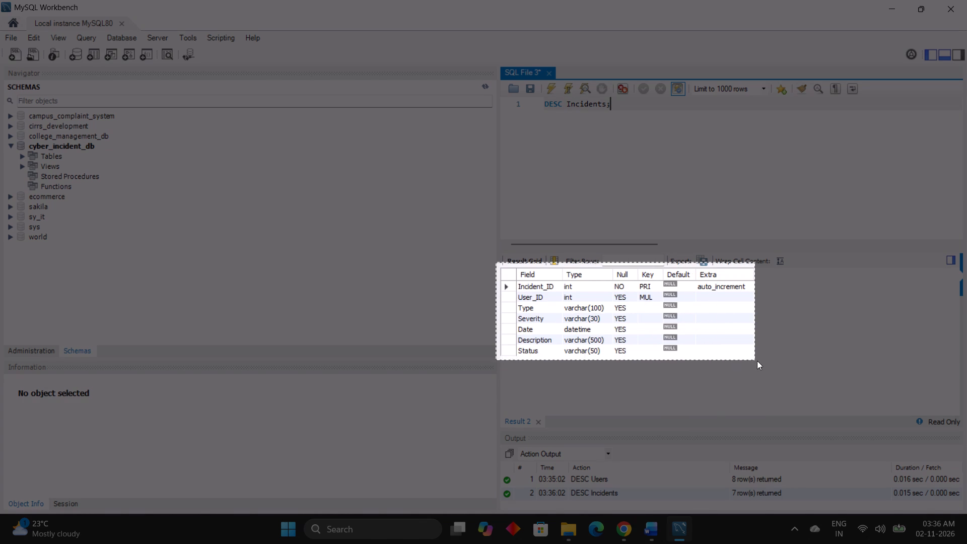
drag(757, 361, 765, 362)
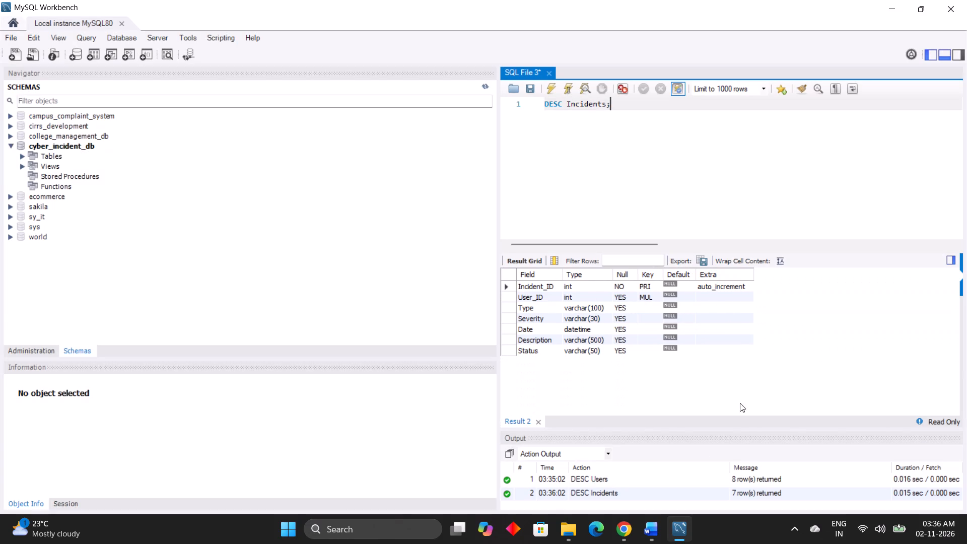
Return to Self_Learning_2_Incident_Tables in Word and replace Query 3's output table with the Incidents result screenshot.
click(648, 525)
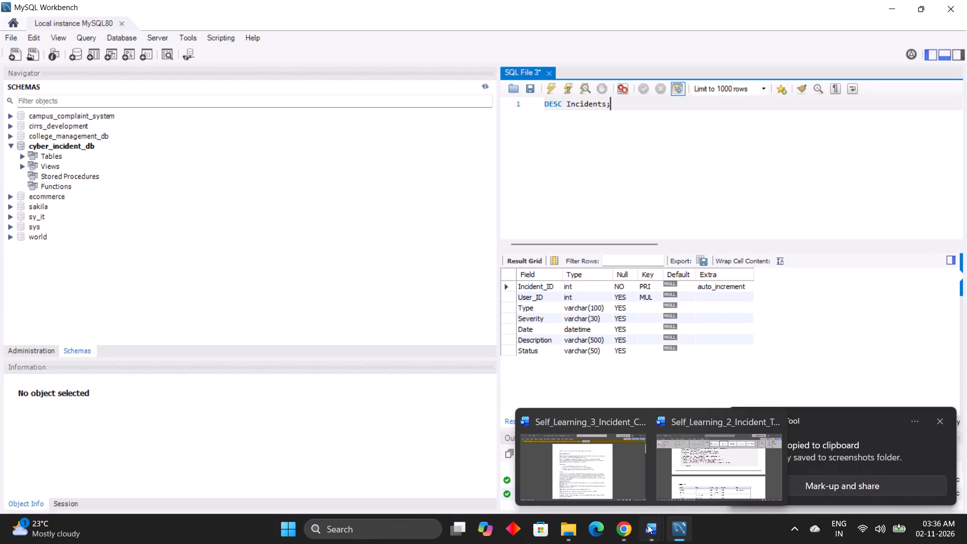
click(722, 458)
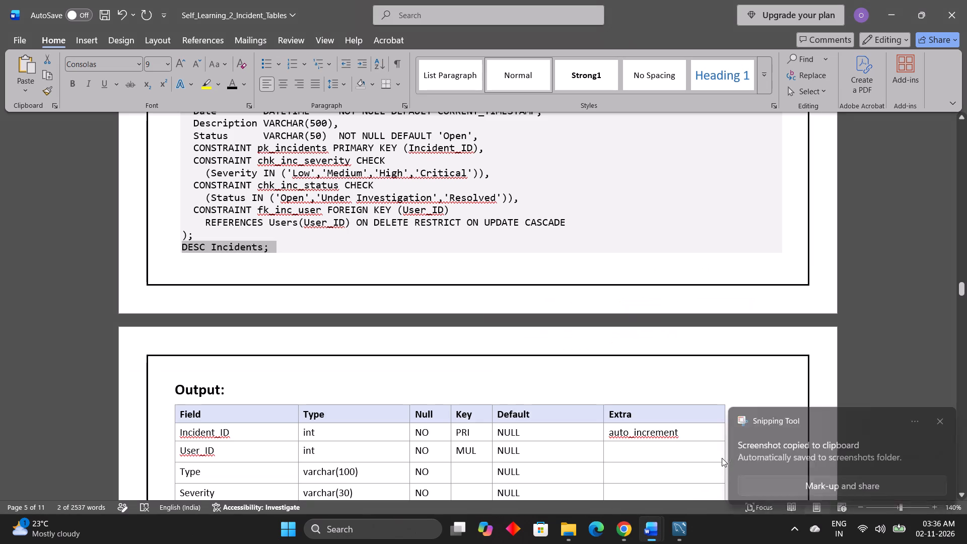
click(501, 422)
scroll(501, 422, down, 2)
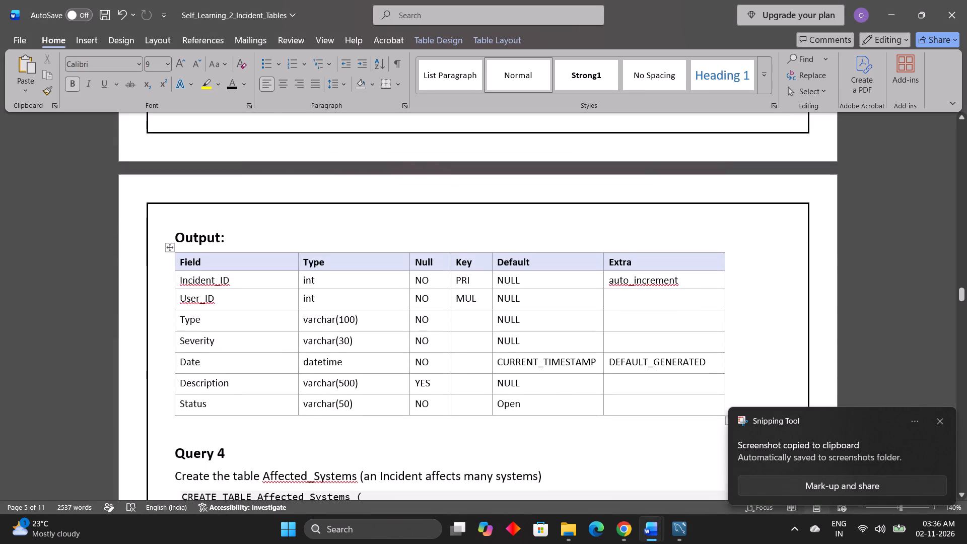
scroll(501, 422, down, 1)
click(168, 201)
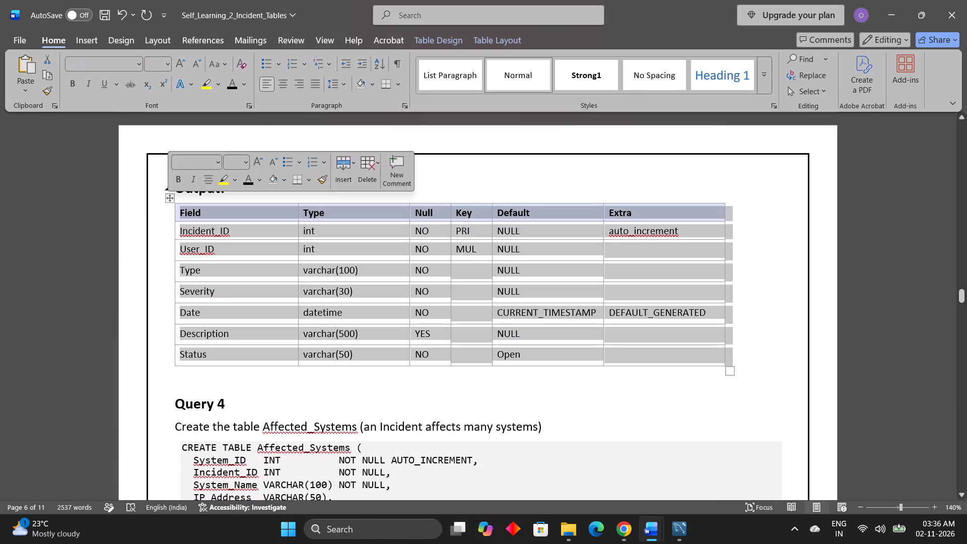
key(BackSpace)
key(ctrl+v)
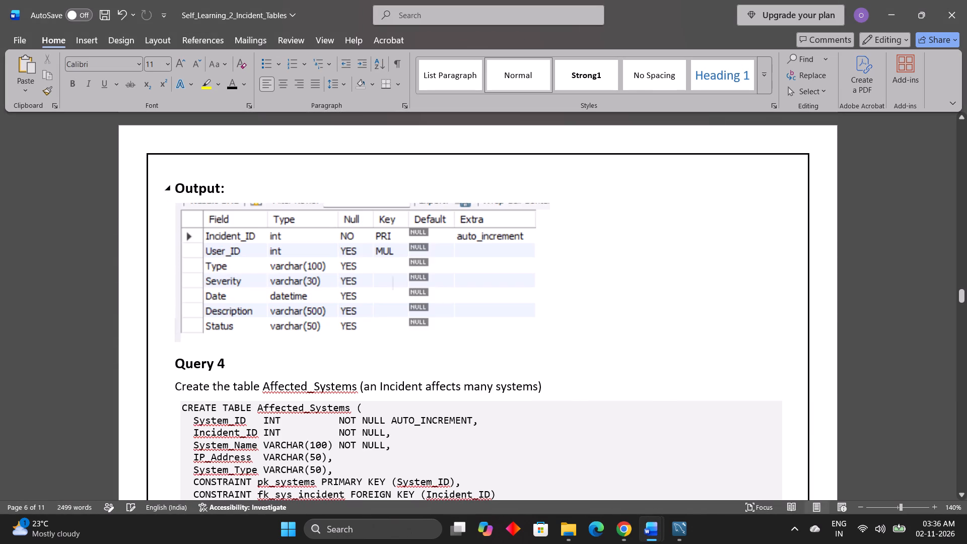
Copy DESC Affected_Systems; from Query 4 and run it in MySQL Workbench in place of the previous query.
click(366, 291)
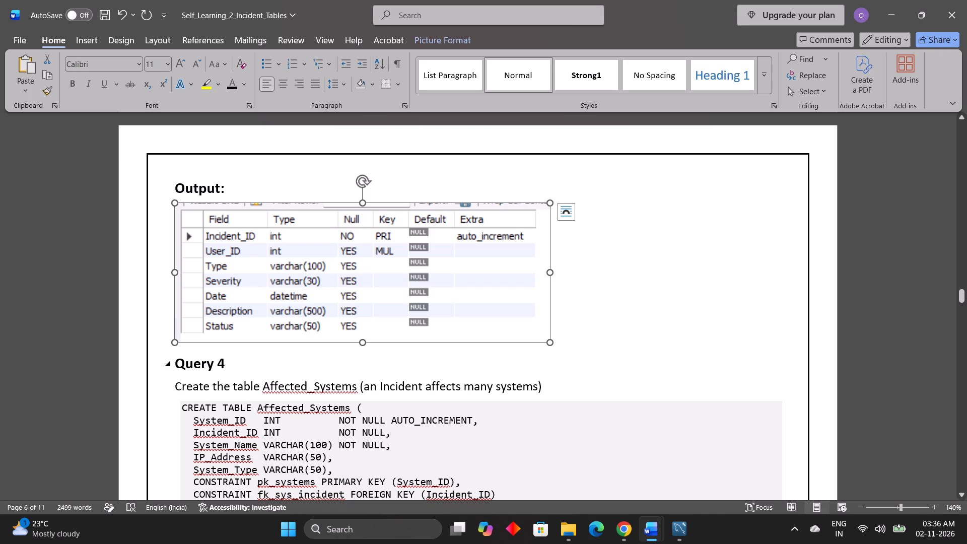
click(391, 370)
scroll(391, 370, up, 2)
scroll(391, 370, down, 1)
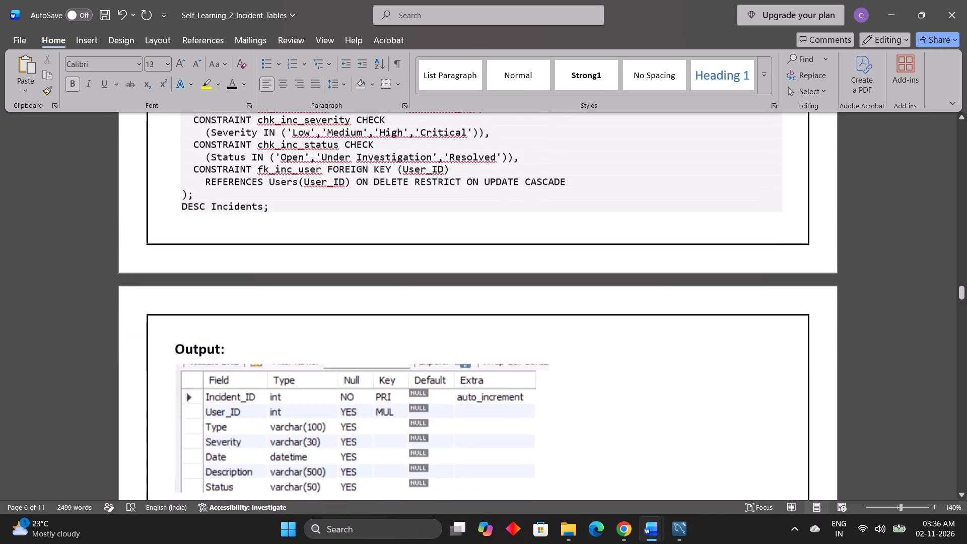
scroll(391, 370, down, 2)
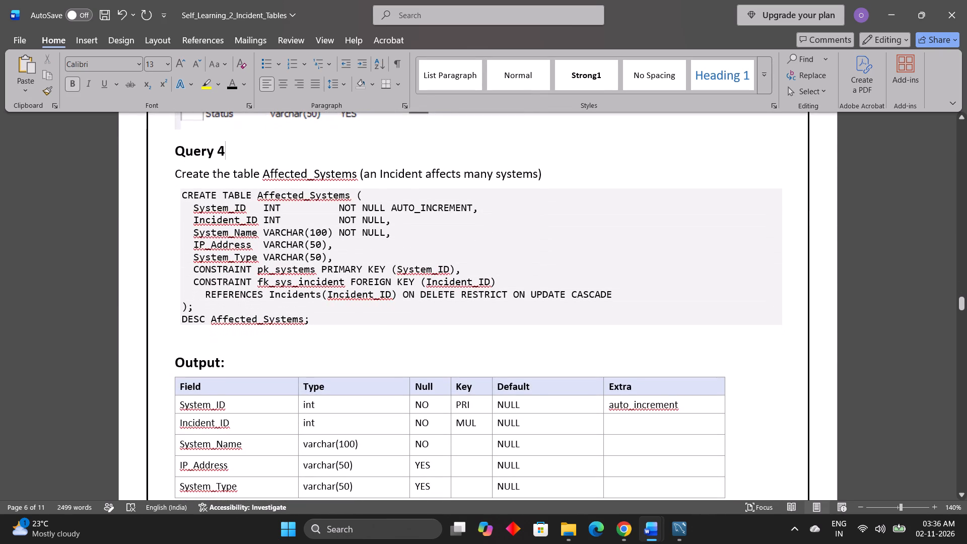
drag(307, 318, 174, 319)
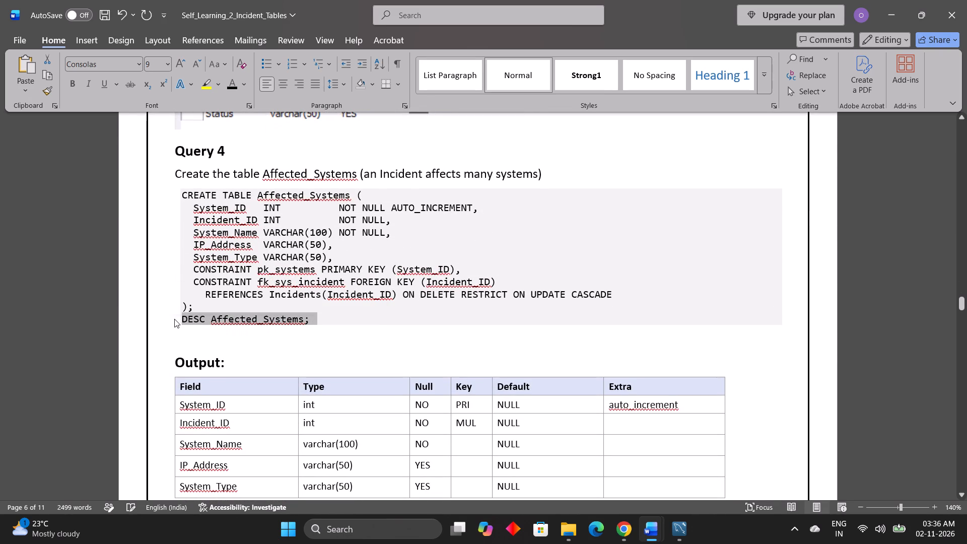
key(ctrl+c)
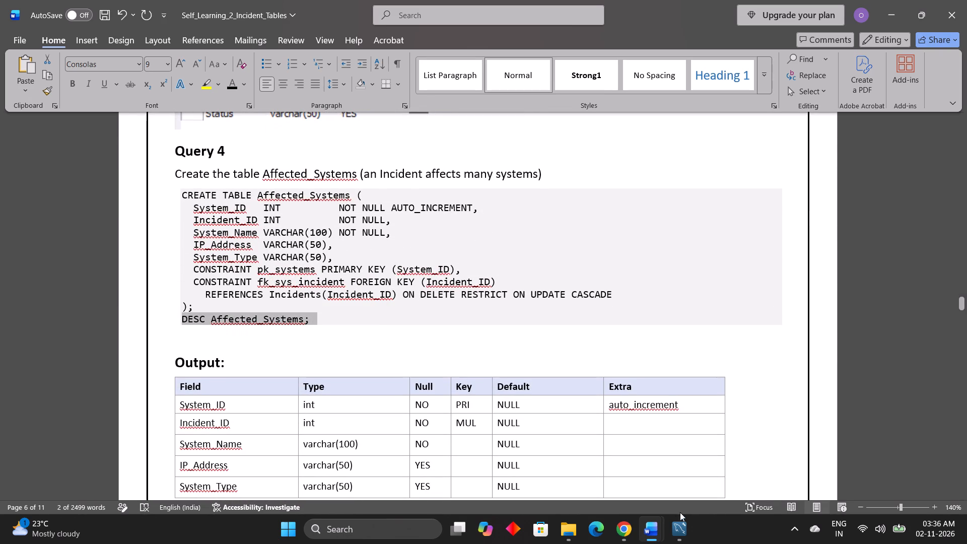
click(680, 522)
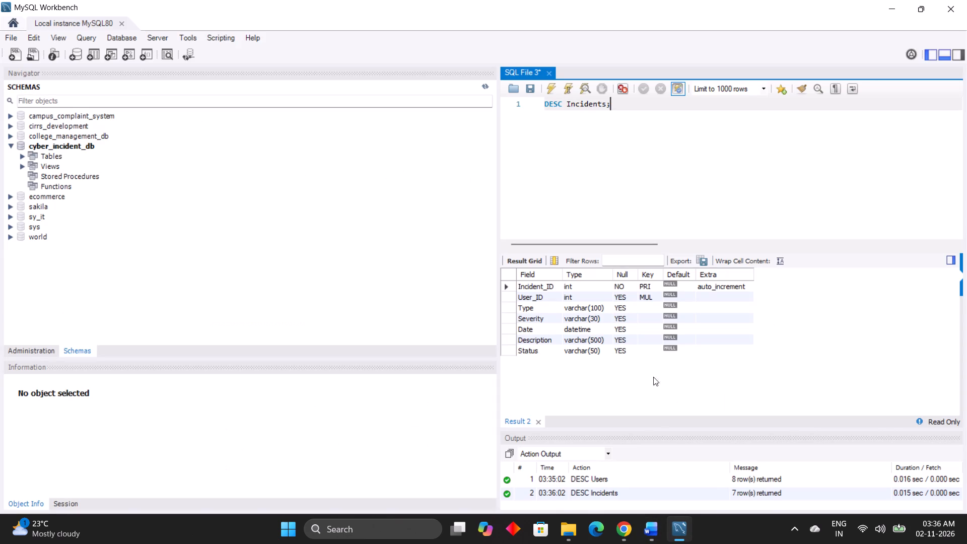
click(616, 168)
key(ctrl+a)
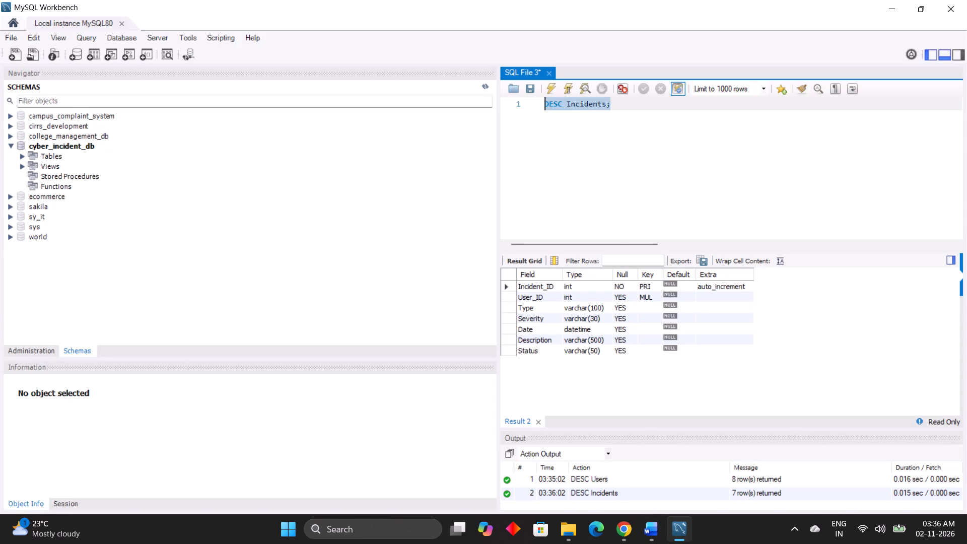
key(ctrl+v)
click(546, 89)
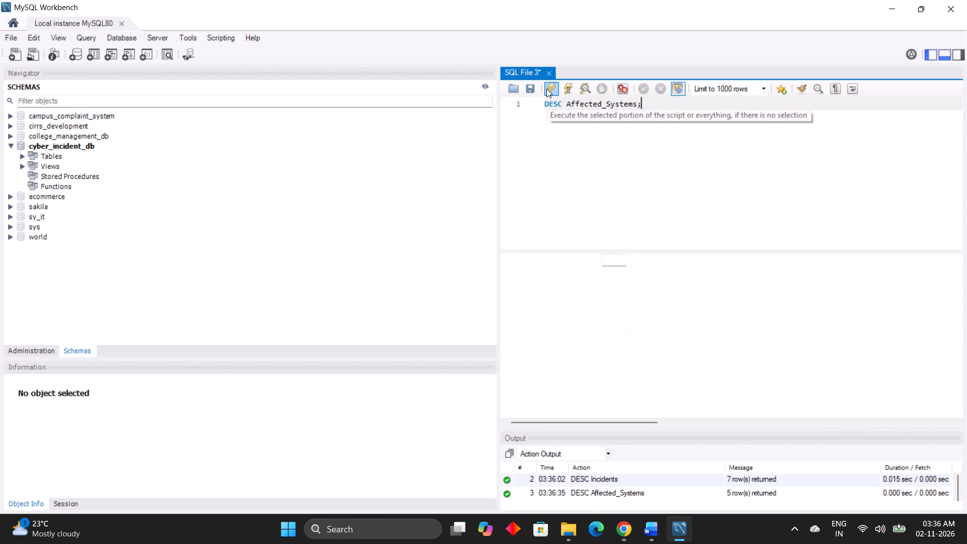
Capture a screenshot of the DESC Affected_Systems result grid.
key(Print)
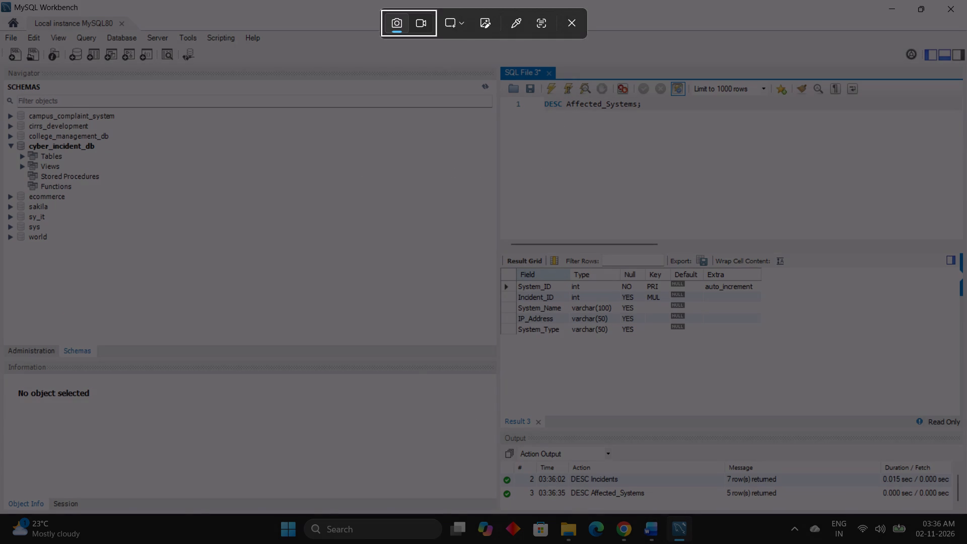
drag(491, 263, 547, 286)
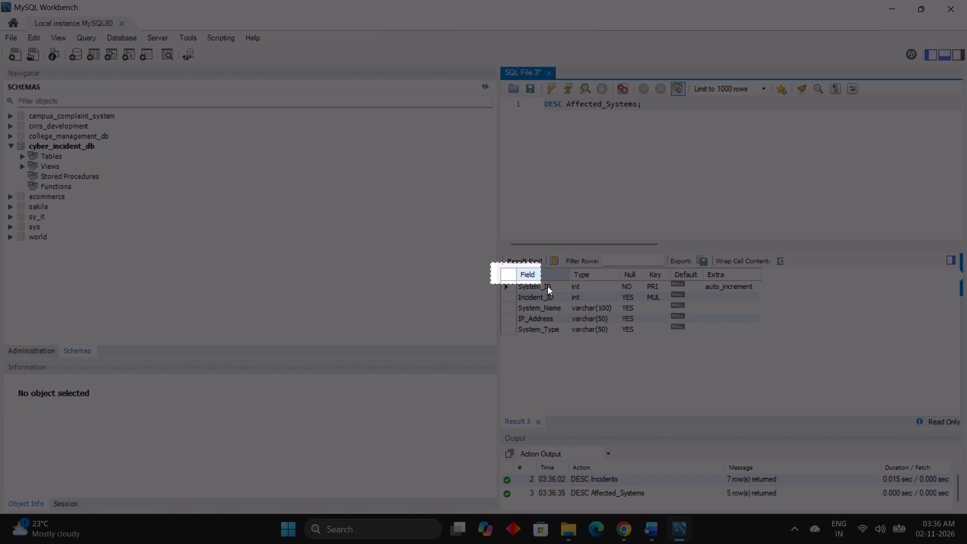
drag(547, 286, 781, 342)
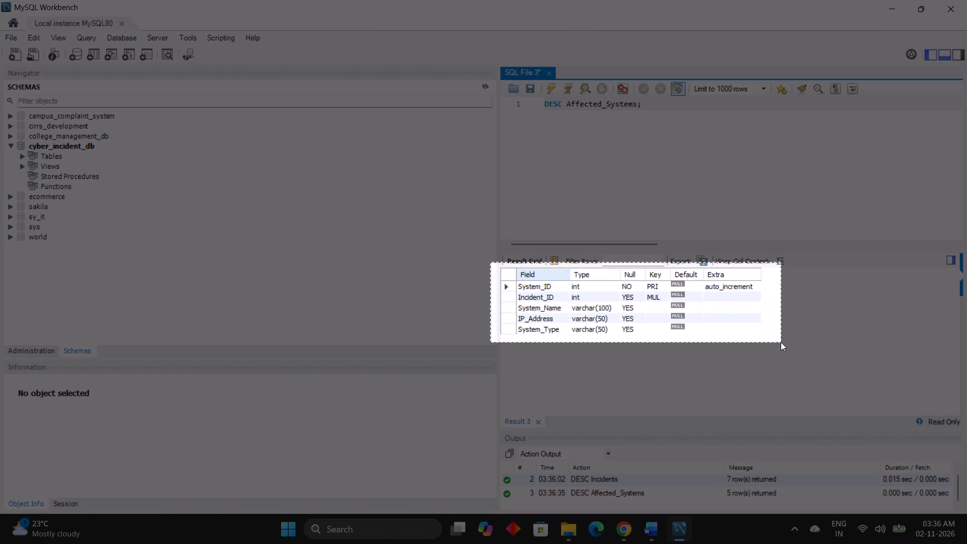
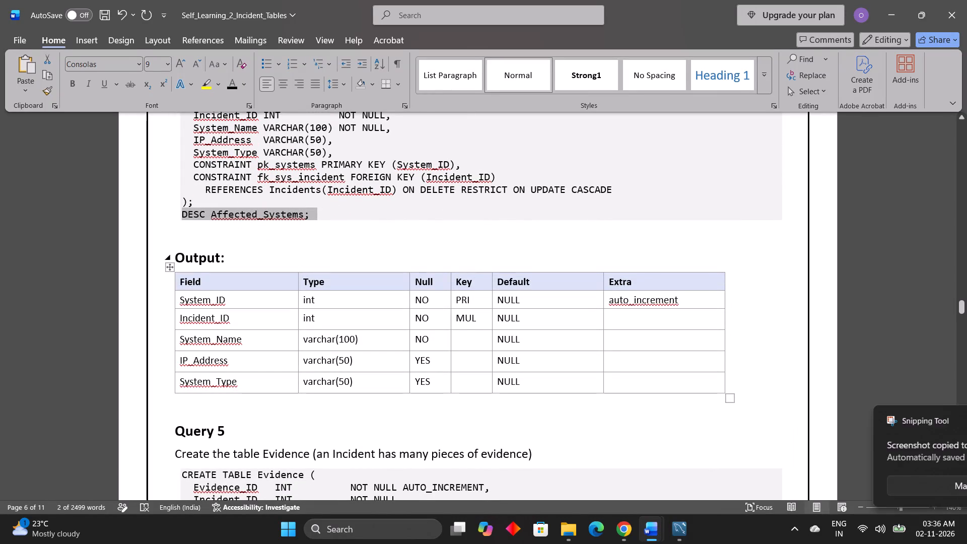
Replace Query 4's output table with the captured Affected_Systems result screenshot.
click(173, 266)
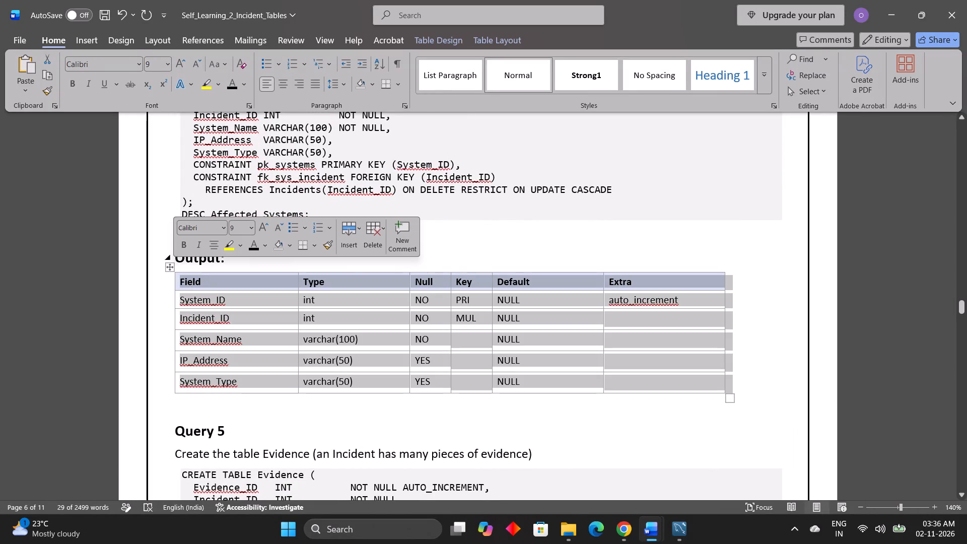
key(BackSpace)
key(ctrl+v)
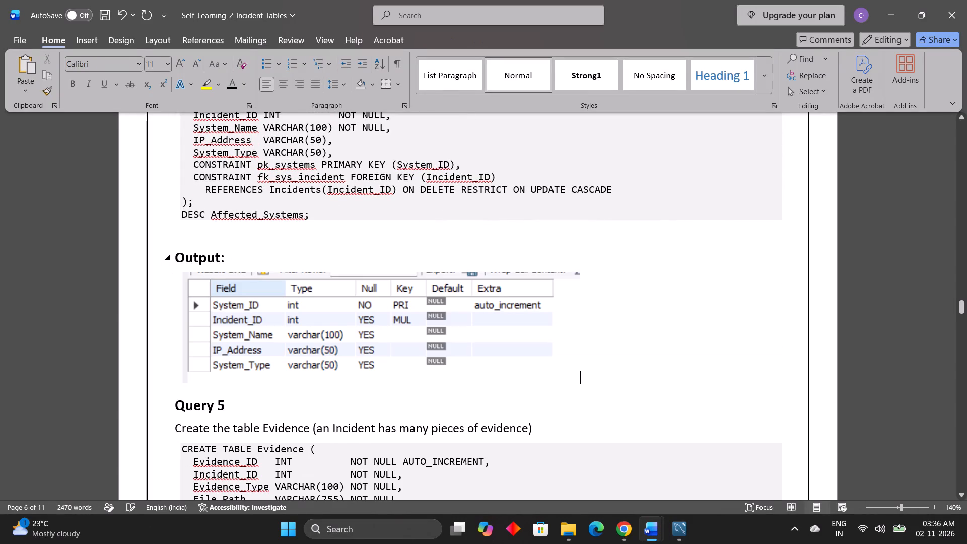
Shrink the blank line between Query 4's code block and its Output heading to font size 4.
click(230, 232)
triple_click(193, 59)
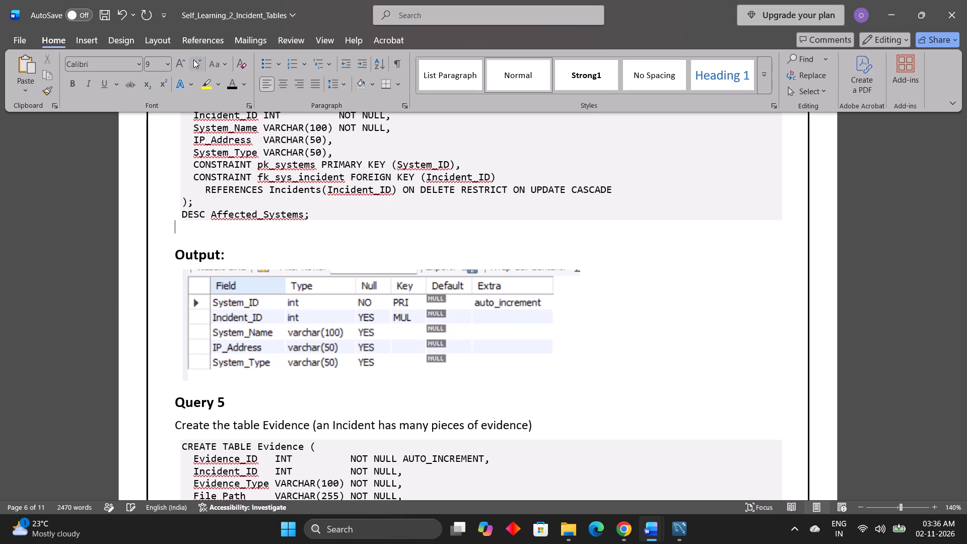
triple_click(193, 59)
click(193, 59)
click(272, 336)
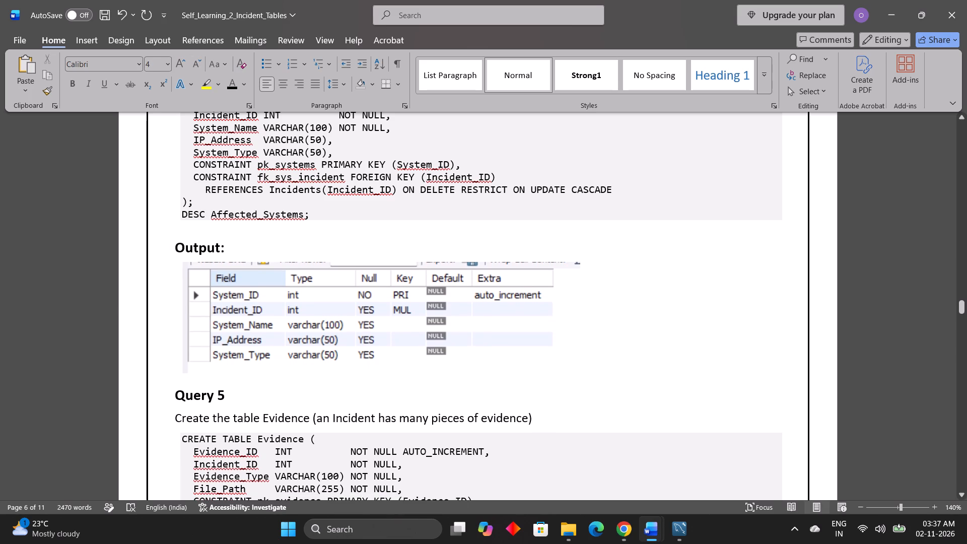
Delete the blank lines between the code block and the Output heading in Query 5 and in Query 4.
click(277, 418)
scroll(277, 418, up, 1)
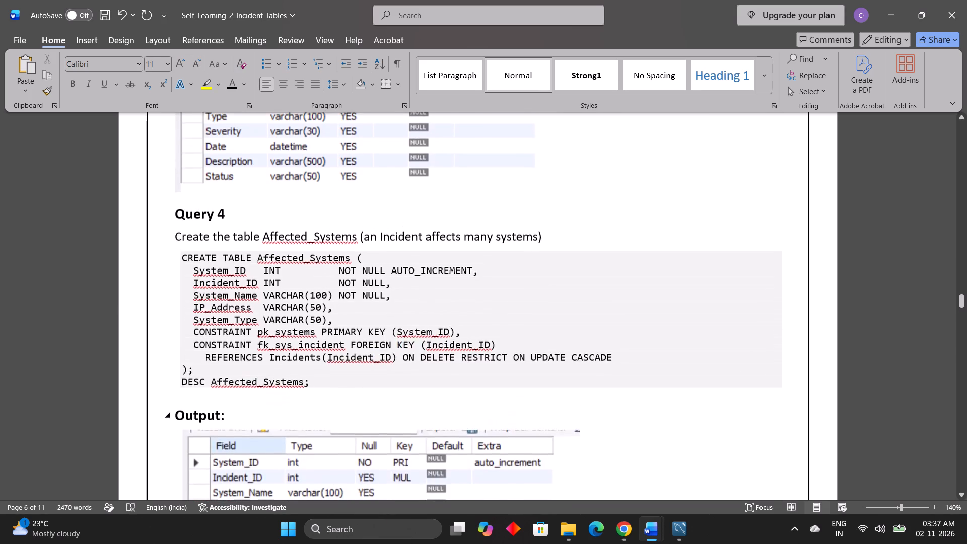
scroll(277, 418, up, 1)
scroll(277, 418, down, 2)
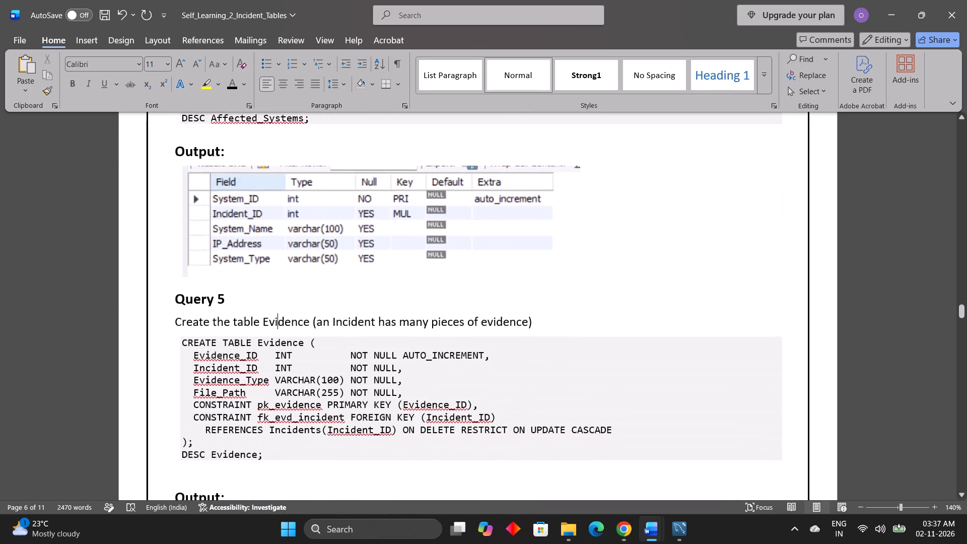
scroll(277, 418, down, 3)
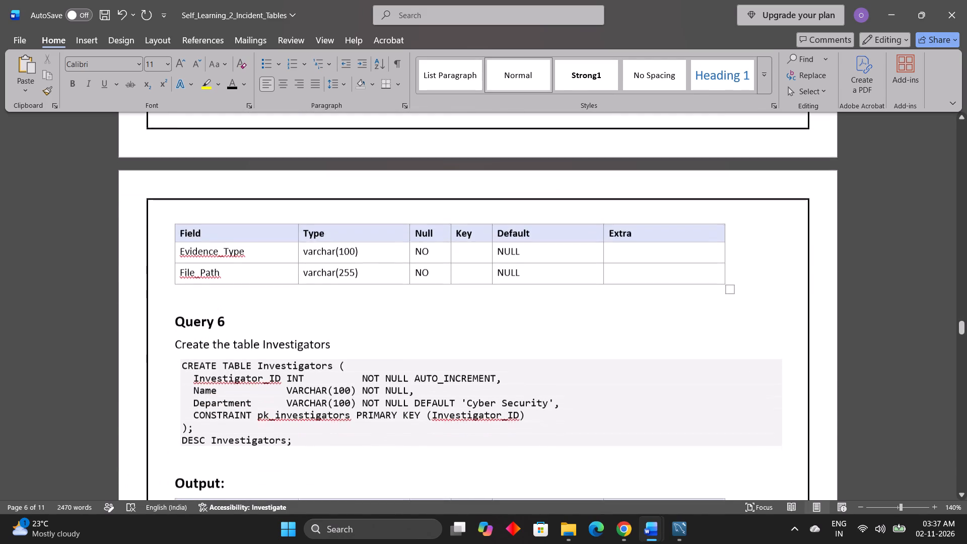
scroll(277, 418, up, 1)
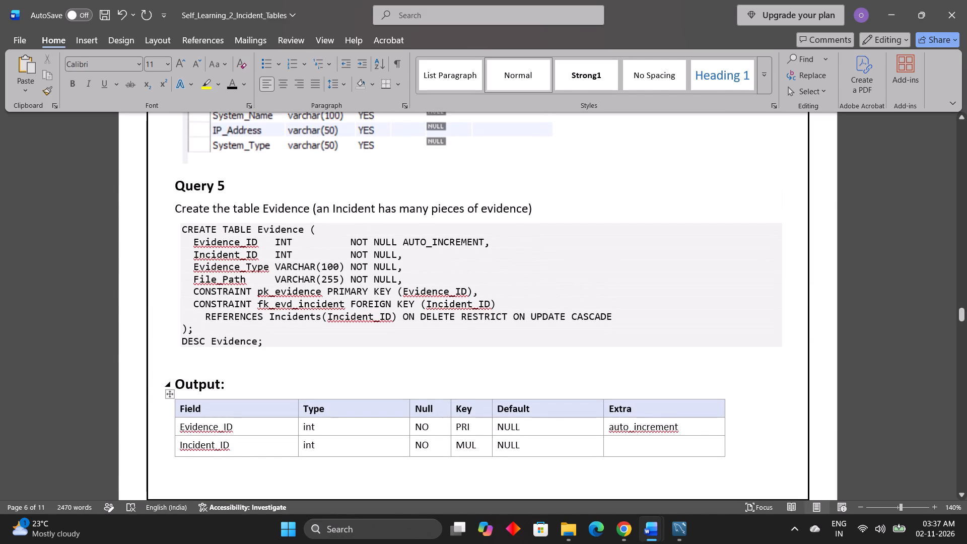
click(208, 362)
key(BackSpace)
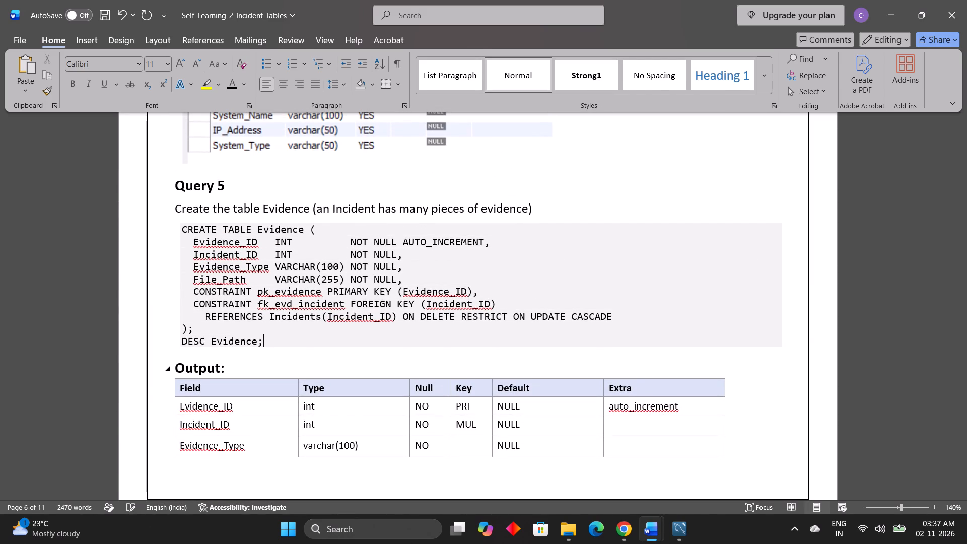
scroll(208, 362, up, 1)
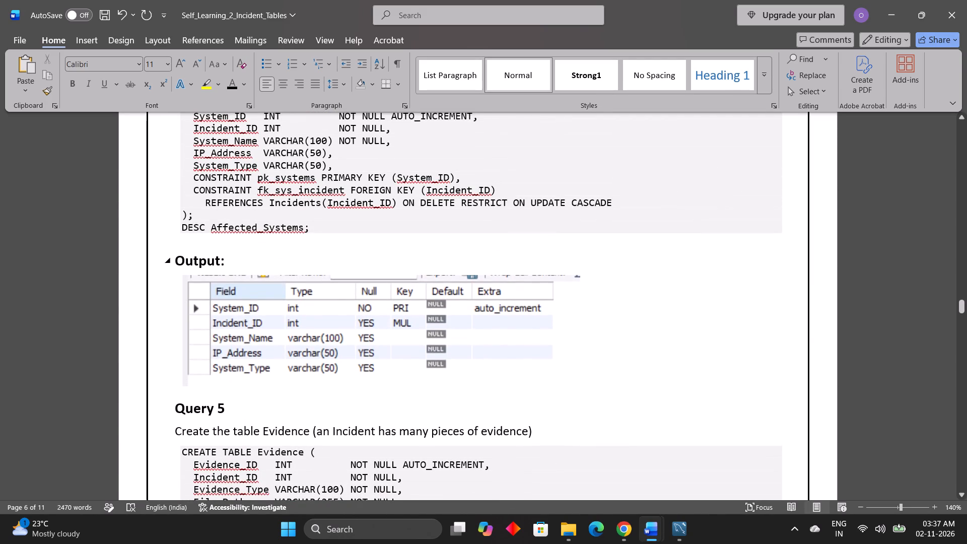
click(209, 245)
click(209, 242)
key(BackSpace)
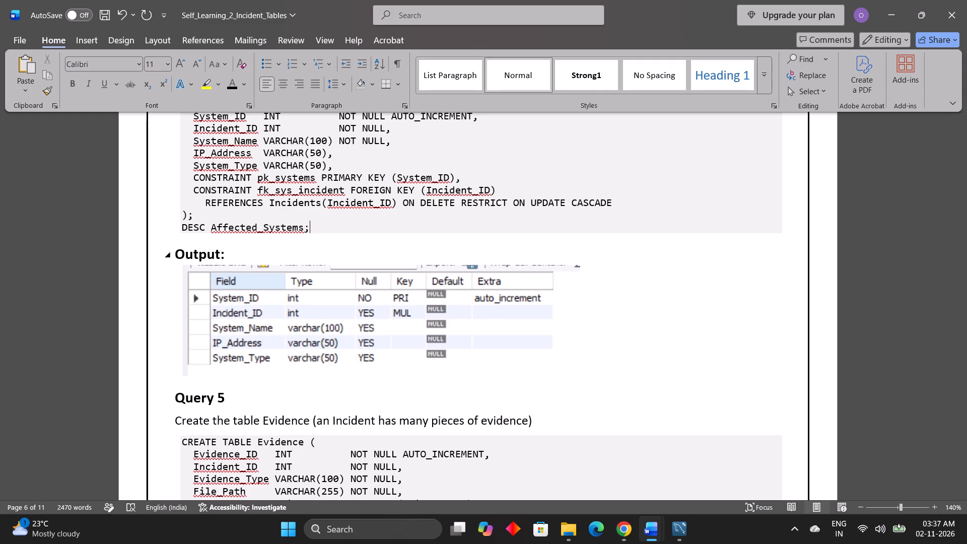
Copy DESC Evidence; from Query 5 and run it in MySQL Workbench in place of the previous query.
scroll(209, 242, up, 2)
scroll(209, 242, down, 1)
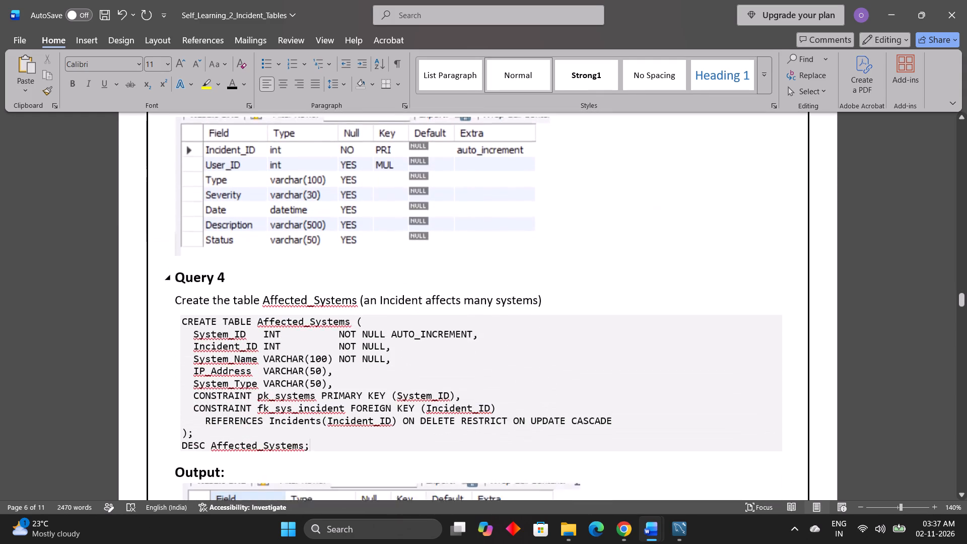
scroll(209, 242, down, 2)
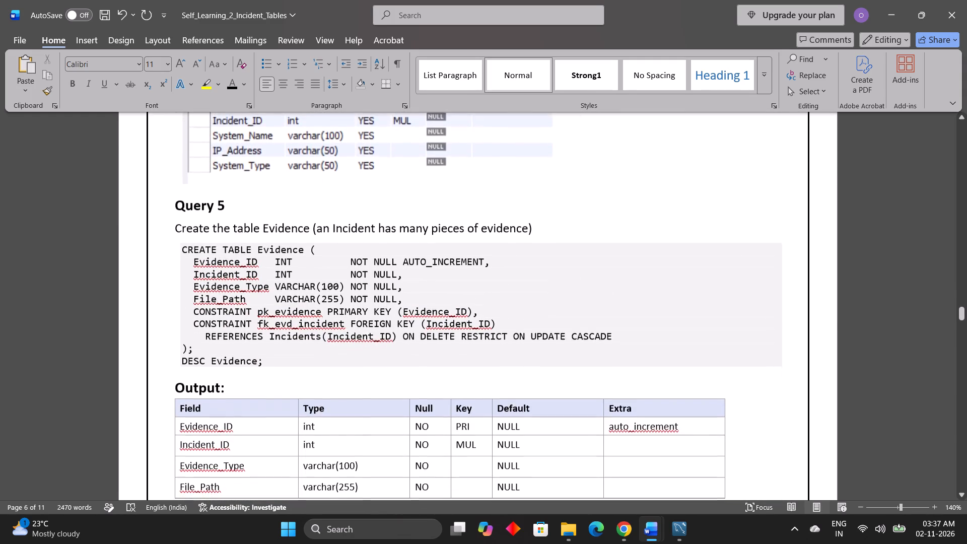
scroll(209, 242, down, 1)
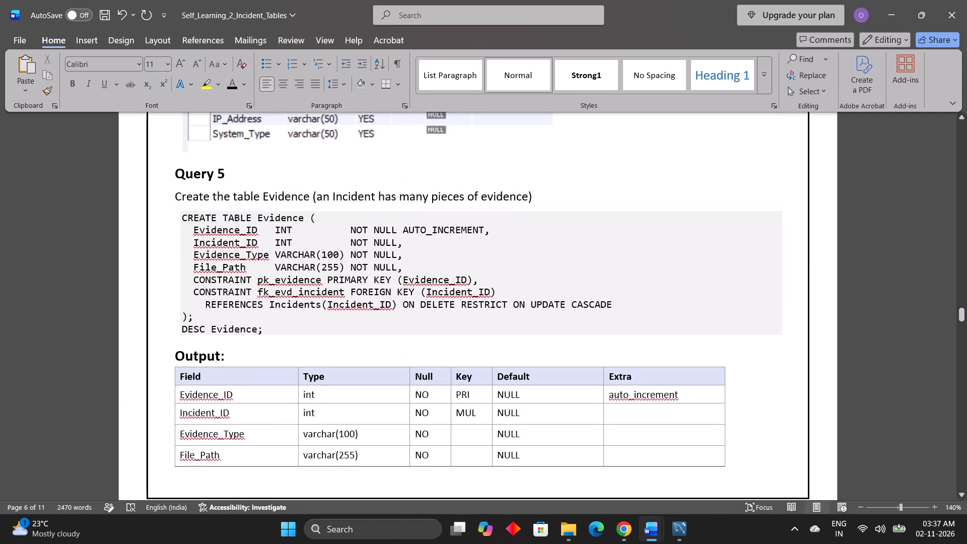
drag(275, 330, 185, 331)
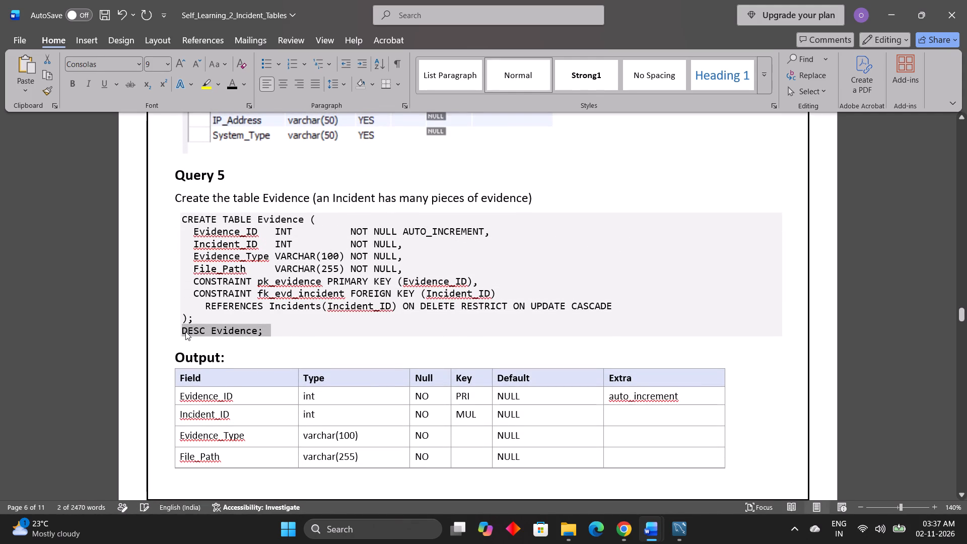
key(ctrl+c)
click(678, 527)
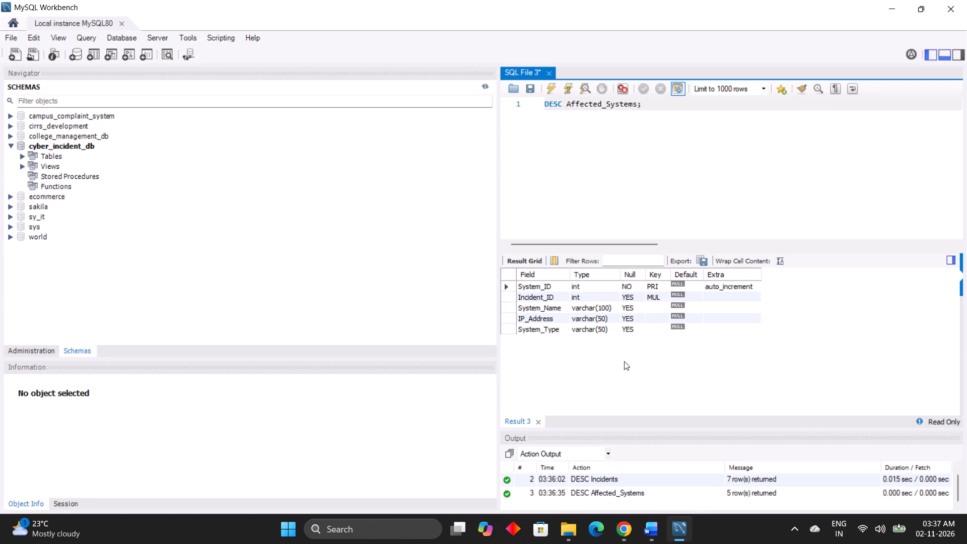
click(604, 213)
key(ctrl+a)
key(ctrl+v)
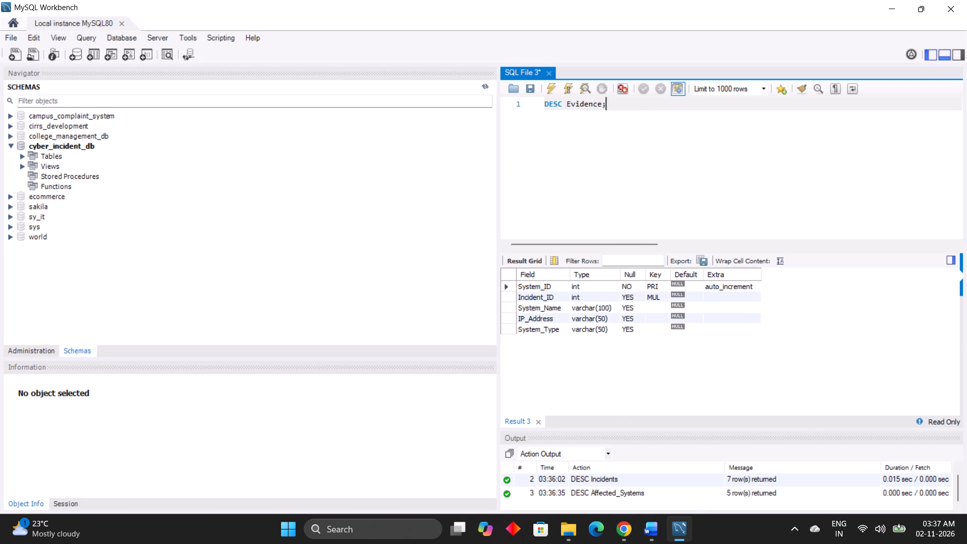
key(Return)
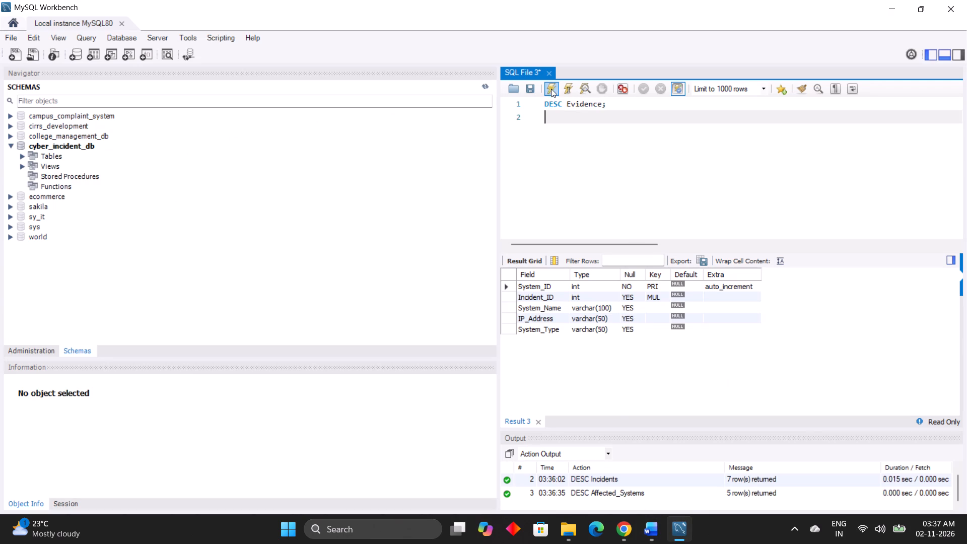
click(548, 86)
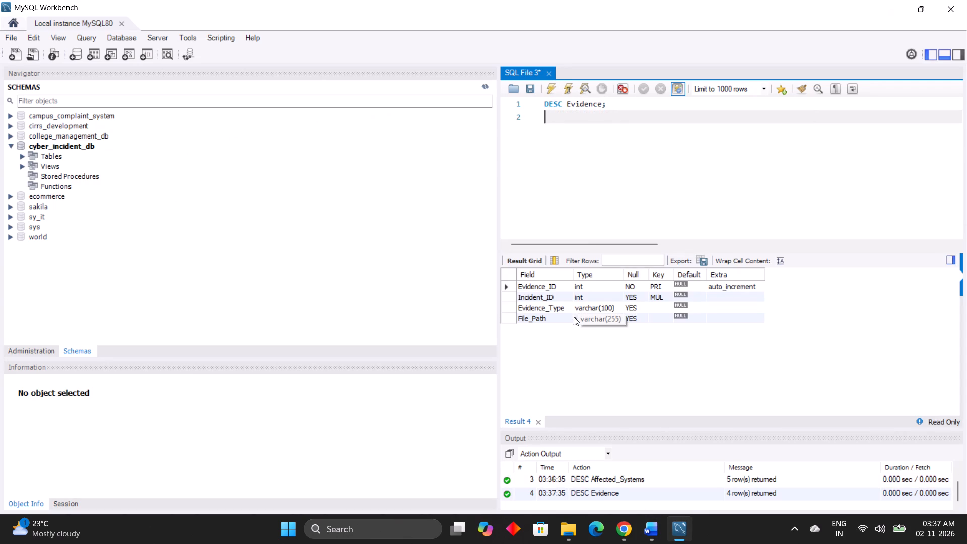
Capture a screenshot of the DESC Evidence result grid.
key(Print)
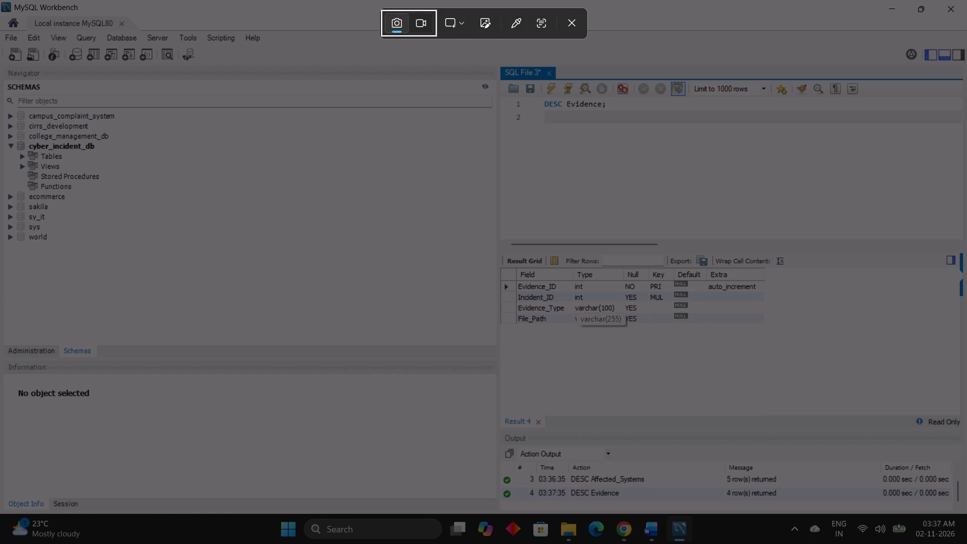
drag(499, 270, 786, 327)
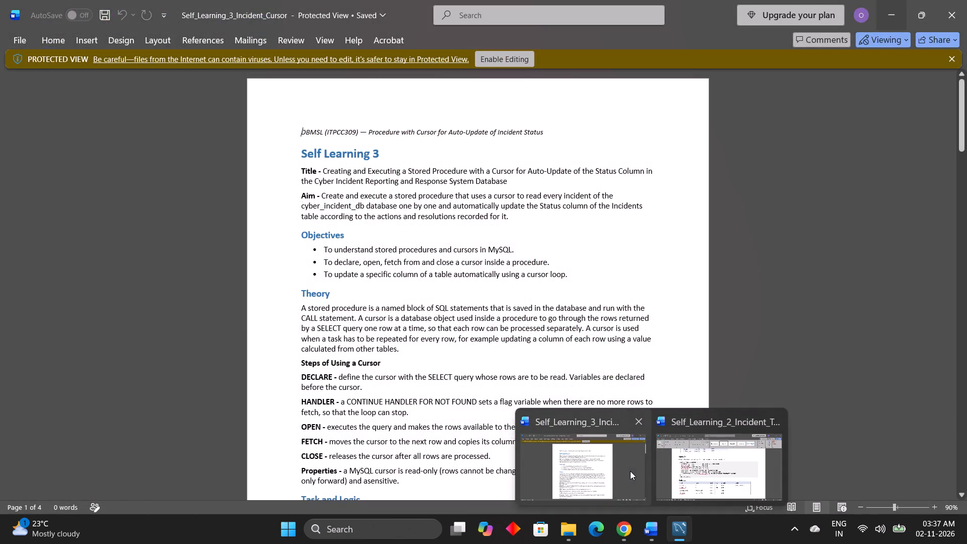
Return to Self_Learning_2_Incident_Tables in Word and replace Query 5's output table with the Evidence result screenshot.
click(698, 455)
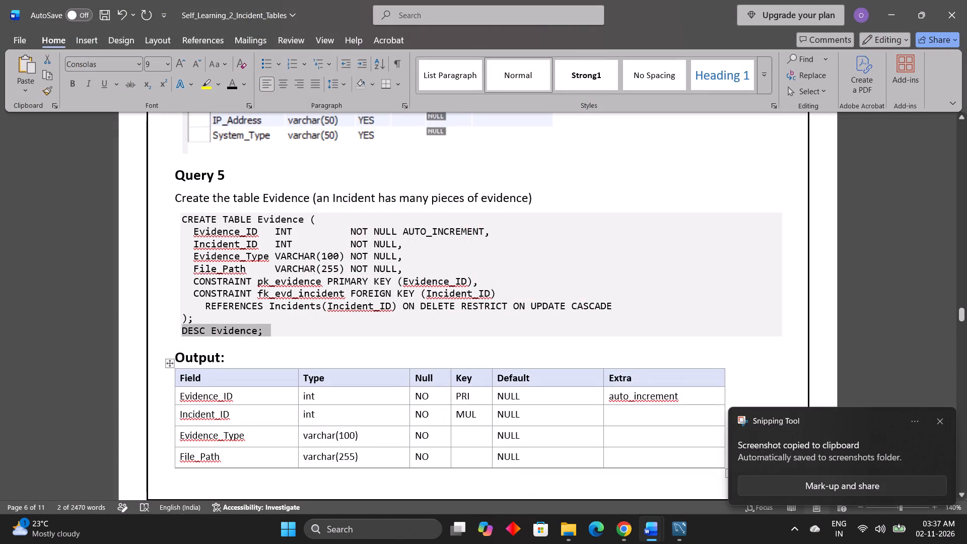
click(171, 365)
key(BackSpace)
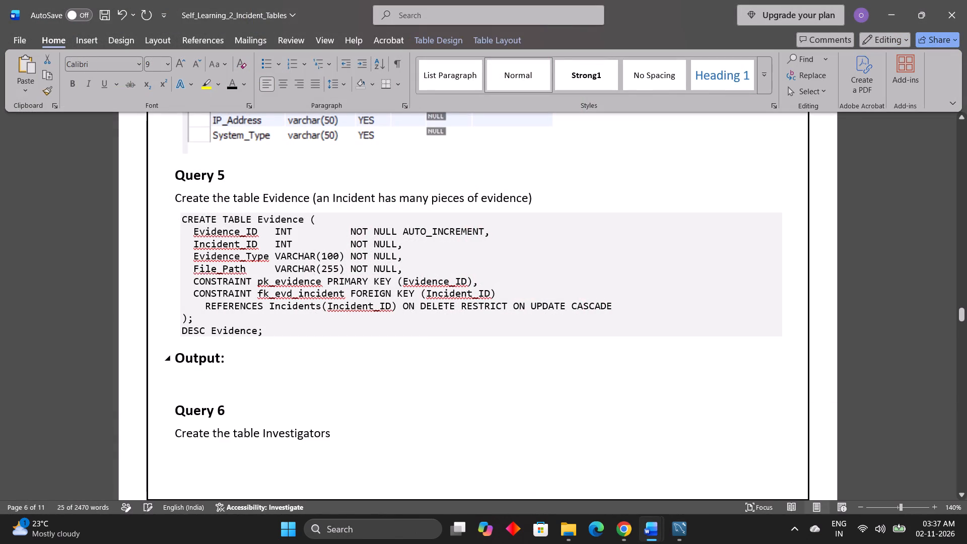
key(ctrl+v)
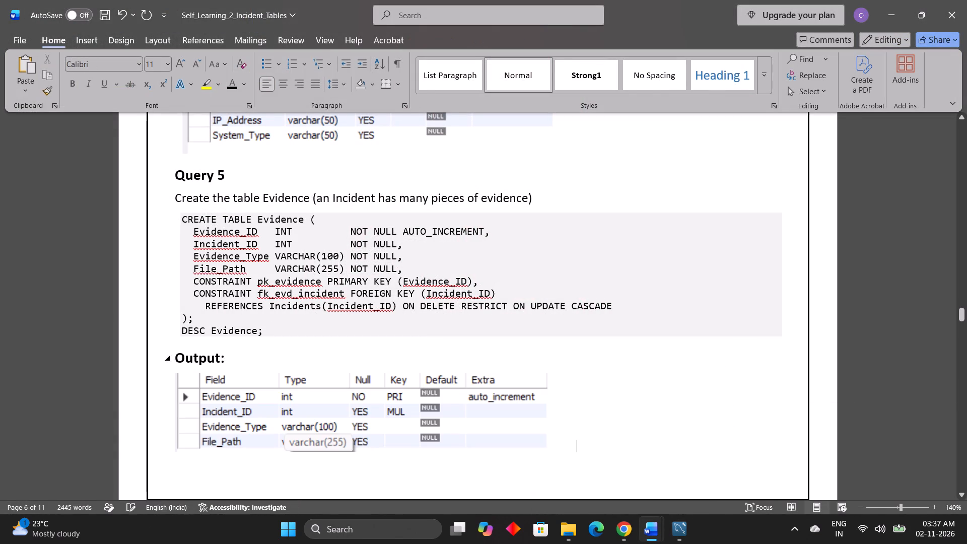
Enlarge the Evidence result screenshot under Query 5 slightly, keeping it on the same page.
click(466, 418)
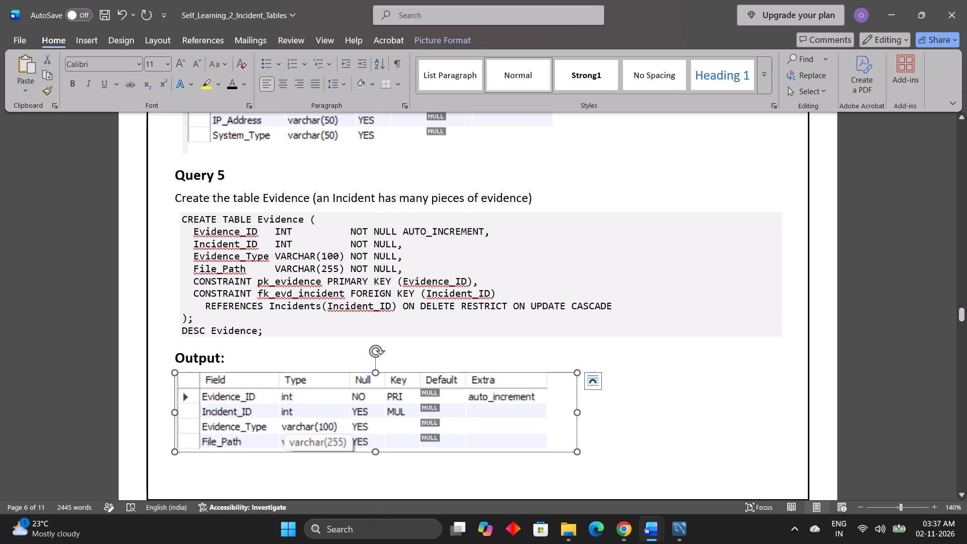
drag(578, 452, 612, 458)
click(637, 458)
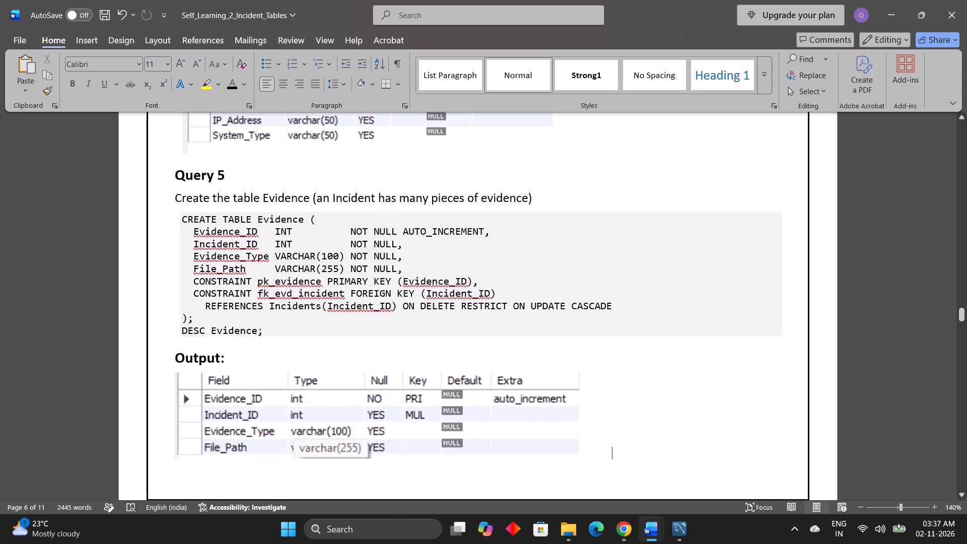
Copy DESC Investigators; from Query 6 and run it in MySQL Workbench in place of the previous query.
scroll(637, 458, up, 1)
scroll(637, 458, down, 1)
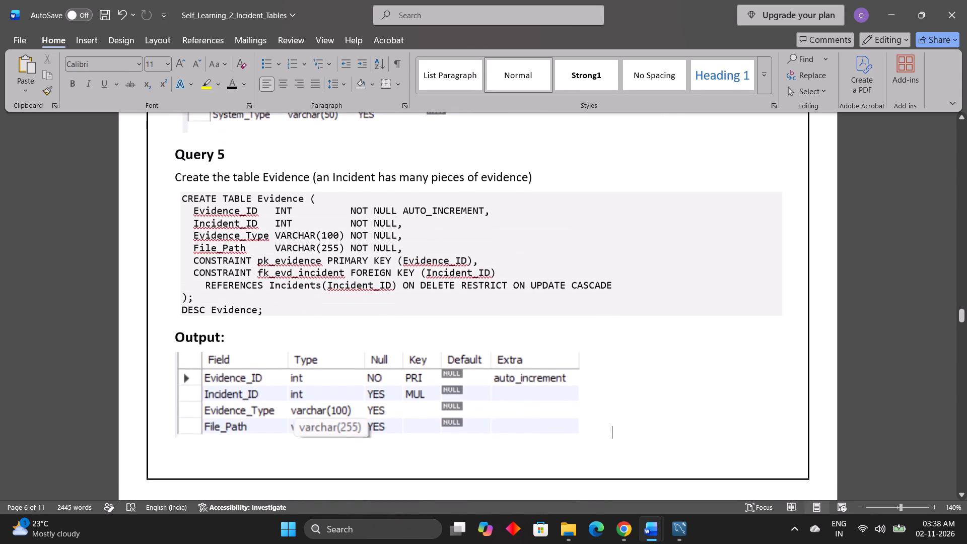
scroll(637, 458, down, 2)
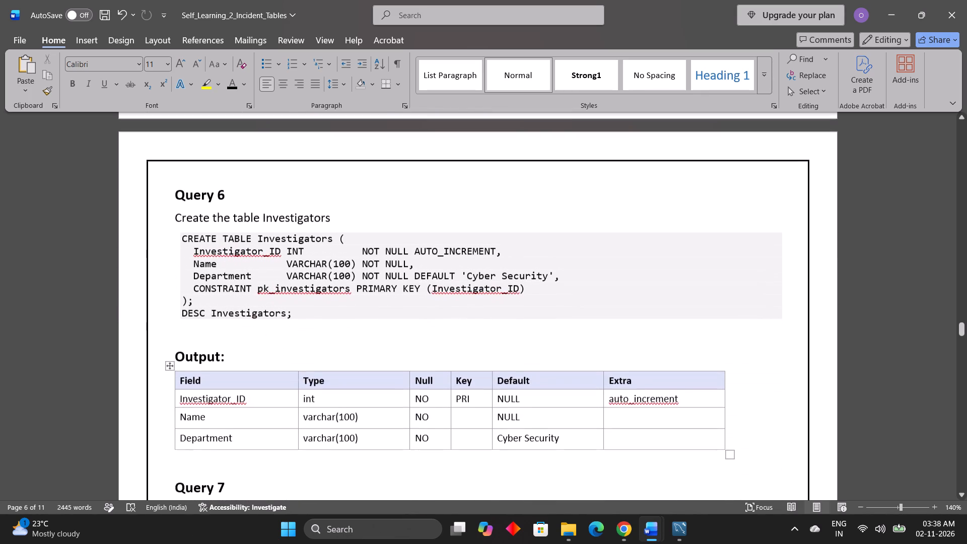
scroll(637, 458, down, 1)
scroll(637, 458, up, 1)
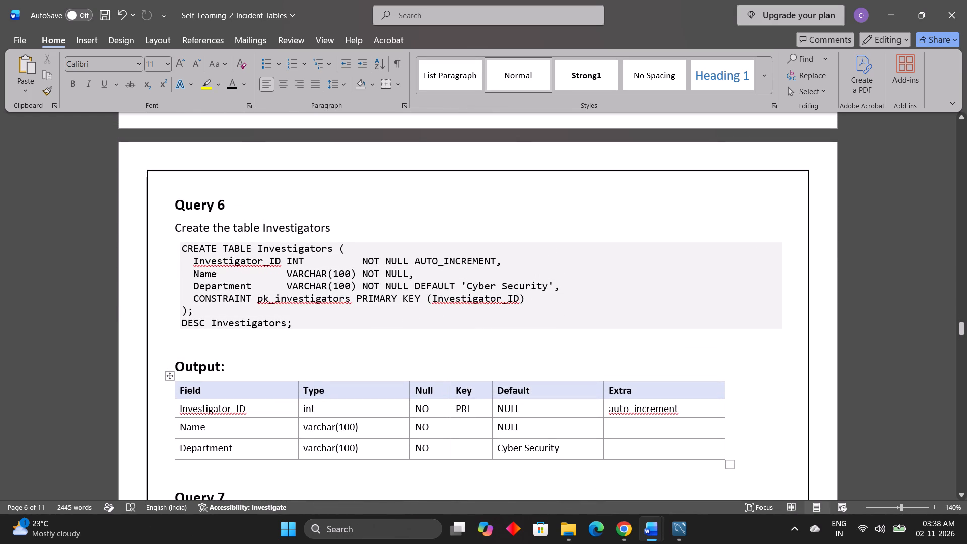
drag(292, 320, 173, 319)
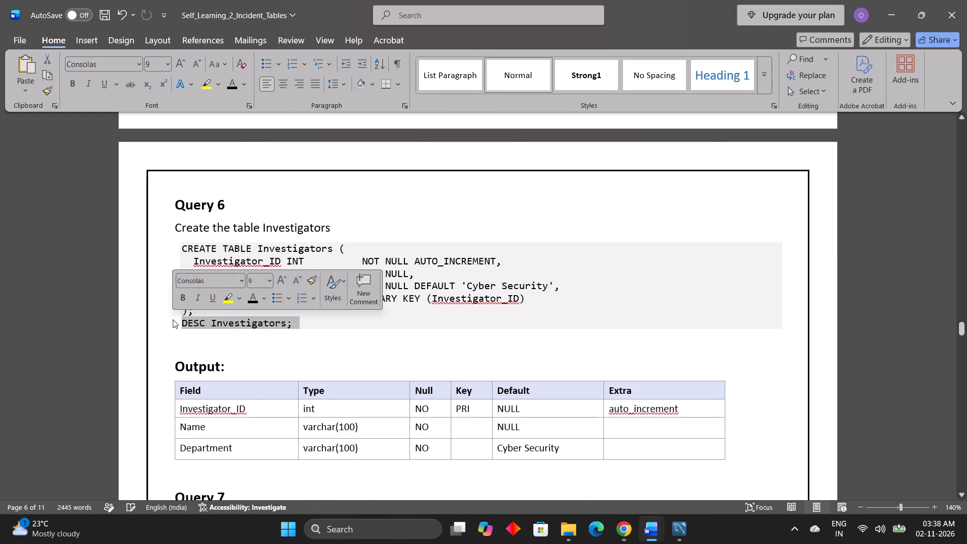
key(ctrl+c)
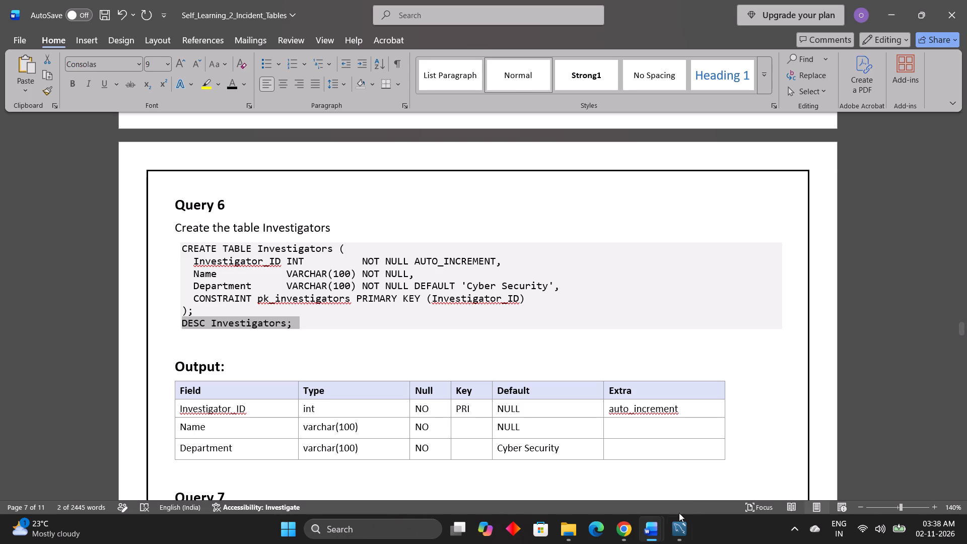
click(677, 522)
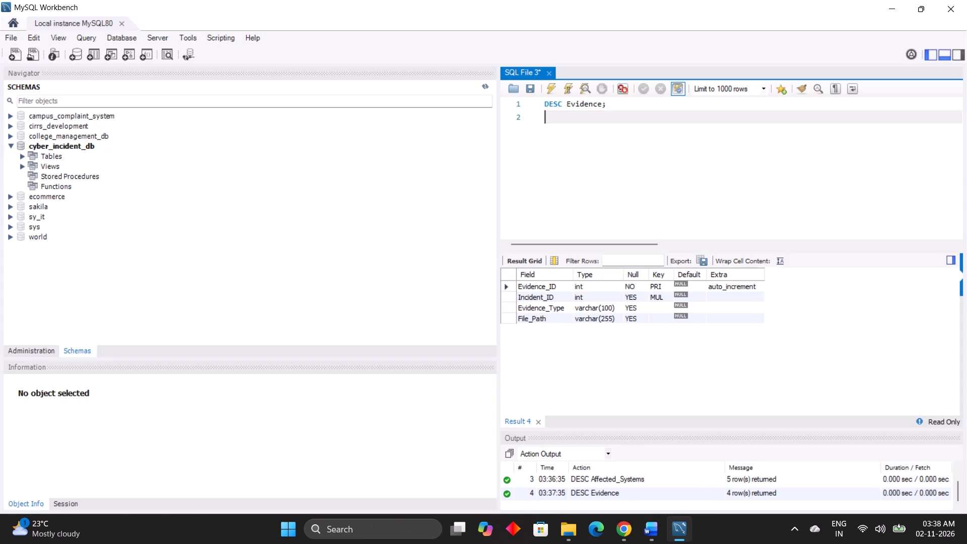
key(ctrl+a)
key(ctrl+v)
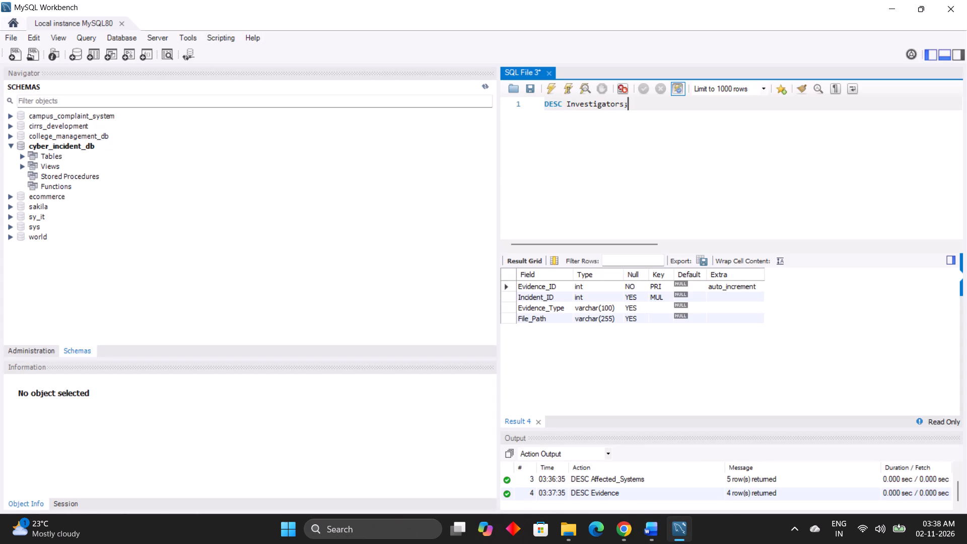
click(552, 86)
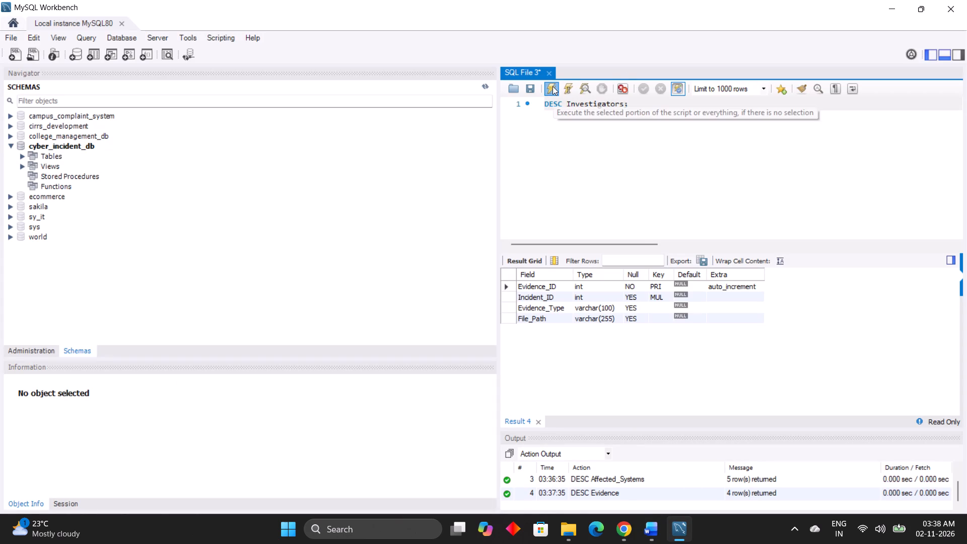
Capture a screenshot of the DESC Investigators result grid.
key(Print)
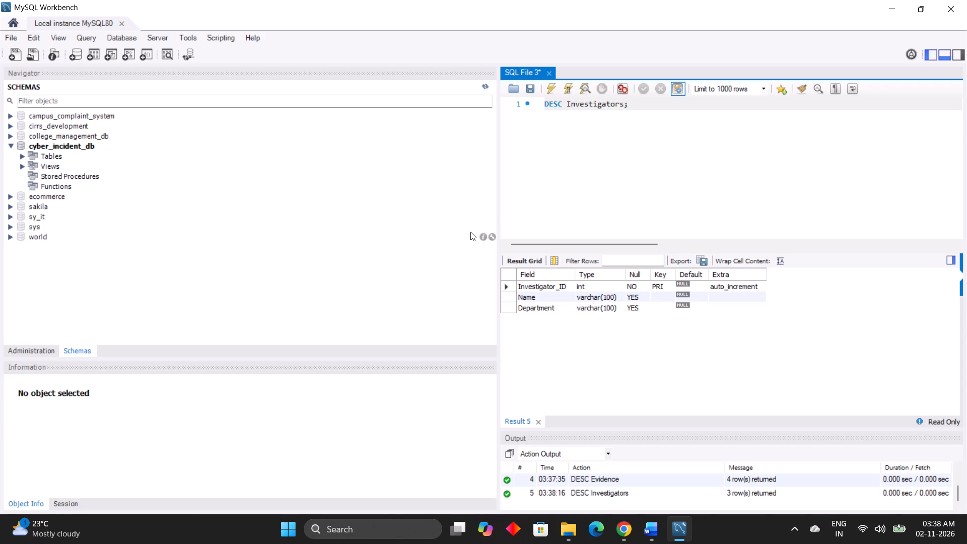
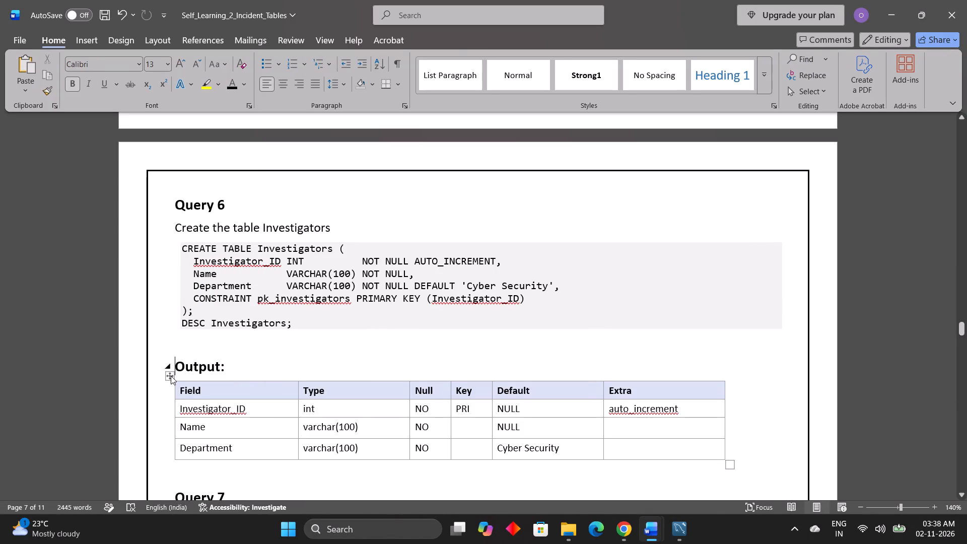
Replace Query 6's output table with the Investigators result screenshot and remove the blank line above its Output heading.
click(171, 376)
key(BackSpace)
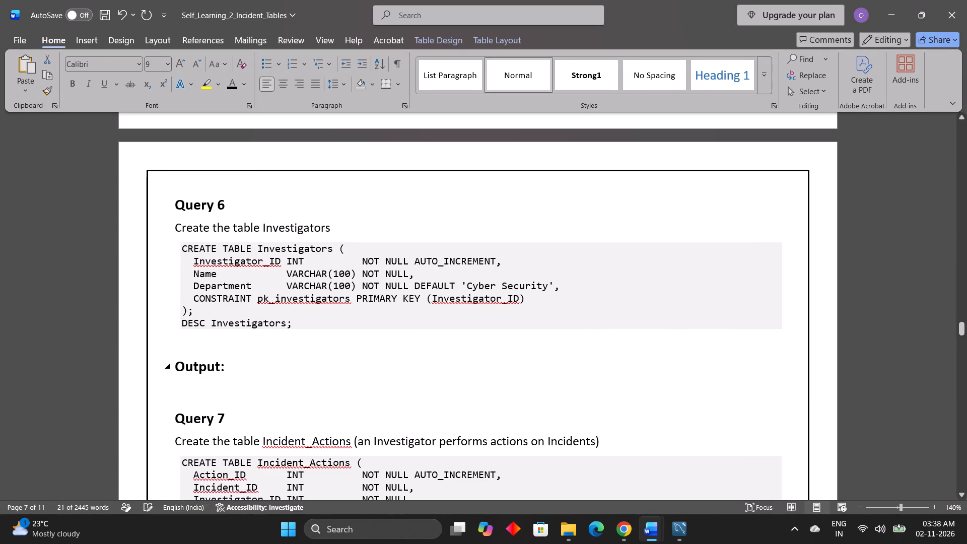
key(ctrl+v)
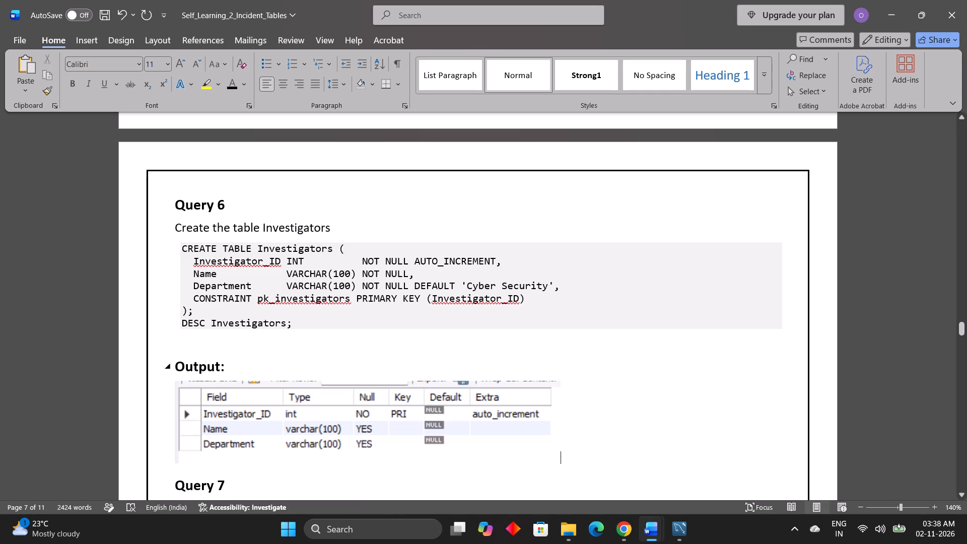
click(190, 347)
key(Delete)
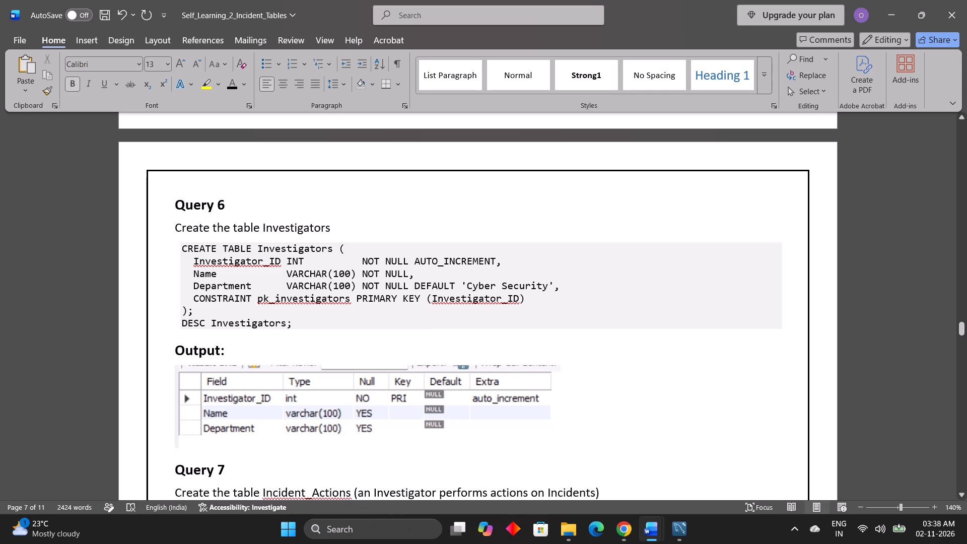
Copy DESC Incident_Actions; from Query 7 and run it in MySQL Workbench in place of the previous query.
scroll(221, 267, down, 3)
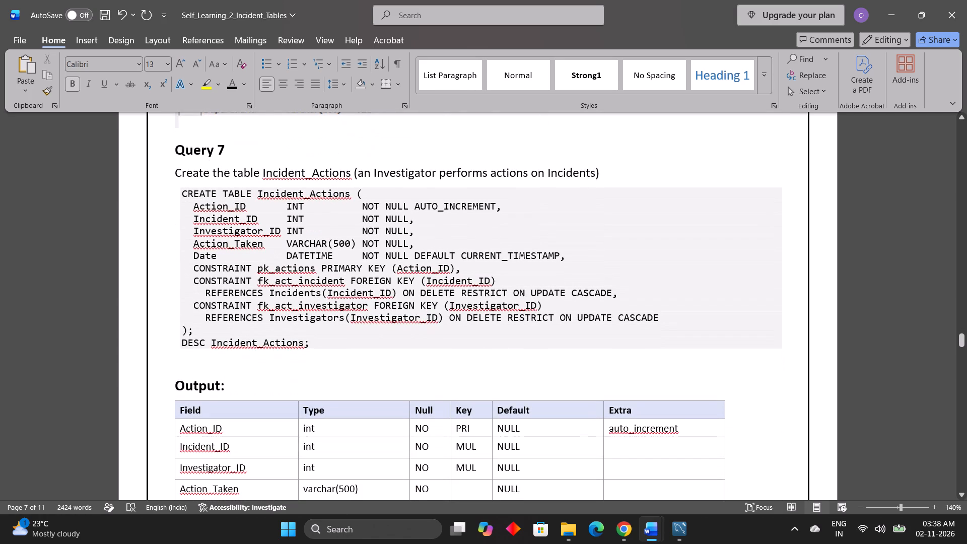
scroll(221, 267, up, 1)
scroll(221, 267, down, 1)
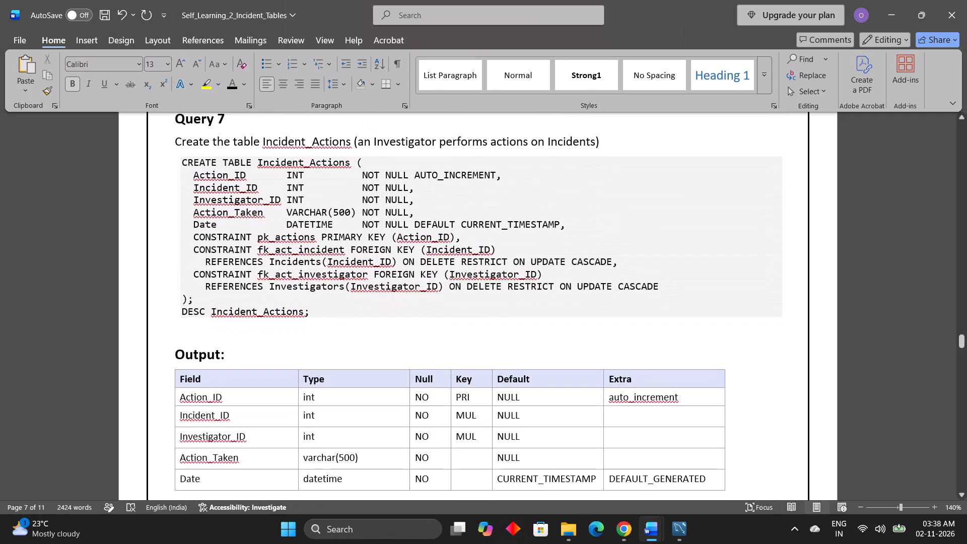
drag(309, 315, 305, 315)
drag(305, 315, 193, 314)
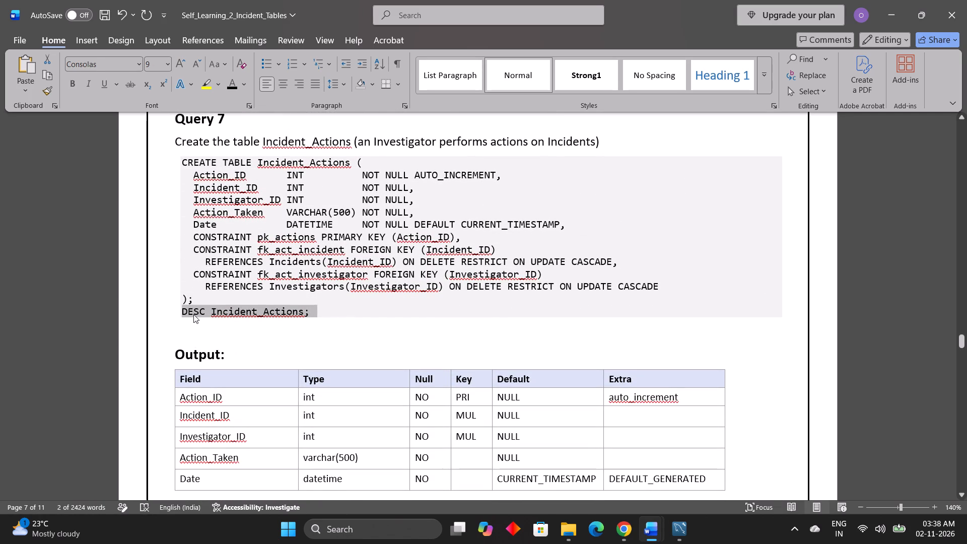
key(ctrl+c)
click(673, 526)
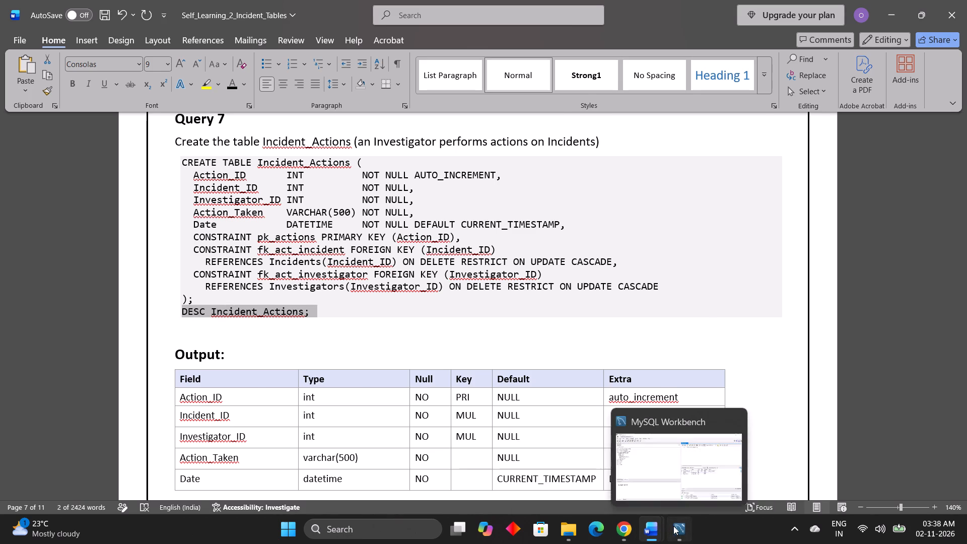
key(ctrl+a)
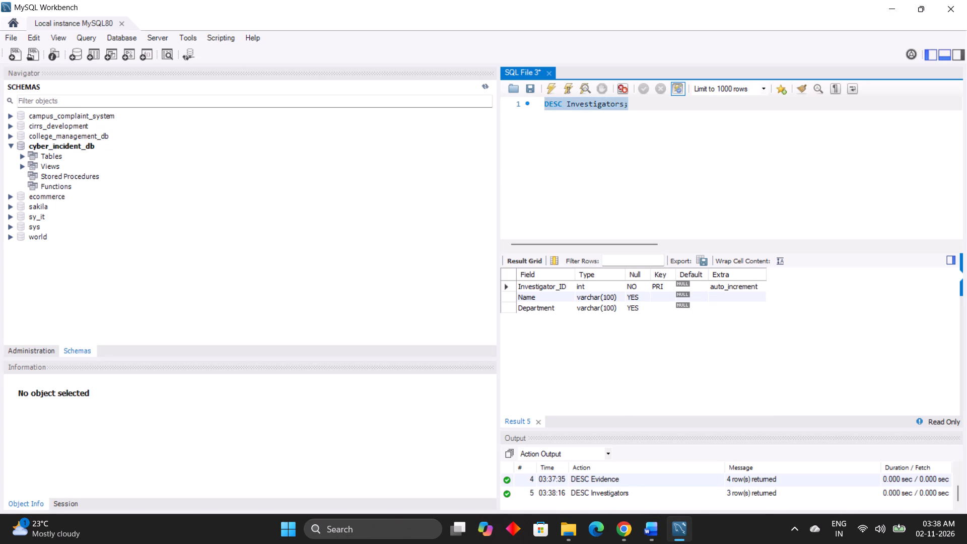
key(ctrl+v)
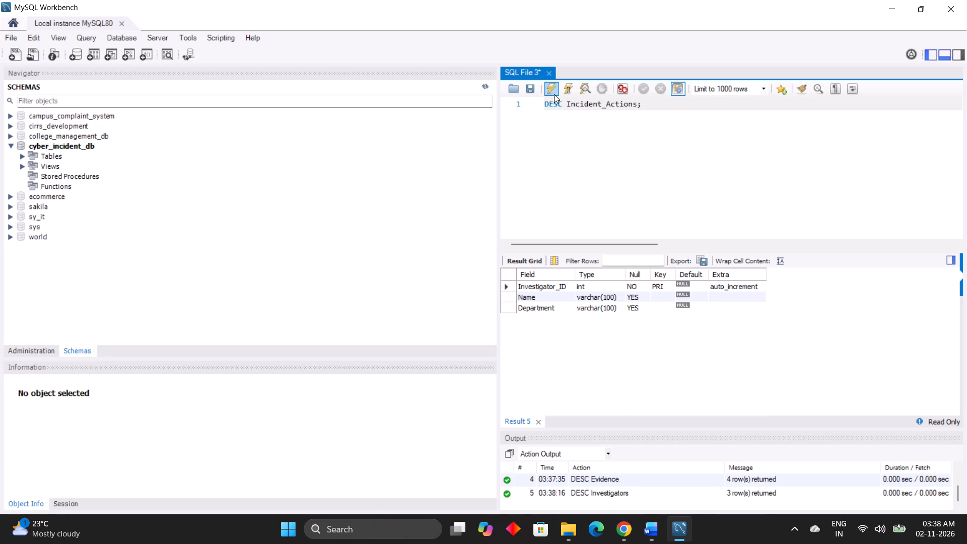
click(554, 94)
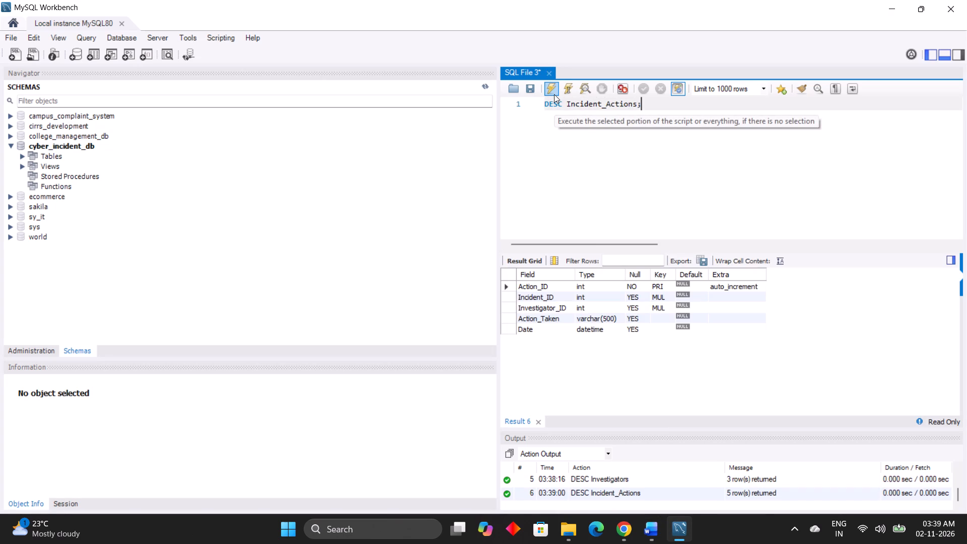
Capture a screenshot of the DESC Incident_Actions result grid.
key(Print)
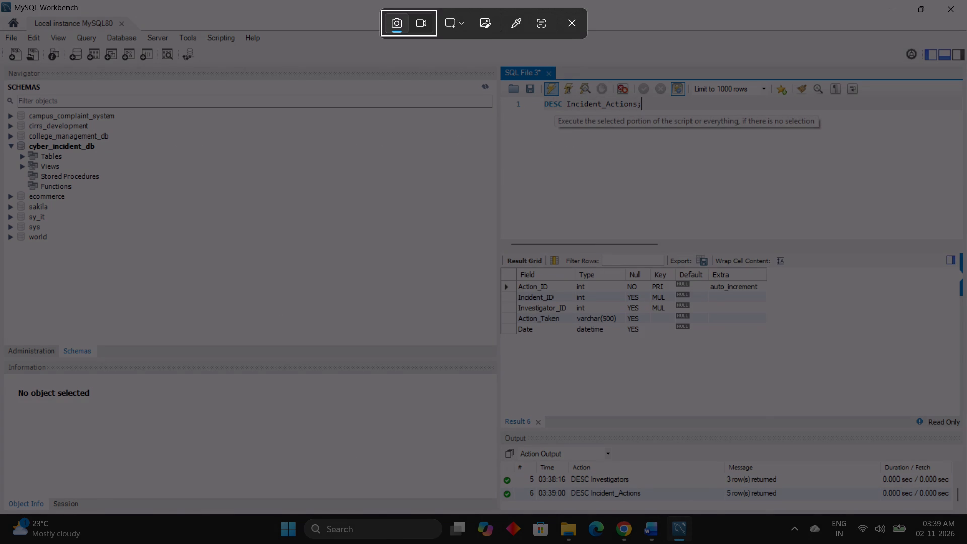
drag(498, 264, 625, 305)
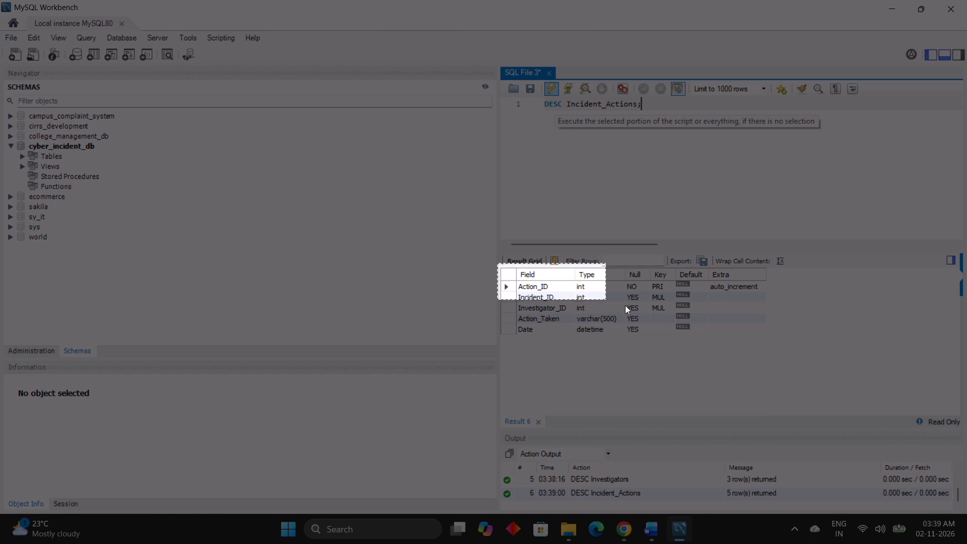
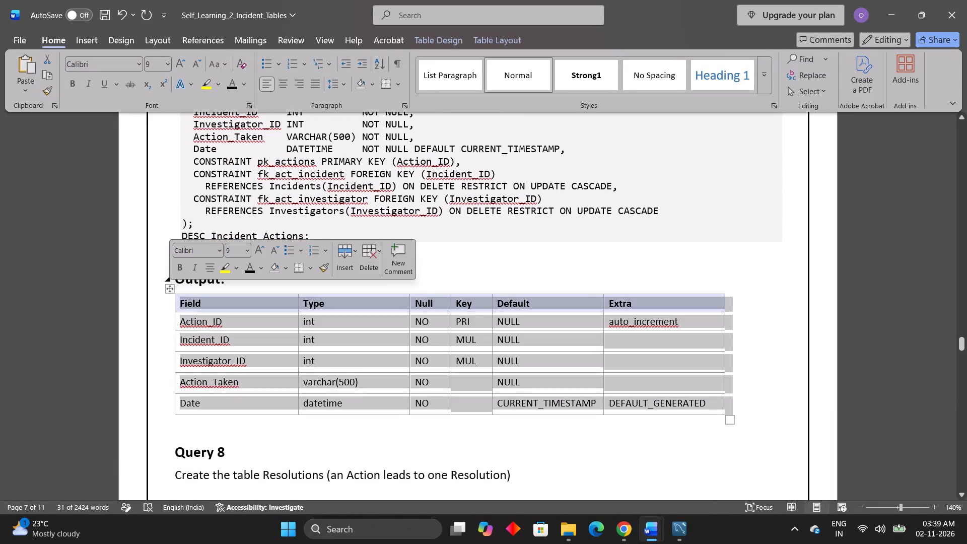
Replace the Incident_Actions output table above Query 8 with the copied result screenshot and remove the blank line above its Output heading.
key(BackSpace)
key(ctrl+v)
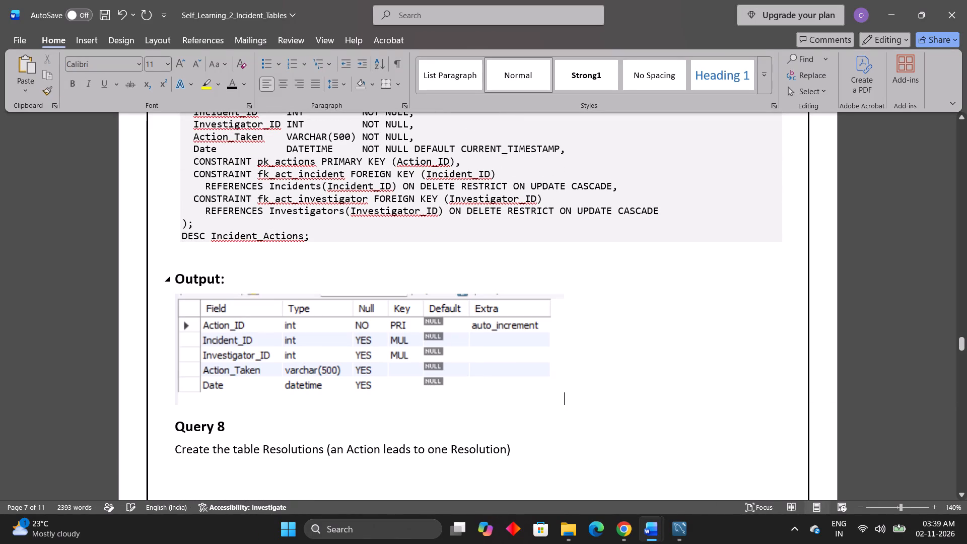
click(191, 261)
key(BackSpace)
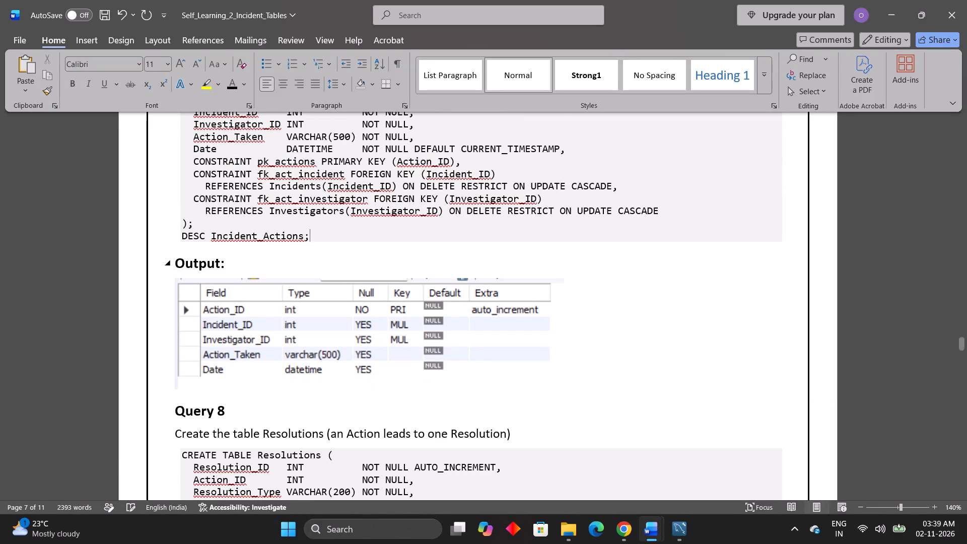
Copy the DESC Resolutions; statement from Query 8 and run it in MySQL Workbench in place of the existing query.
scroll(191, 261, down, 3)
scroll(191, 261, up, 1)
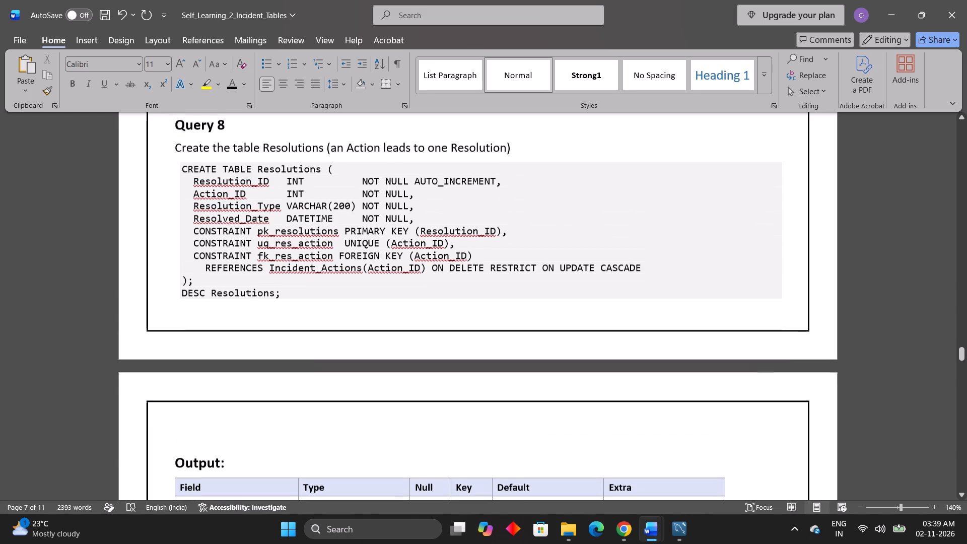
scroll(191, 261, down, 1)
scroll(172, 235, up, 1)
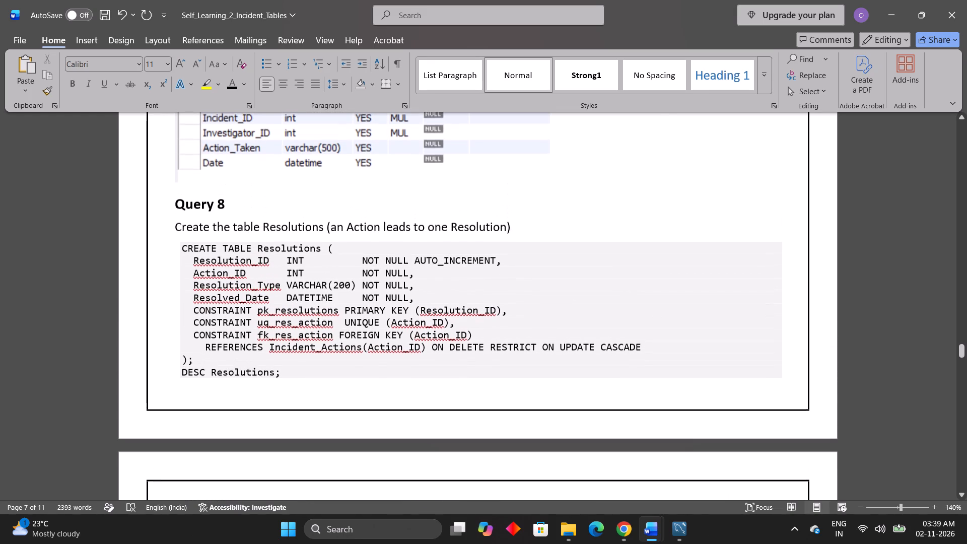
drag(283, 377, 238, 372)
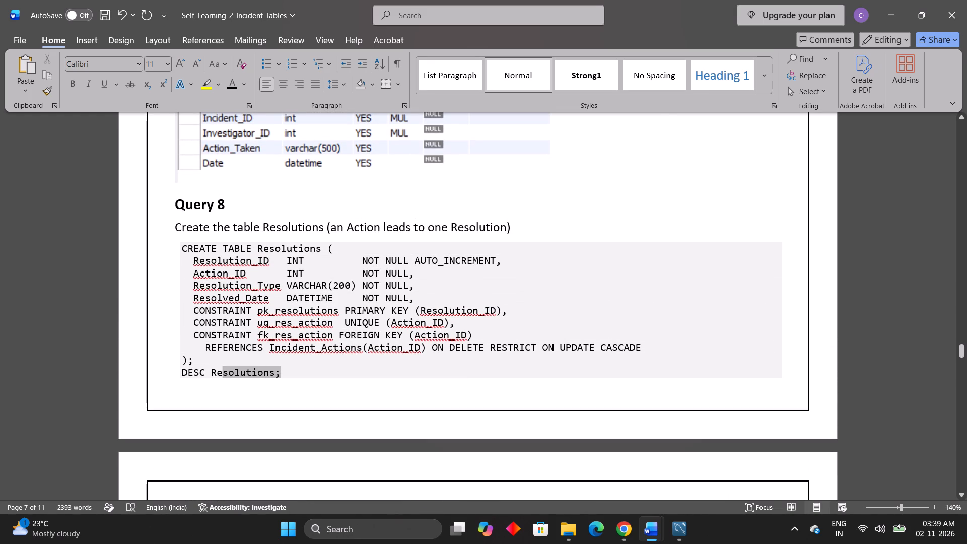
drag(238, 372, 179, 373)
key(ctrl+c)
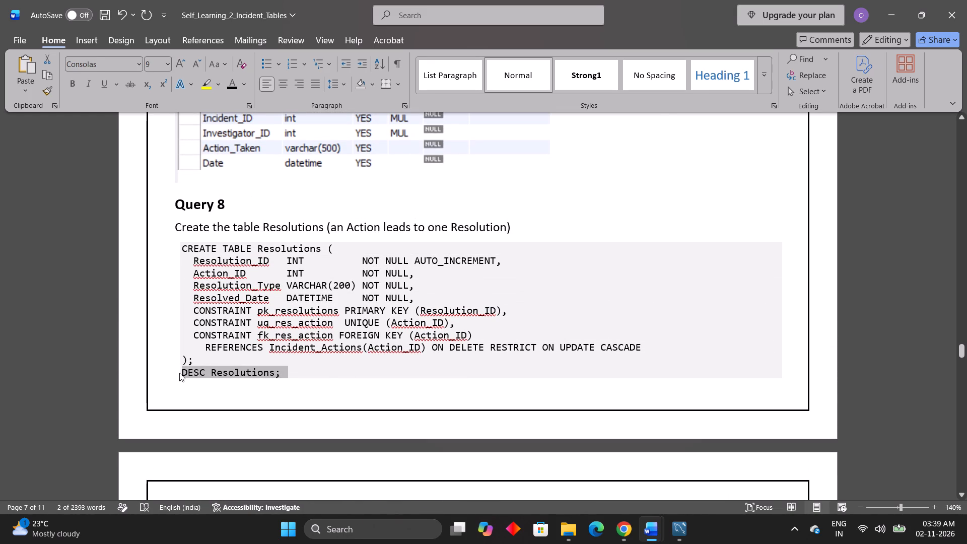
click(686, 531)
key(ctrl+a)
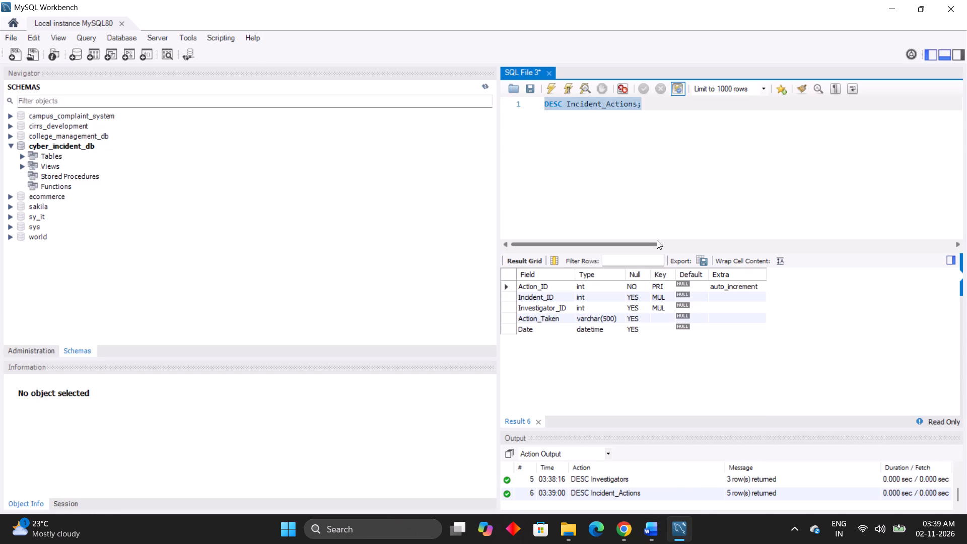
key(ctrl+v)
click(543, 87)
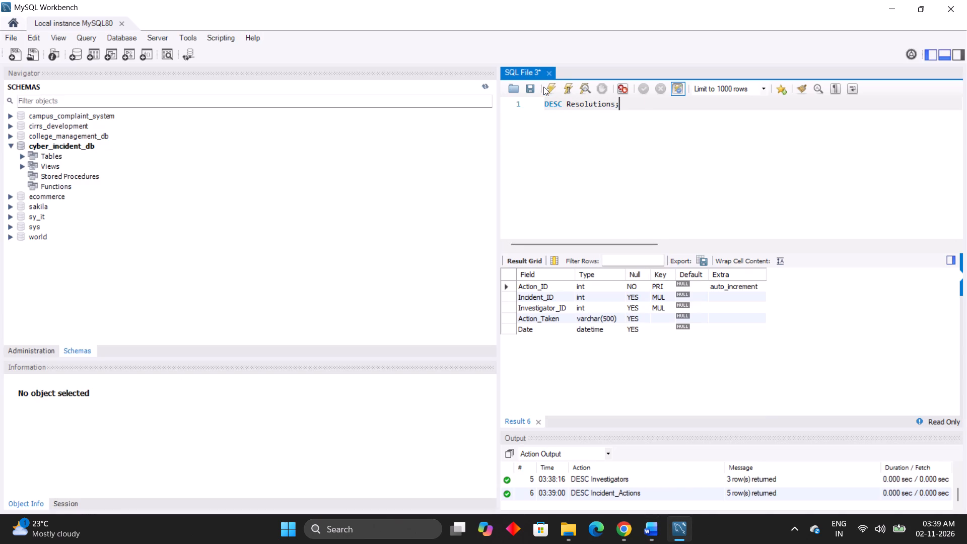
click(552, 88)
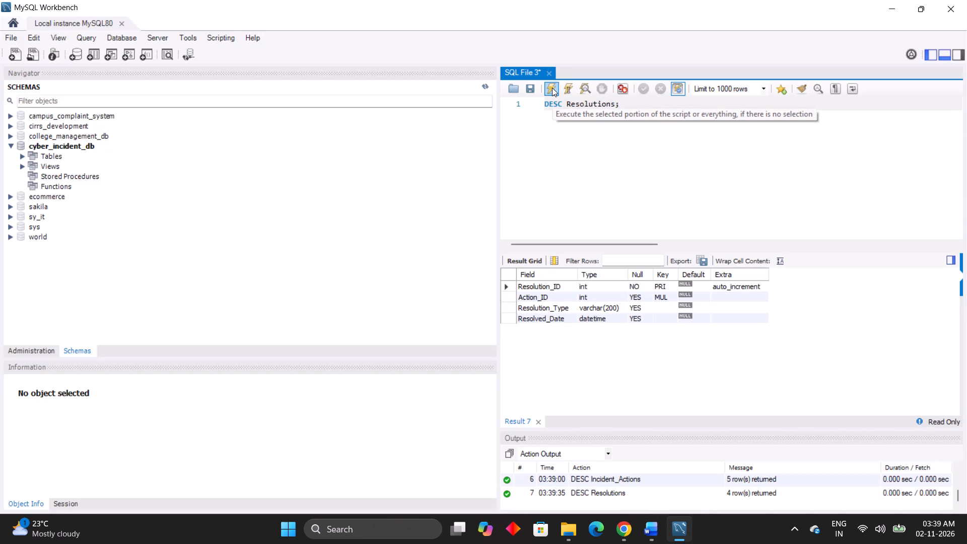
Capture a screenshot of the result grid rows describing the Resolutions table.
key(Print)
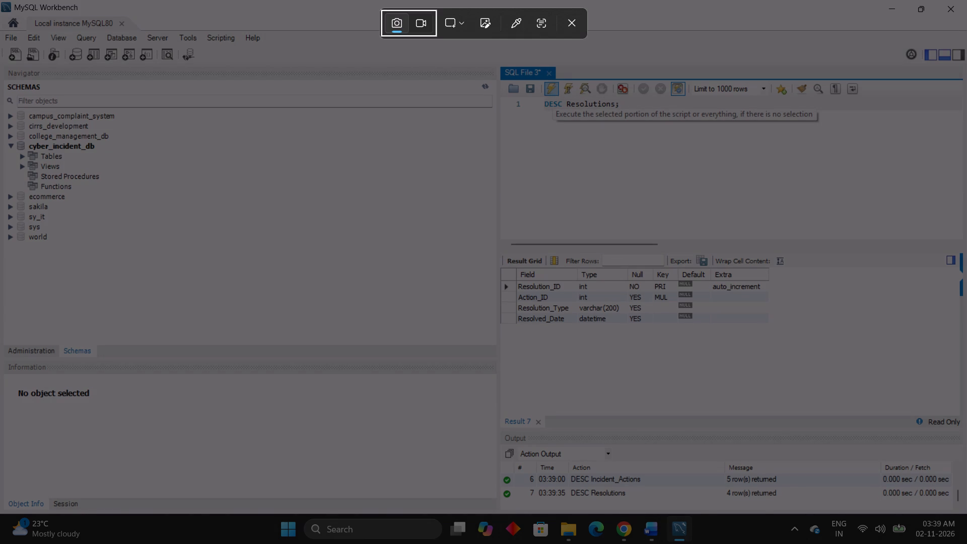
drag(500, 265, 586, 295)
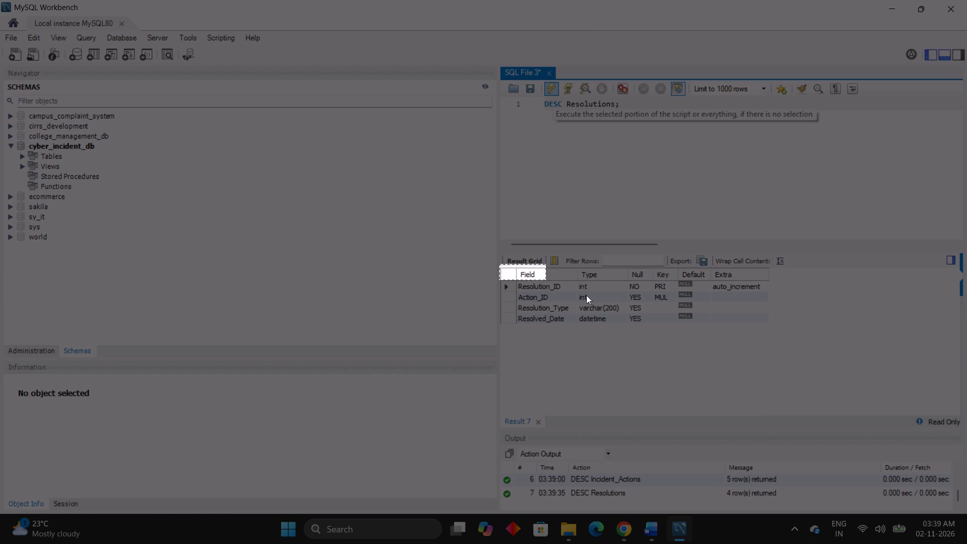
drag(586, 295, 792, 343)
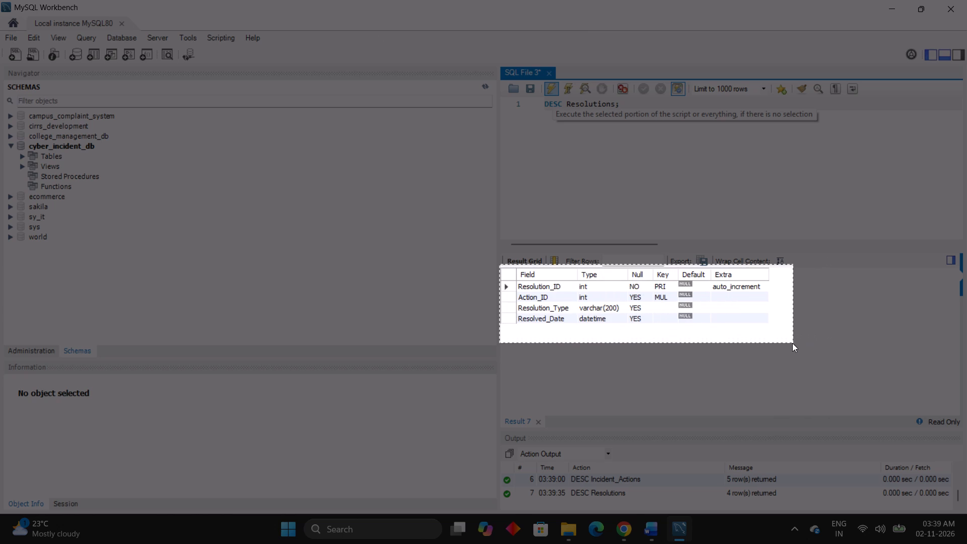
drag(792, 343, 776, 332)
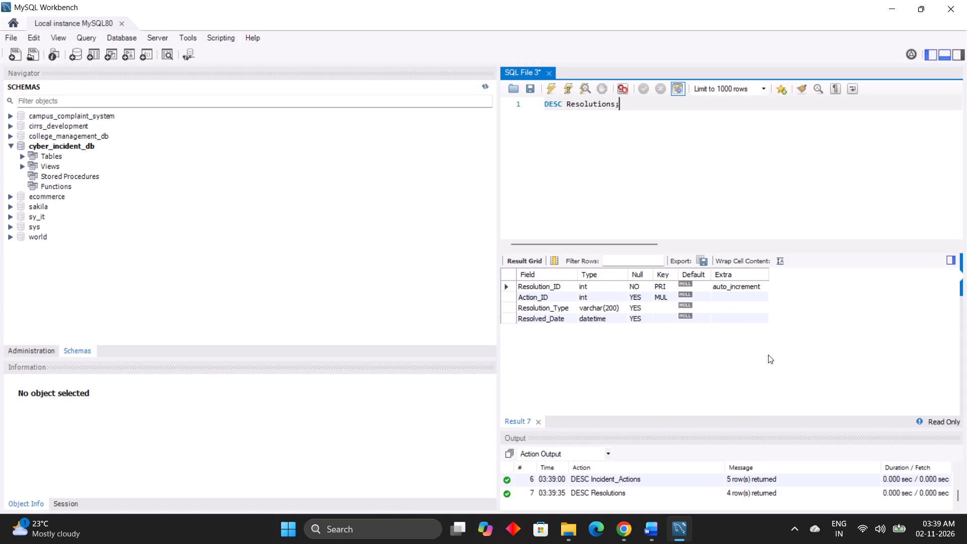
In the Self_Learning_2 Word document, replace the Query 8 output table with the captured screenshot and remove the blank line above its Output heading.
click(750, 461)
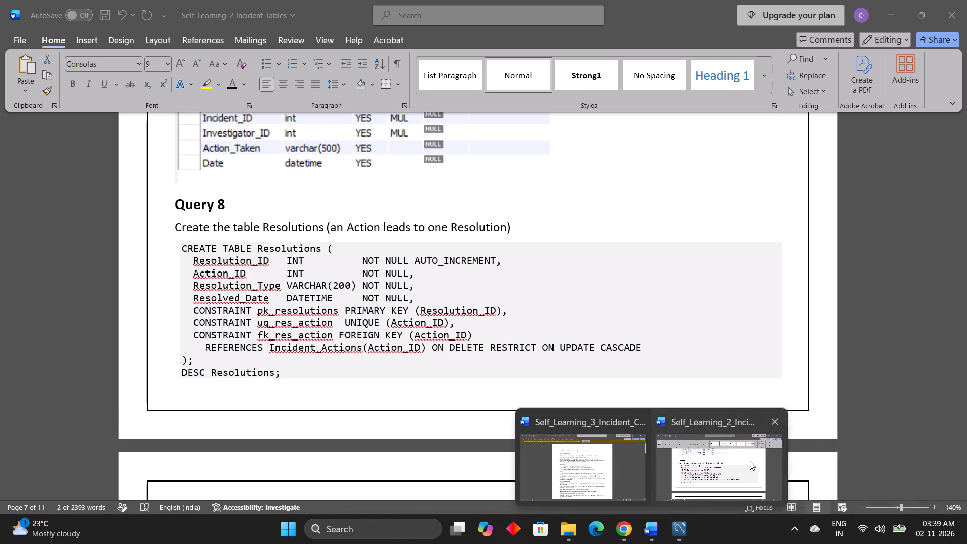
scroll(445, 423, down, 1)
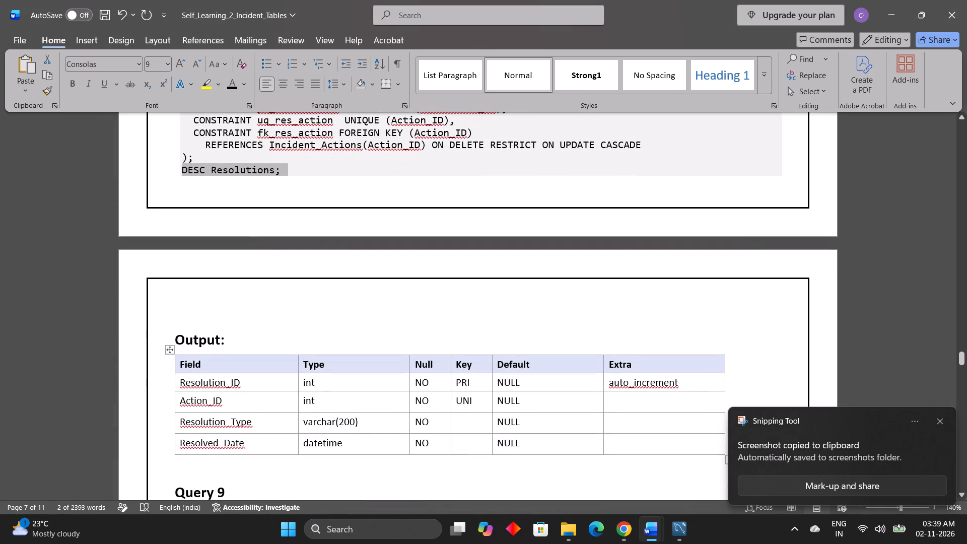
click(173, 355)
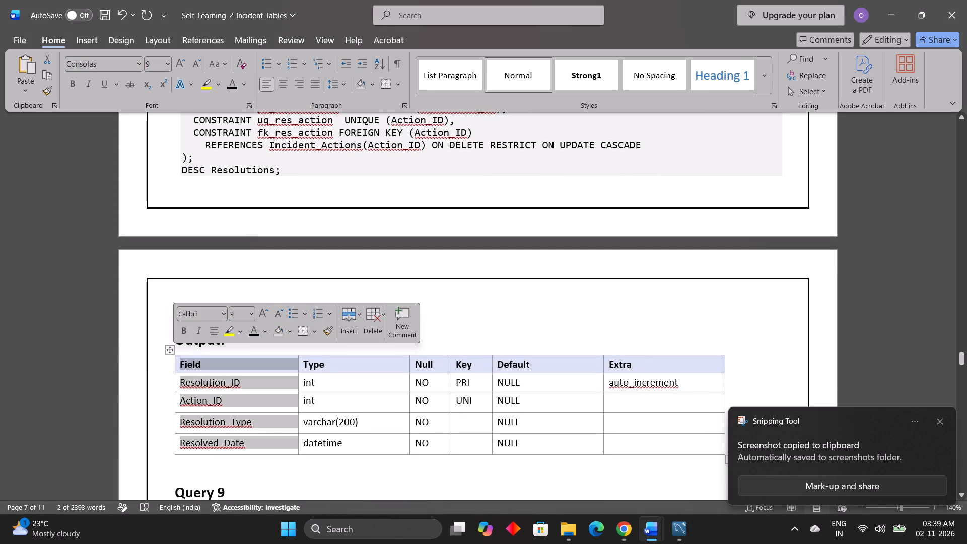
click(171, 355)
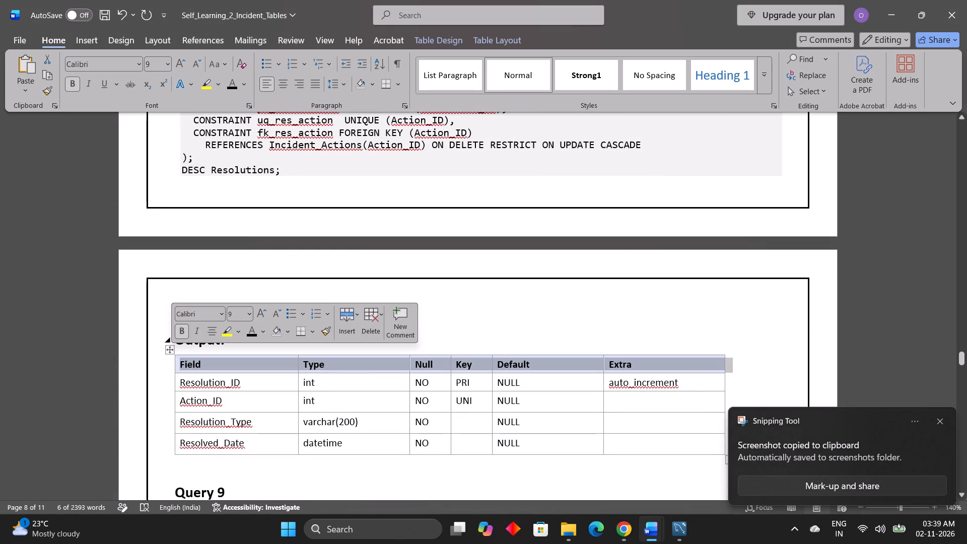
click(171, 352)
key(BackSpace)
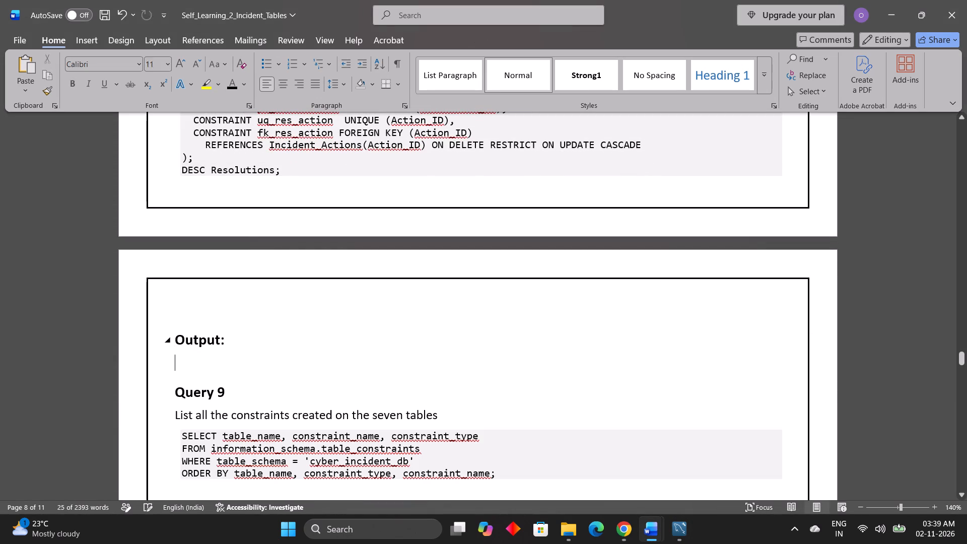
key(ctrl+v)
click(184, 318)
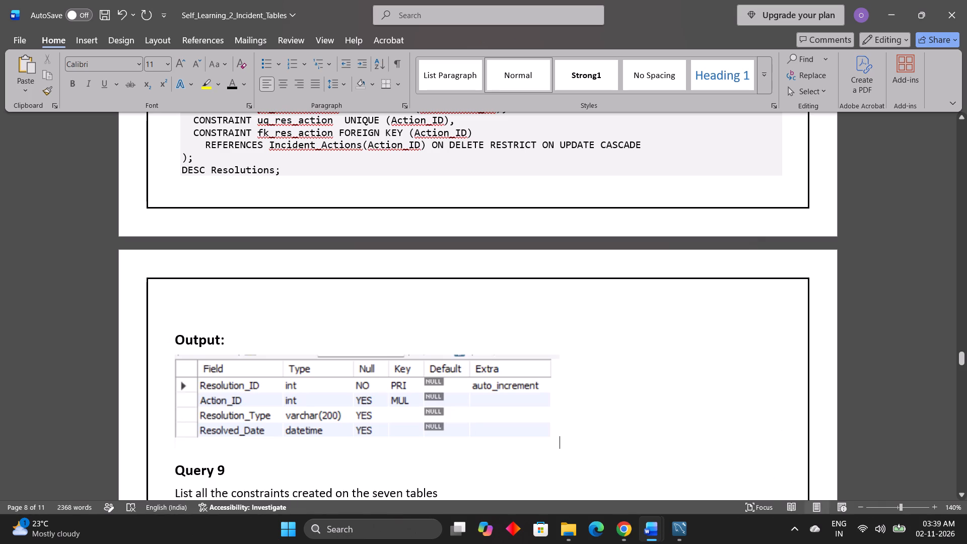
key(Delete)
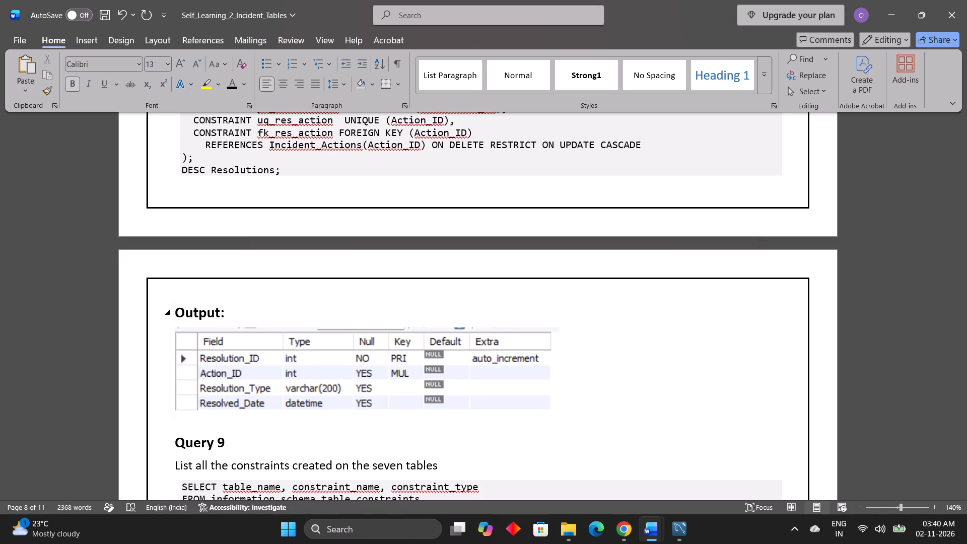
Copy the whole Query 9 SELECT statement listing table constraints and run it in MySQL Workbench in place of the existing query.
scroll(184, 318, down, 3)
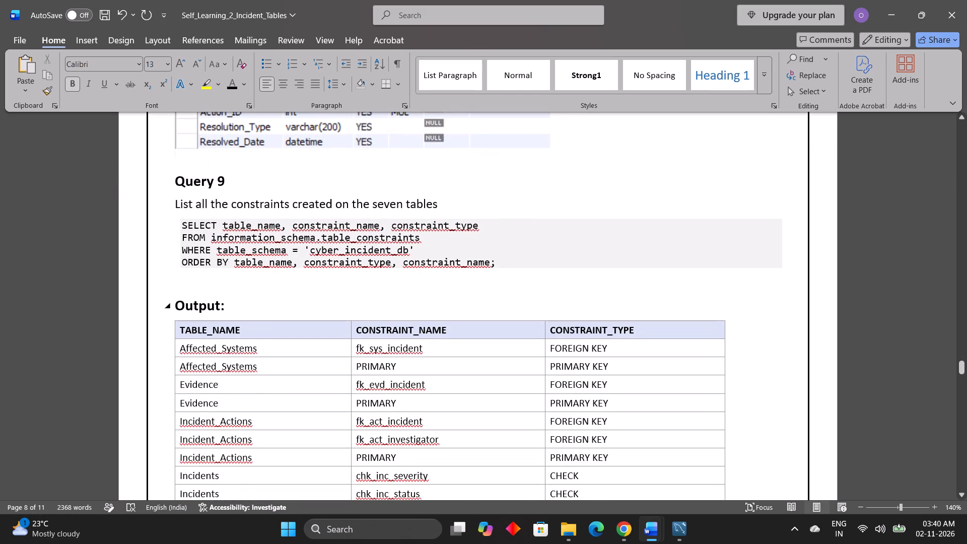
drag(502, 268, 431, 257)
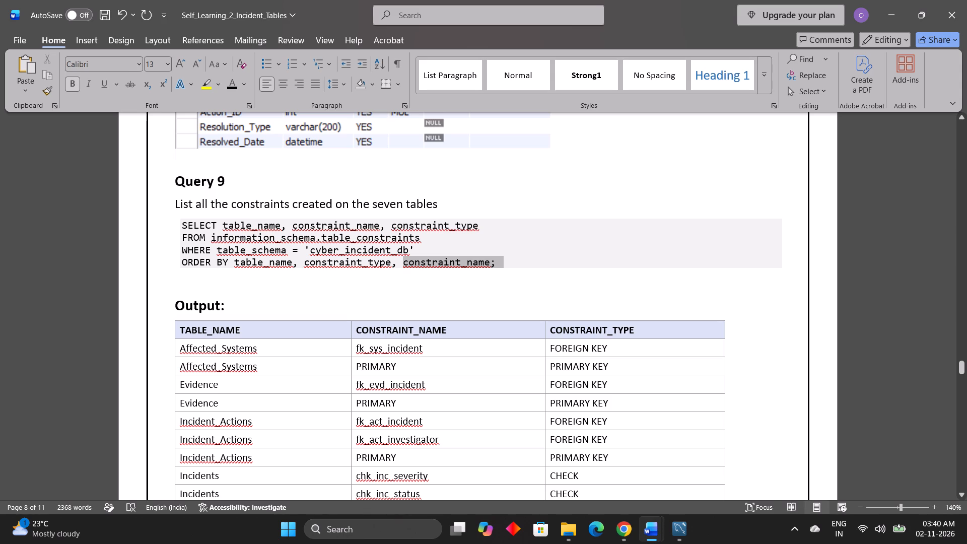
drag(431, 257, 190, 226)
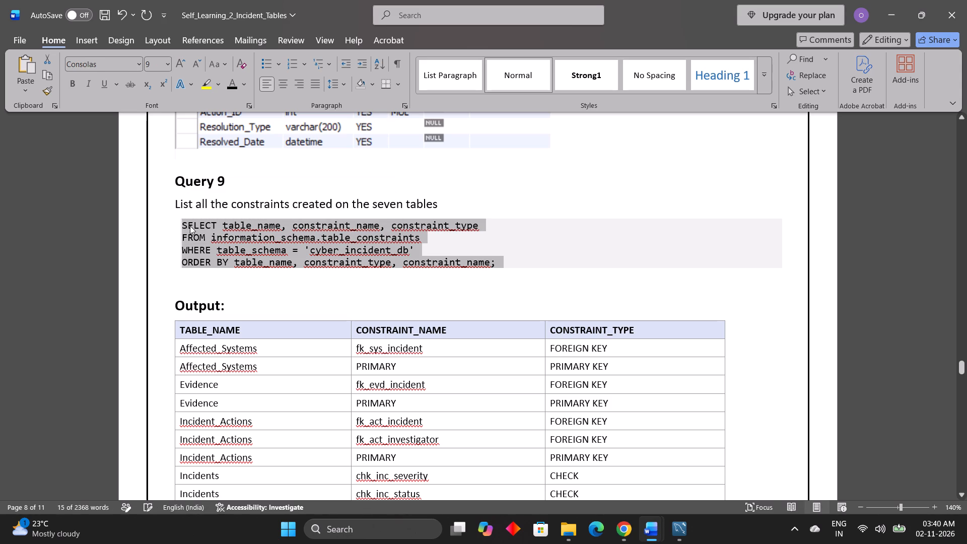
key(ctrl+c)
click(683, 525)
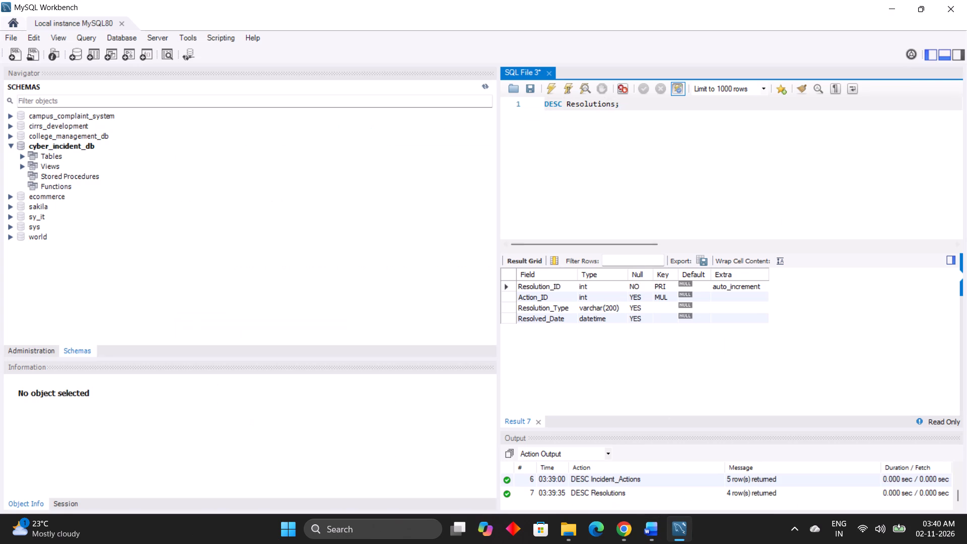
key(ctrl+a)
key(ctrl+v)
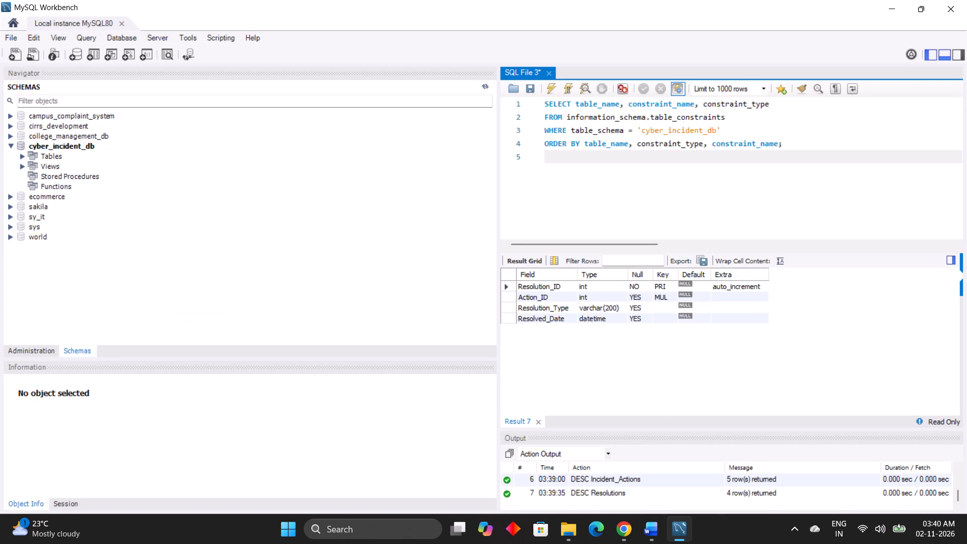
click(548, 86)
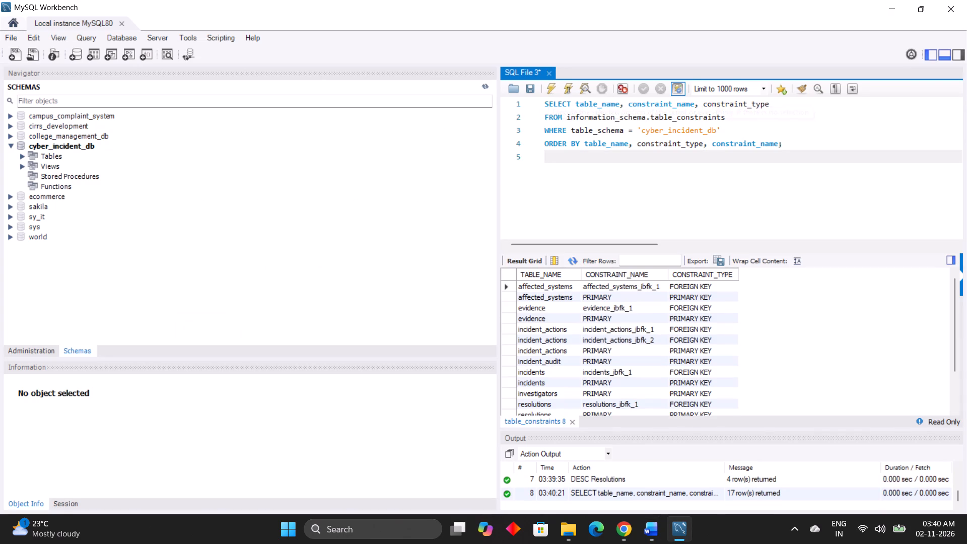
Enlarge the result grid area to fit all constraint rows and capture a screenshot of the full list.
drag(579, 250, 613, 175)
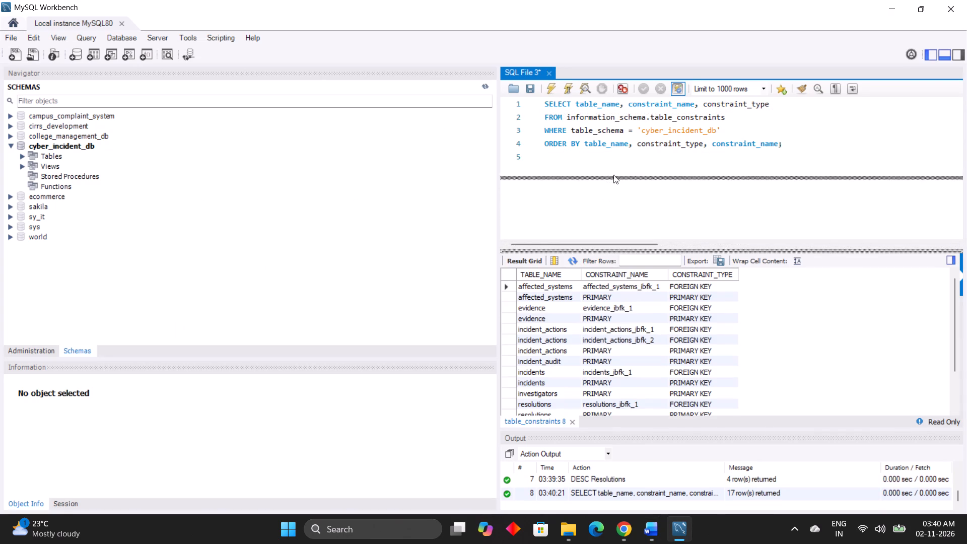
drag(613, 175, 611, 174)
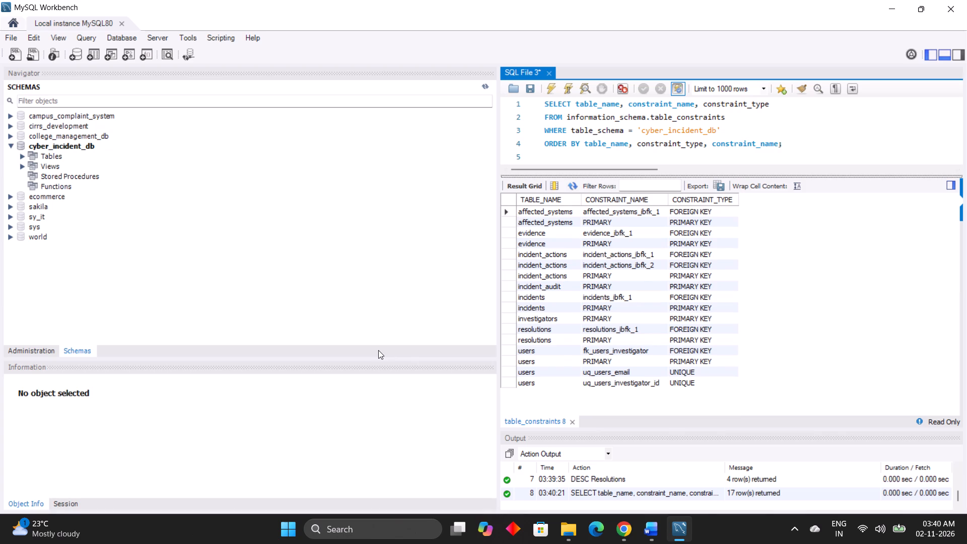
key(Print)
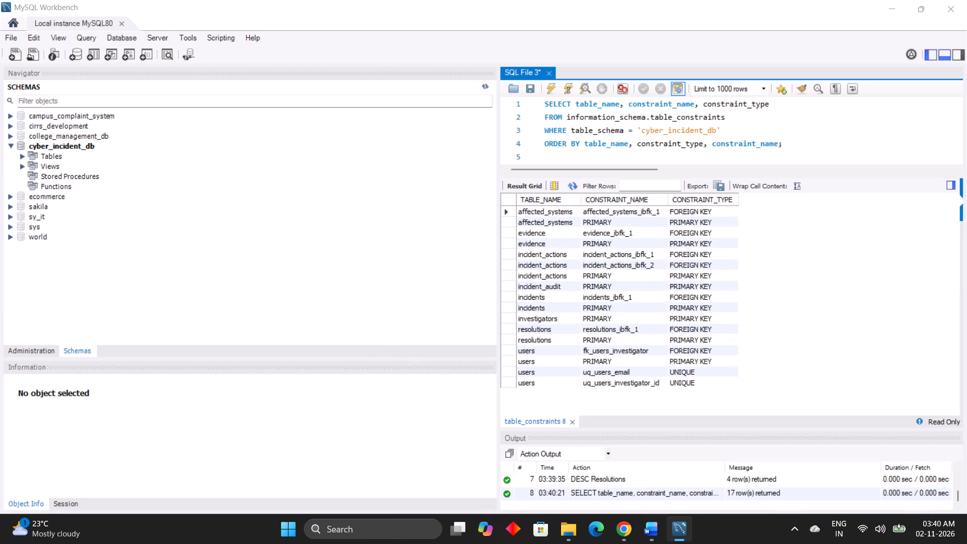
drag(499, 187, 740, 392)
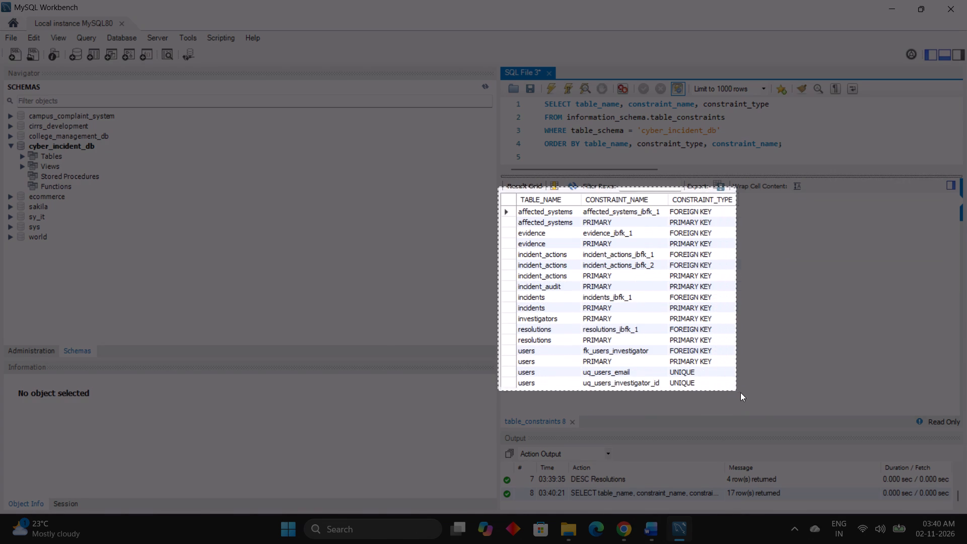
drag(740, 392, 742, 401)
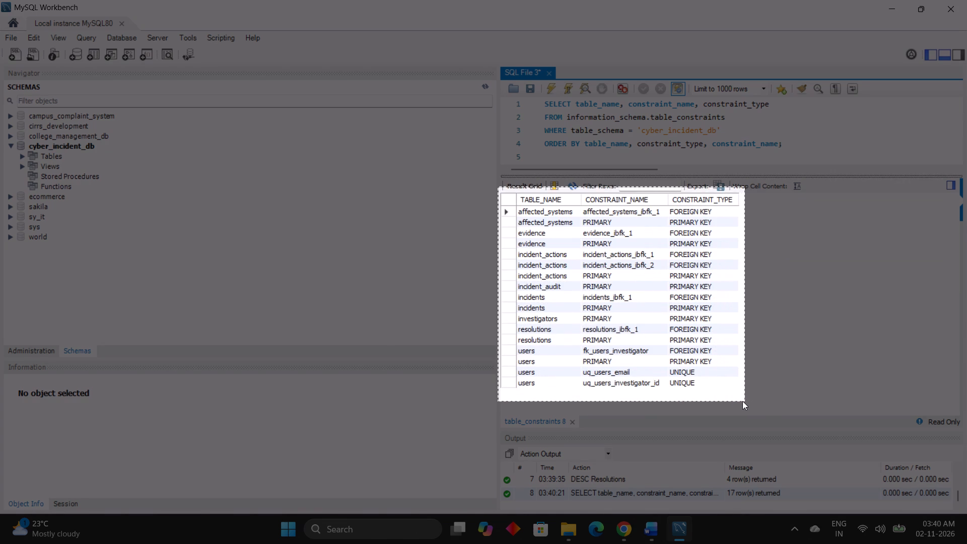
drag(742, 401, 742, 401)
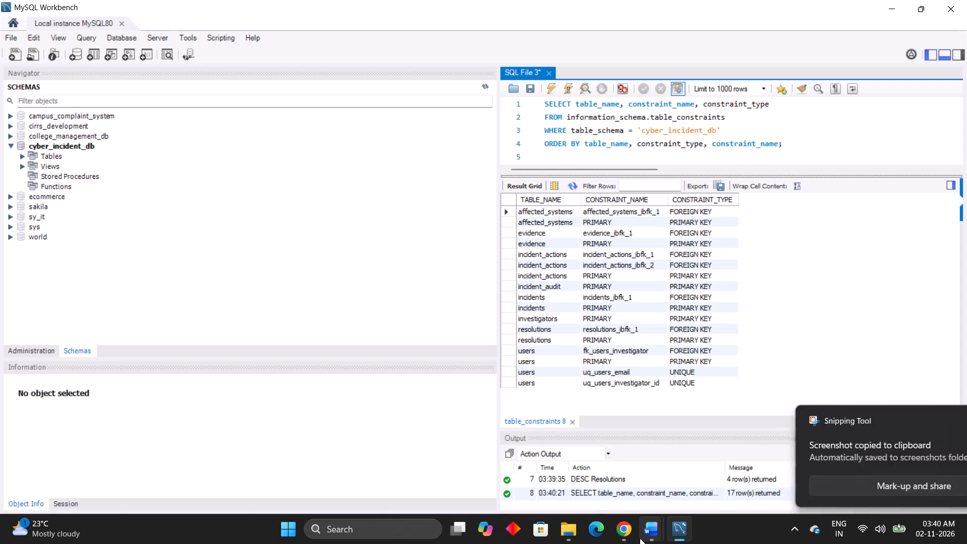
In the Word document, replace the Query 9 output table with the captured constraints screenshot and remove the blank line above its Output heading.
click(698, 487)
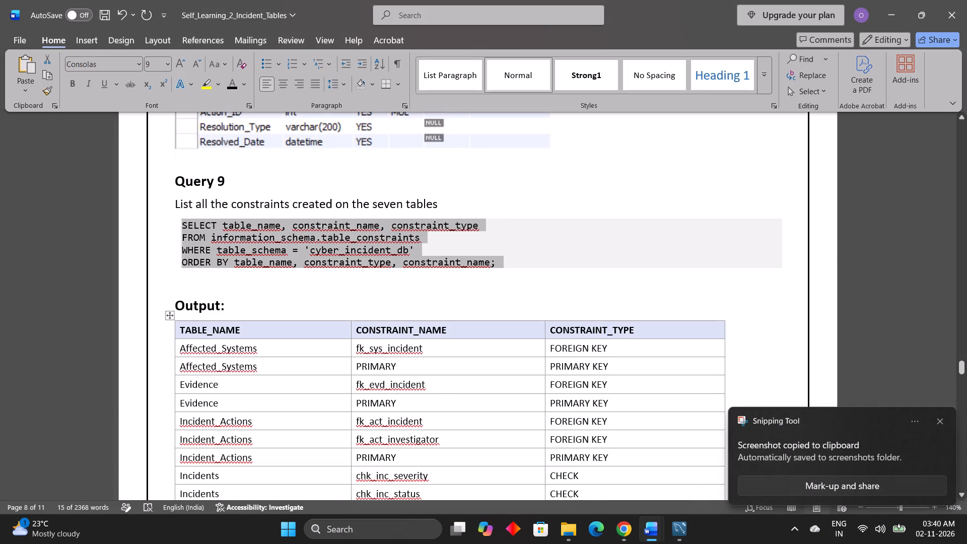
scroll(505, 408, down, 2)
scroll(505, 408, up, 1)
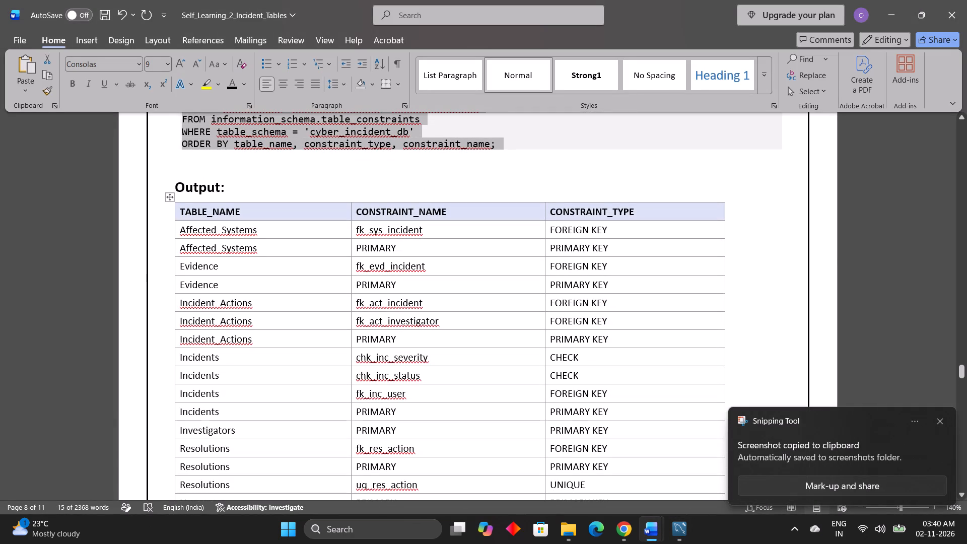
click(170, 197)
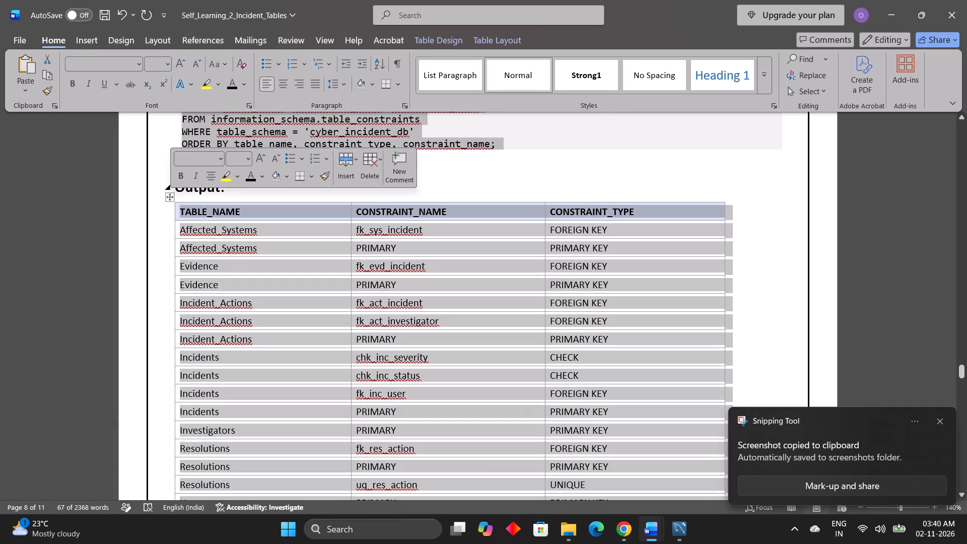
key(BackSpace)
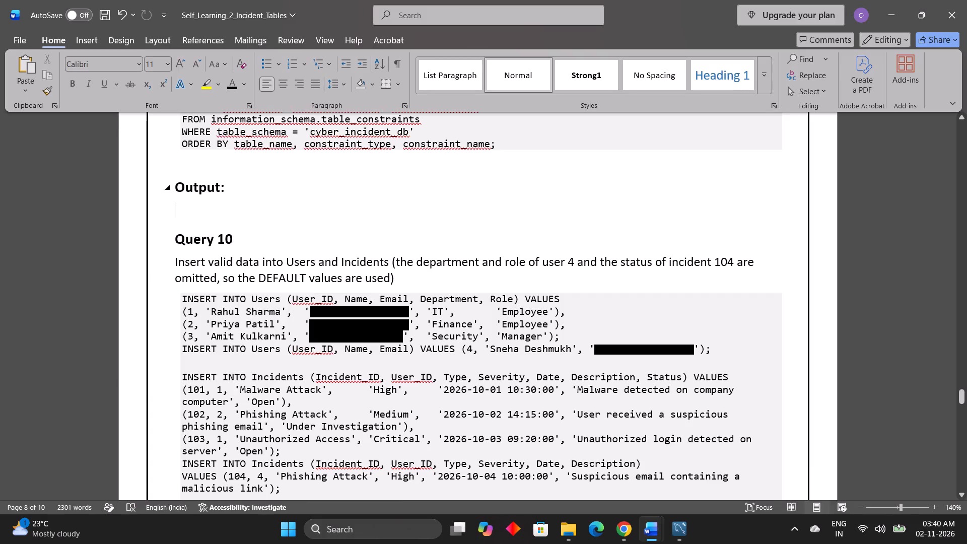
key(ctrl+v)
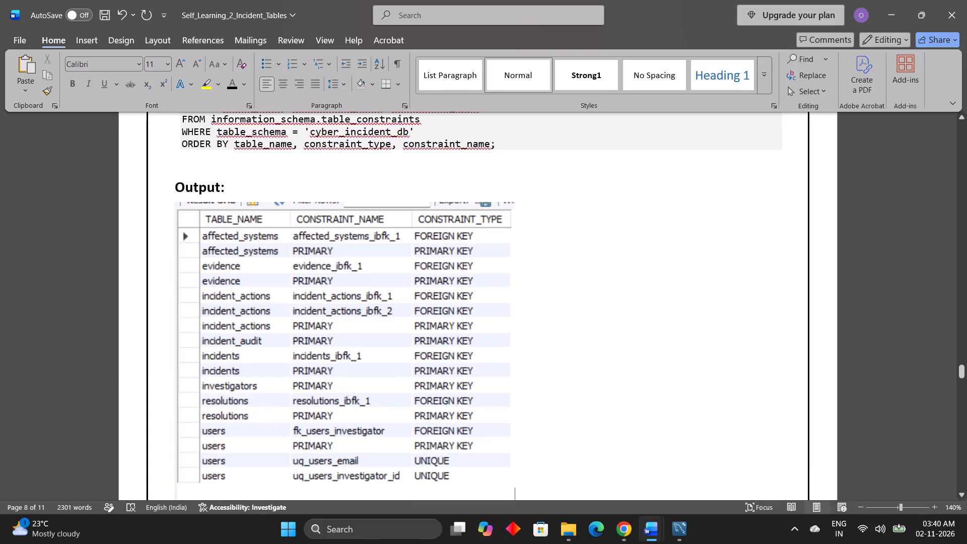
click(199, 162)
key(Delete)
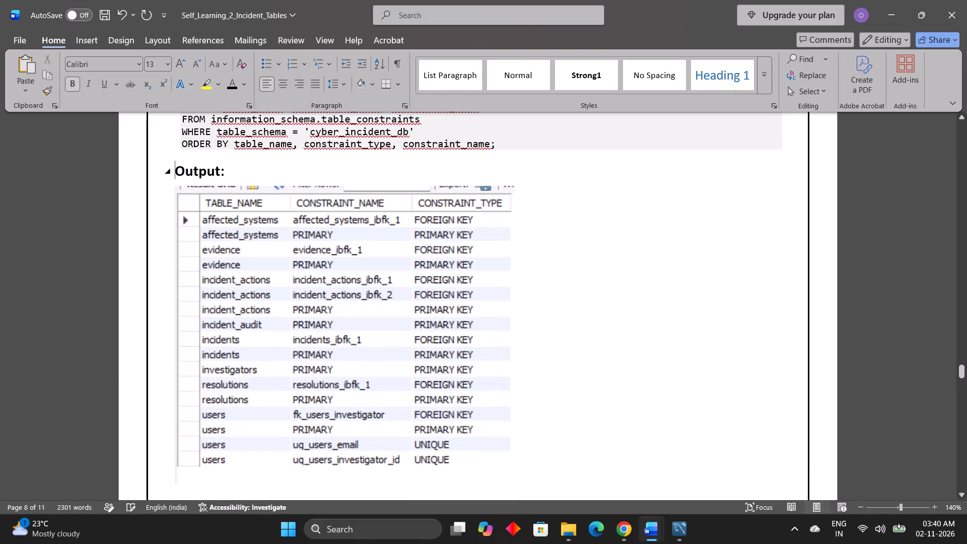
Remove the blank lines in the Query 10 SQL block before the first INSERT INTO Incidents statement and before SELECT * FROM Users.
scroll(199, 162, up, 1)
scroll(199, 162, down, 2)
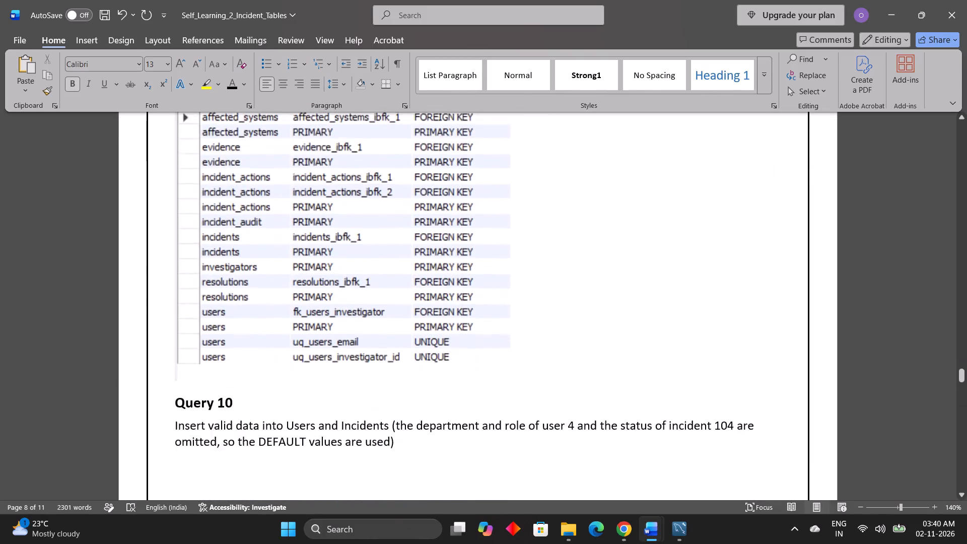
scroll(199, 162, down, 2)
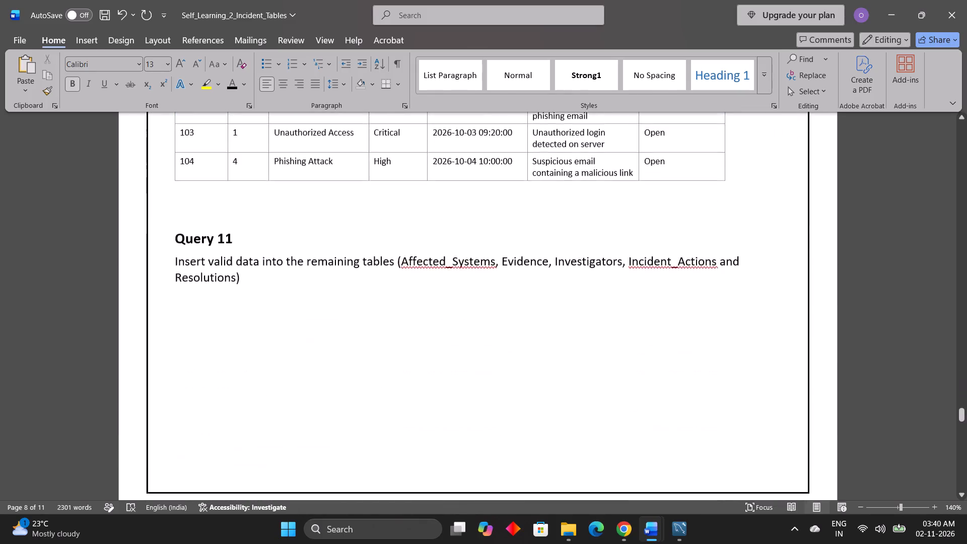
scroll(199, 162, up, 3)
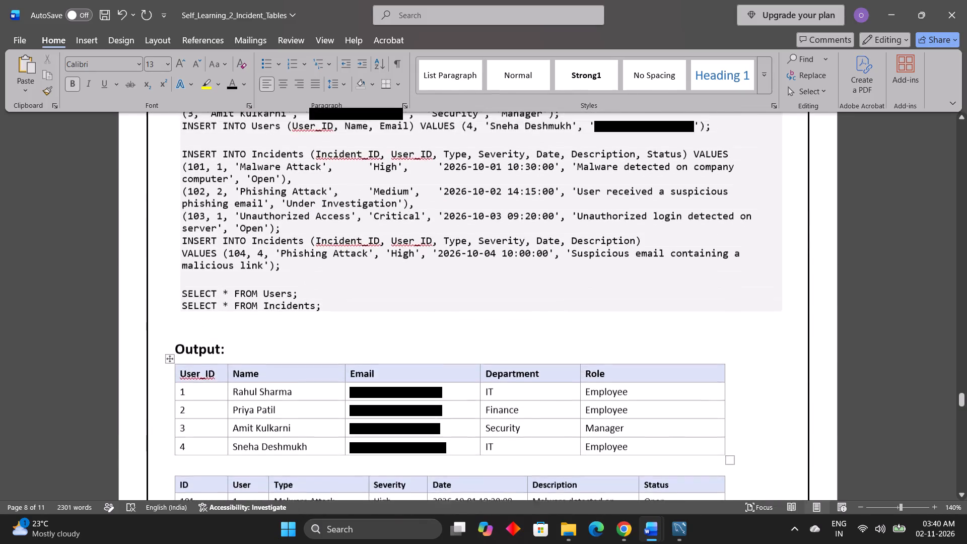
scroll(199, 162, up, 3)
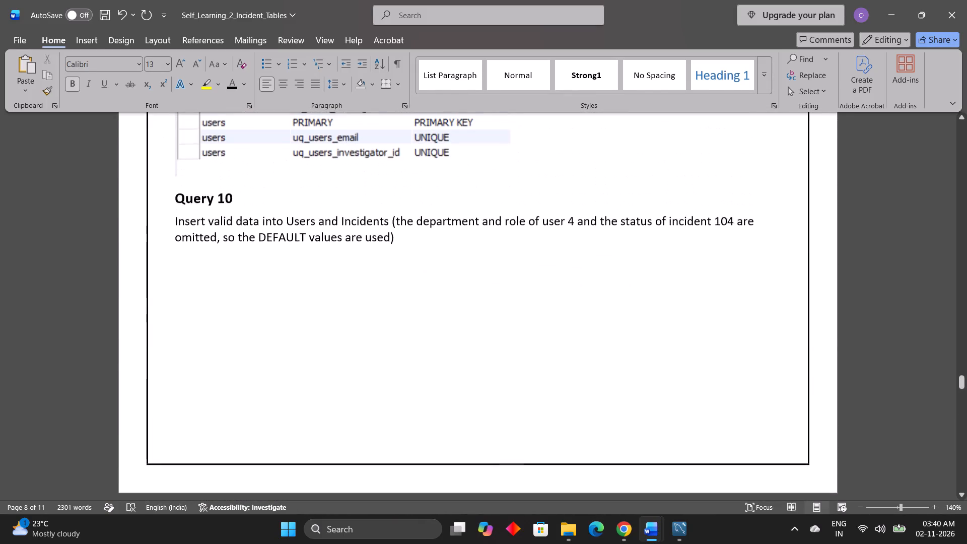
click(195, 179)
click(189, 190)
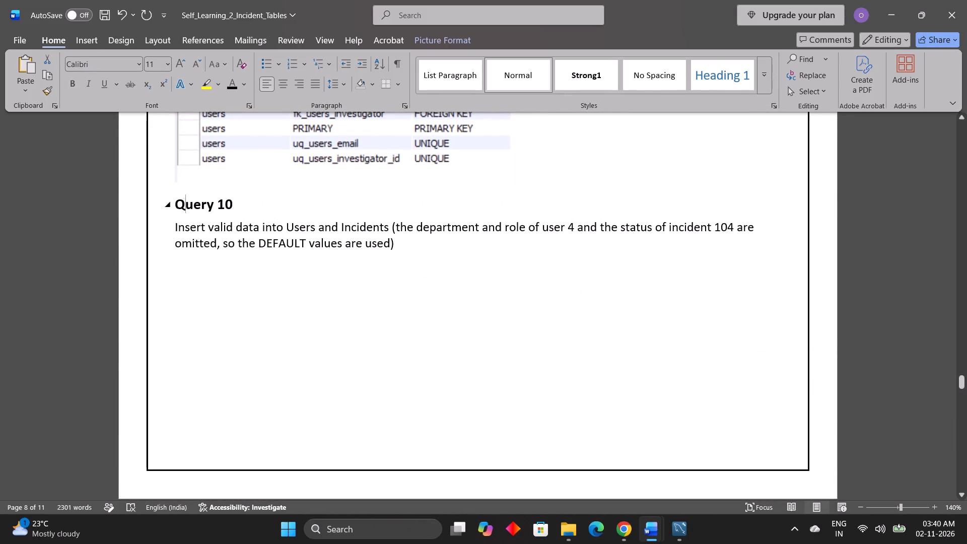
click(184, 238)
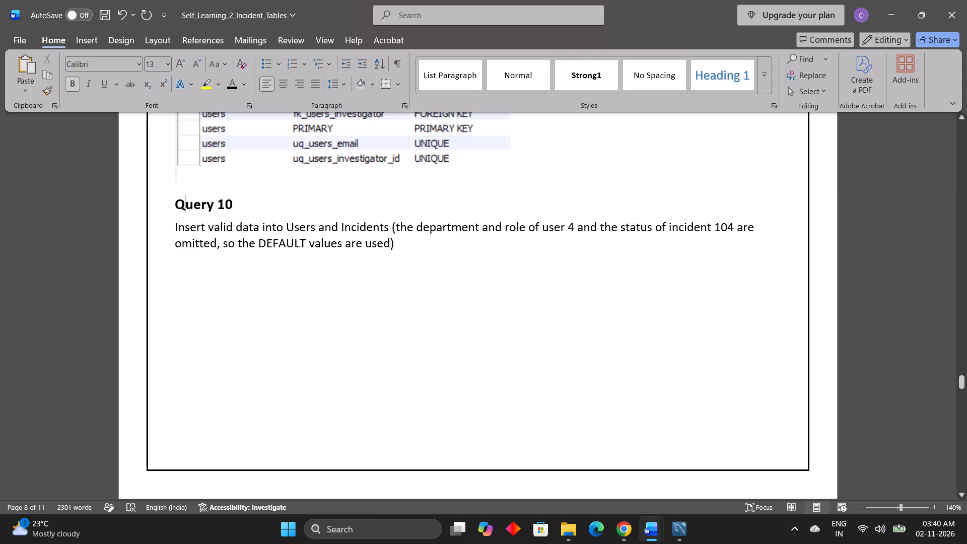
scroll(184, 238, down, 3)
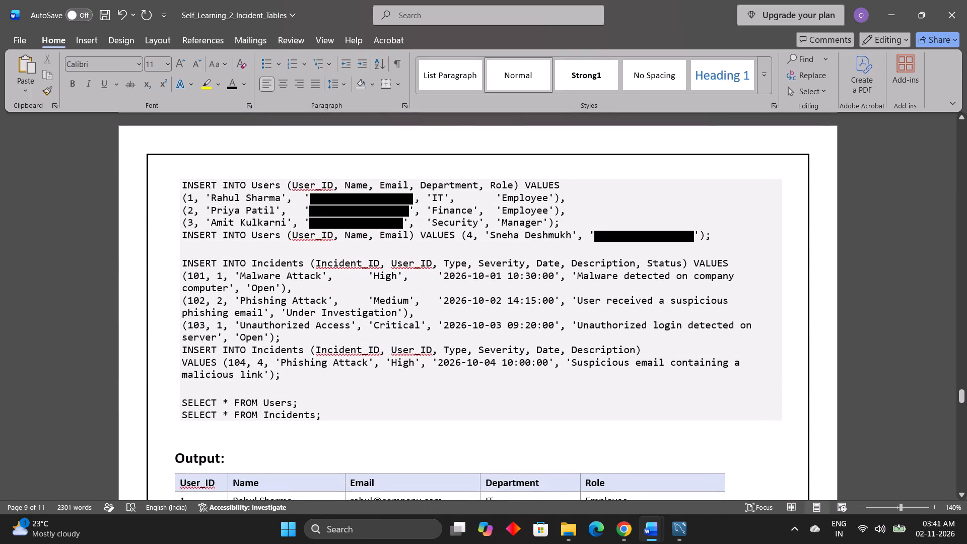
click(183, 255)
key(BackSpace)
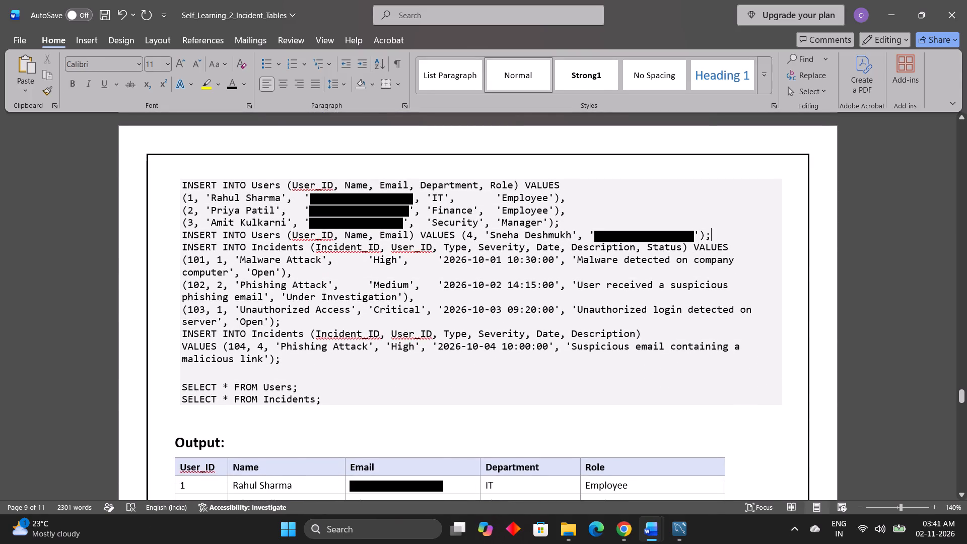
click(204, 378)
key(BackSpace)
key(BackSpace)
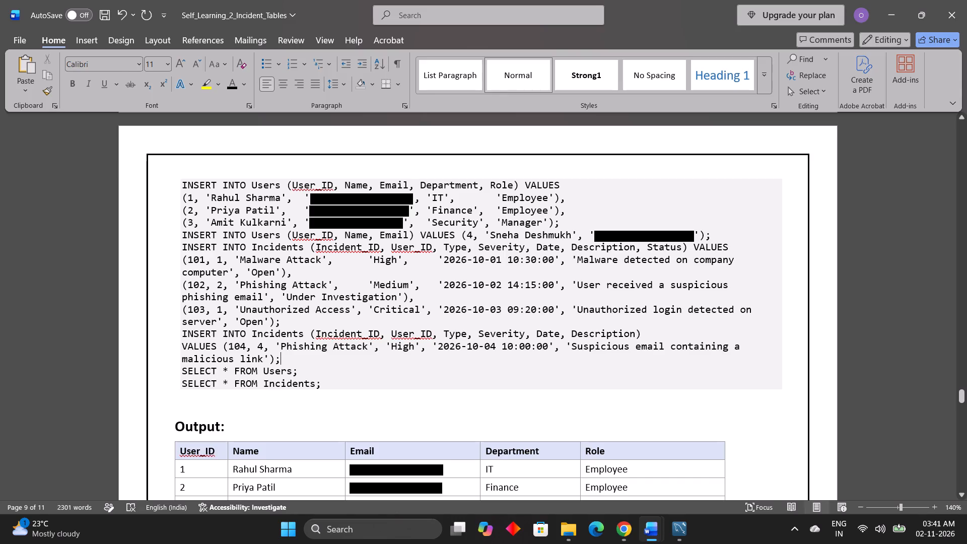
Look through the document from Query 10 past the constraint test queries, and go back to the title page.
scroll(323, 373, up, 1)
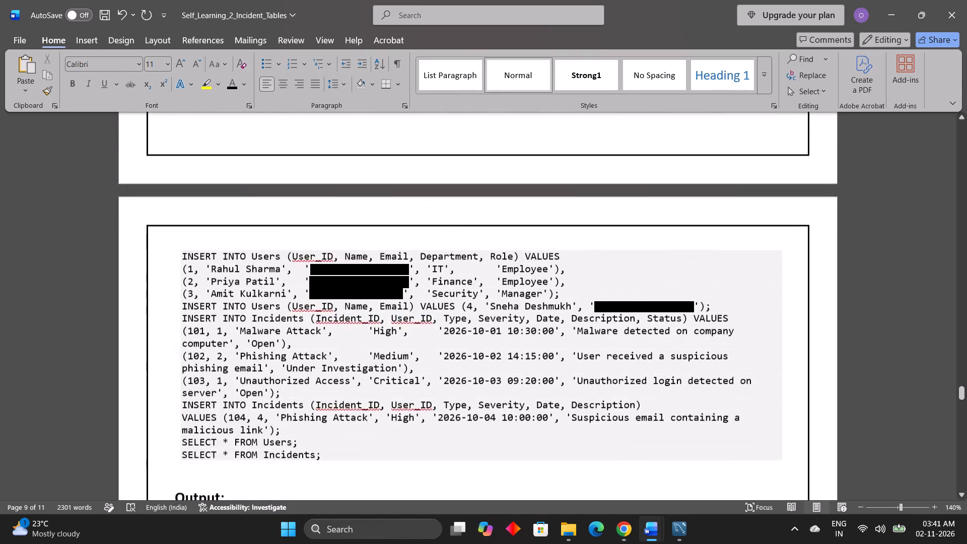
scroll(323, 373, up, 1)
click(304, 373)
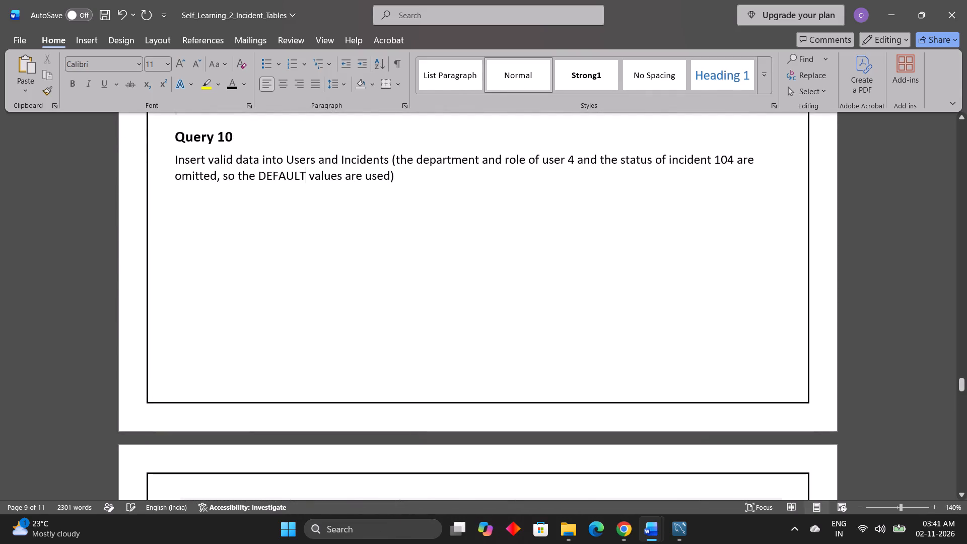
click(320, 313)
scroll(320, 313, down, 4)
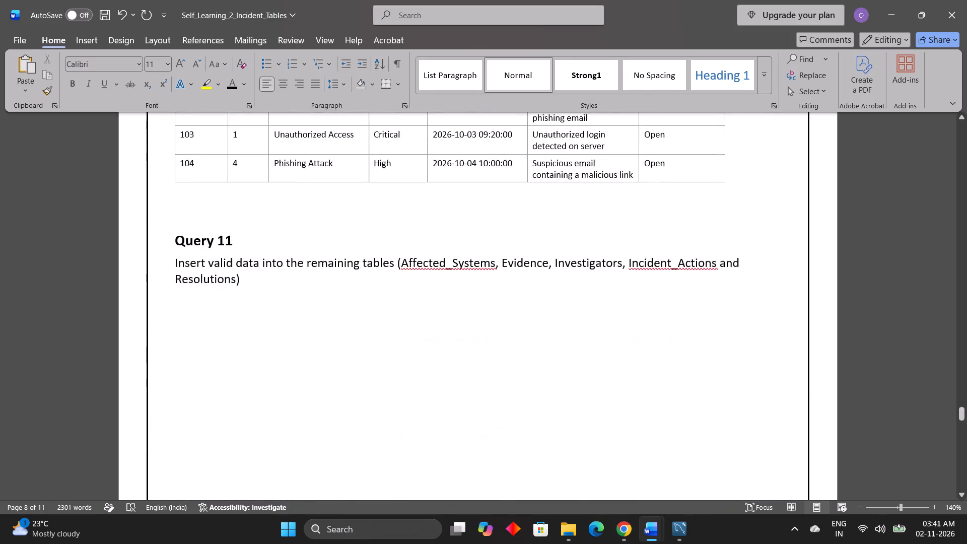
scroll(320, 313, down, 6)
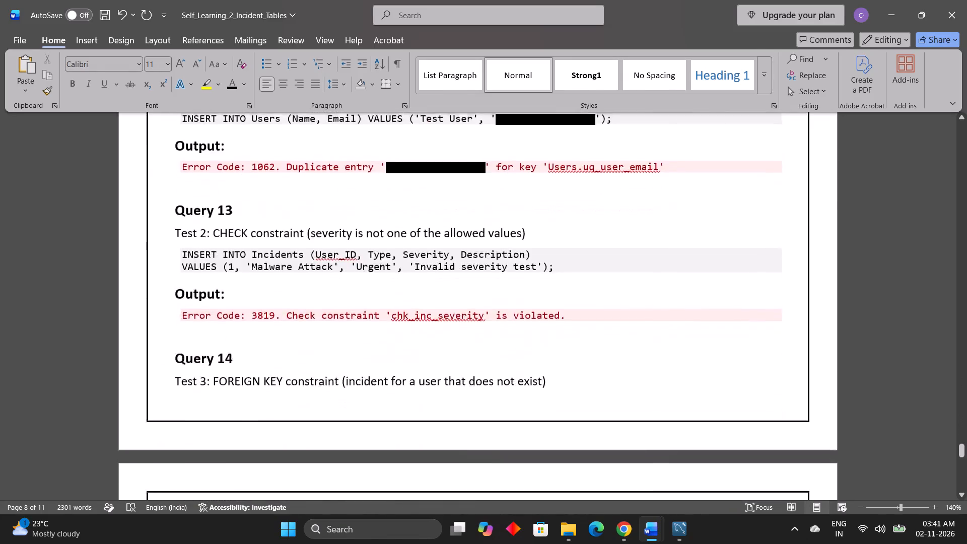
scroll(320, 313, down, 3)
scroll(320, 313, up, 2)
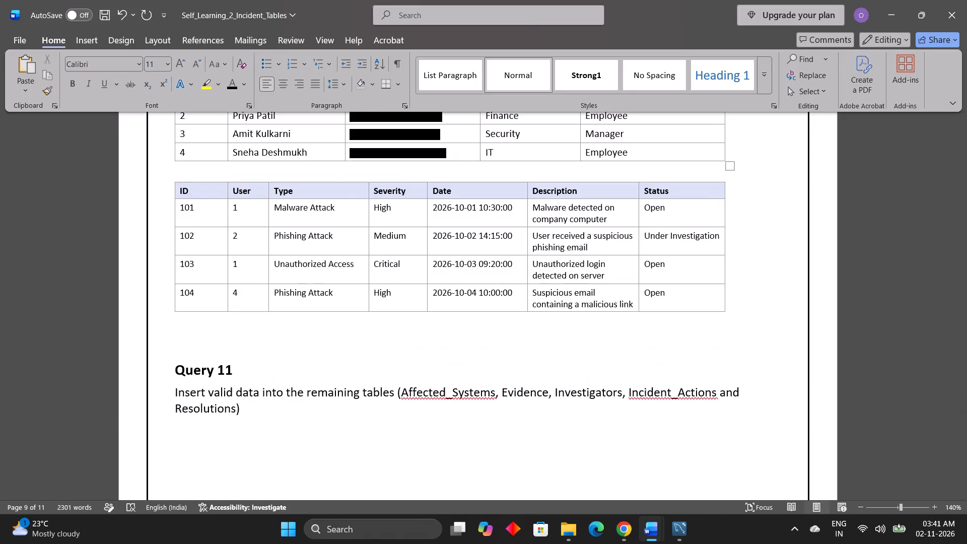
scroll(320, 313, up, 15)
scroll(320, 313, up, 15)
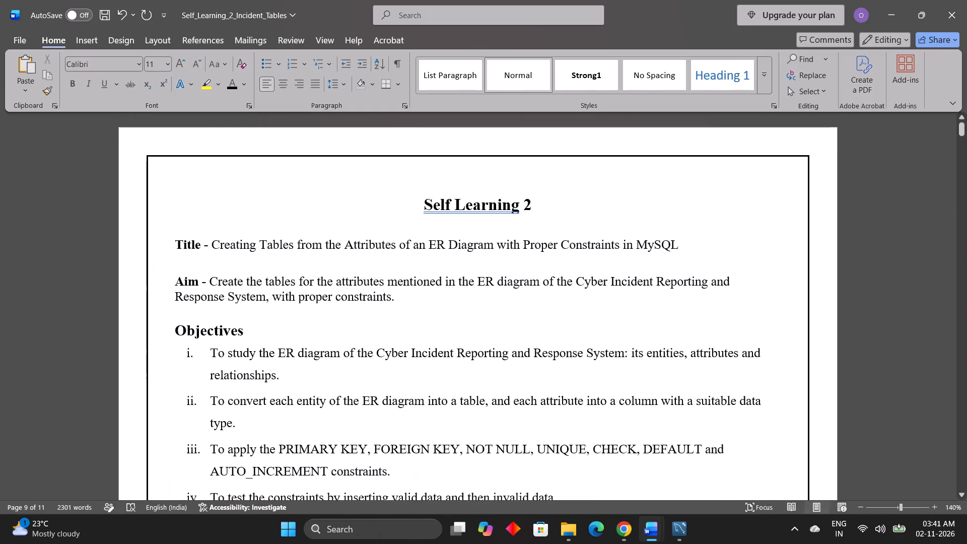
scroll(320, 313, up, 1)
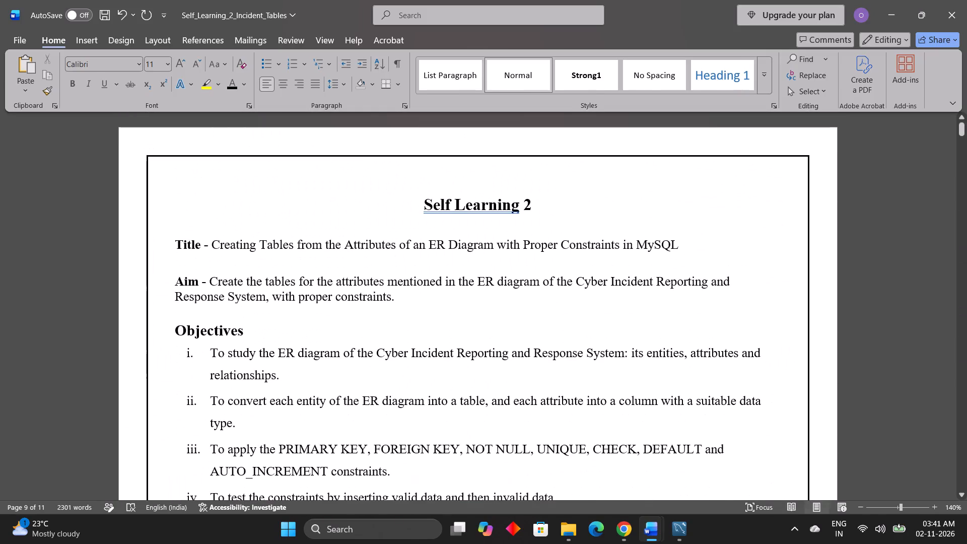